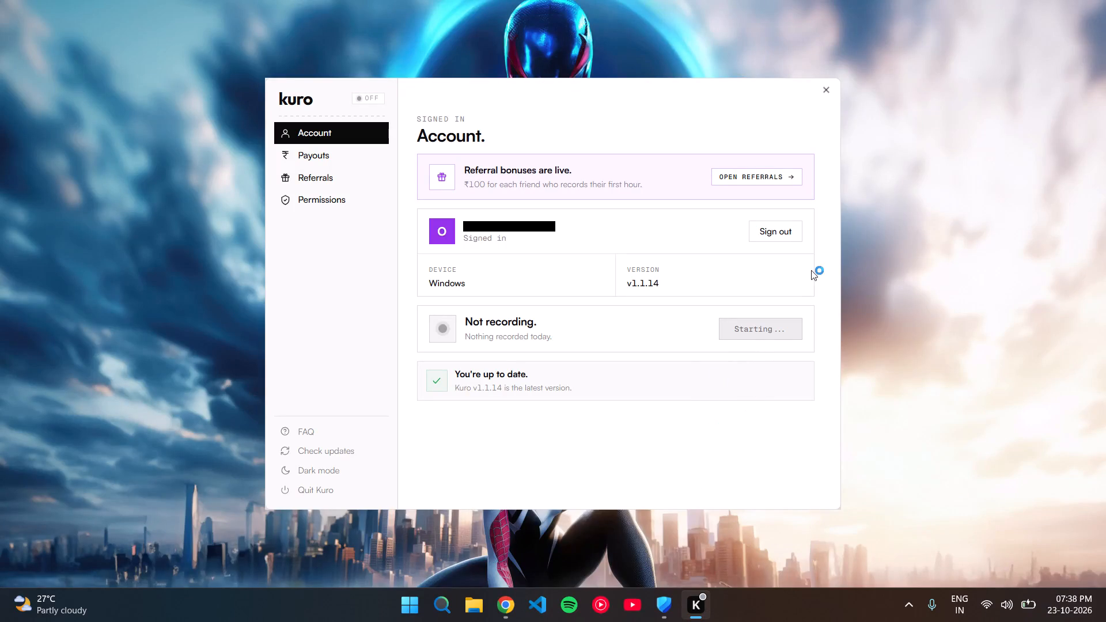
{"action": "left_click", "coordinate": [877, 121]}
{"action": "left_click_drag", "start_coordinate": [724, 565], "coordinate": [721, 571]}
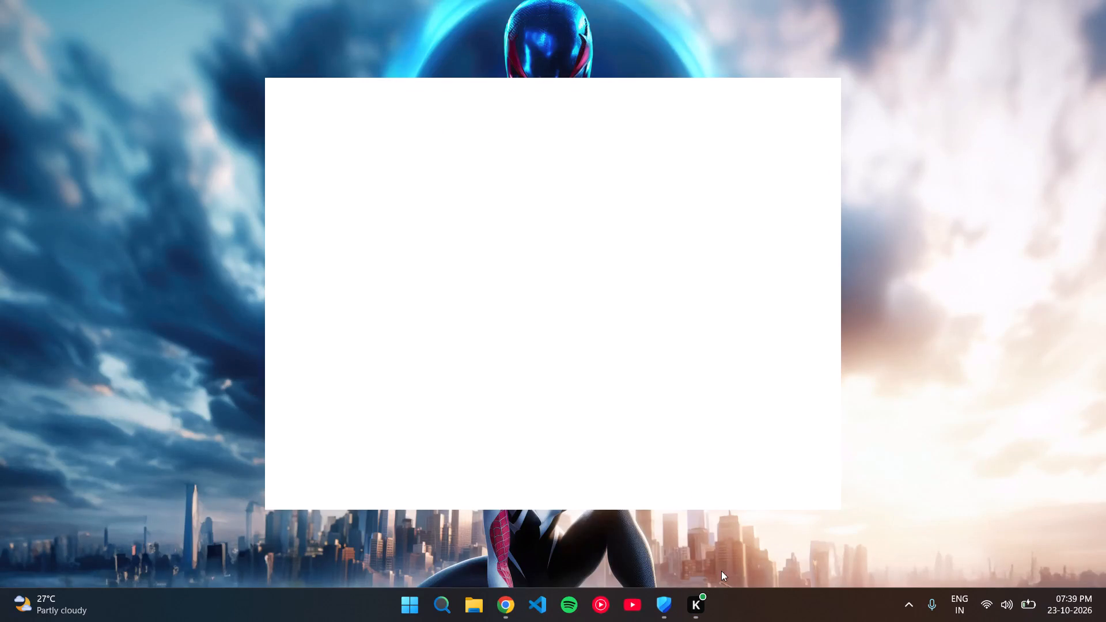
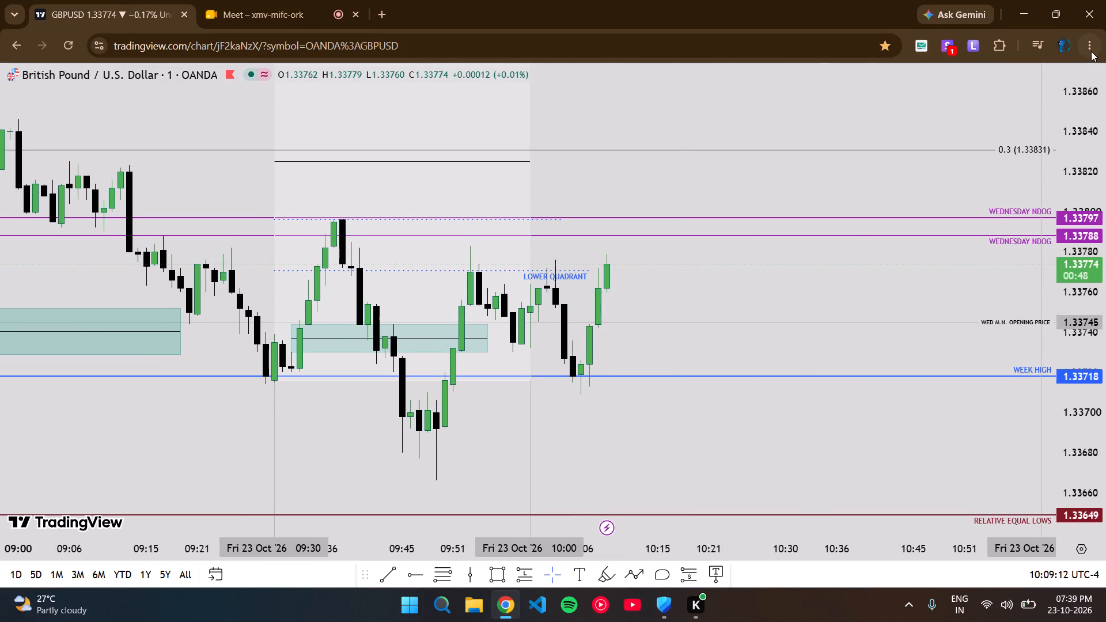
Examine the latest candles on the one-minute GBPUSD chart in full screen and return to the normal browser window.
{"action": "left_click", "coordinate": [1094, 337]}
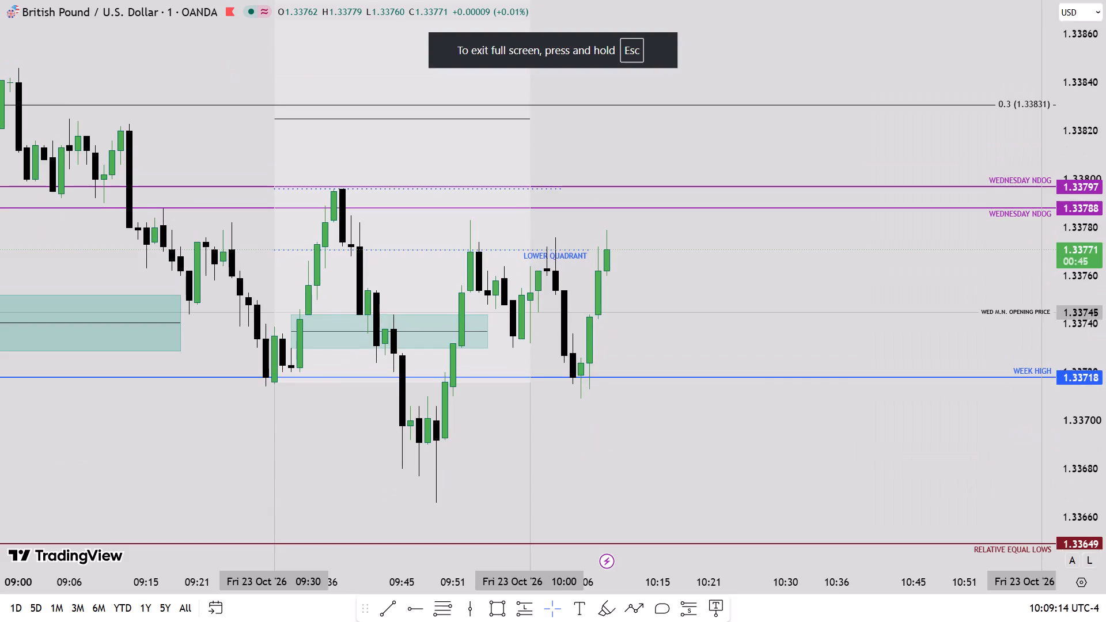
{"action": "scroll", "coordinate": [685, 314], "scroll_direction": "up", "scroll_amount": 2}
{"action": "left_click_drag", "start_coordinate": [663, 277], "coordinate": [704, 301]}
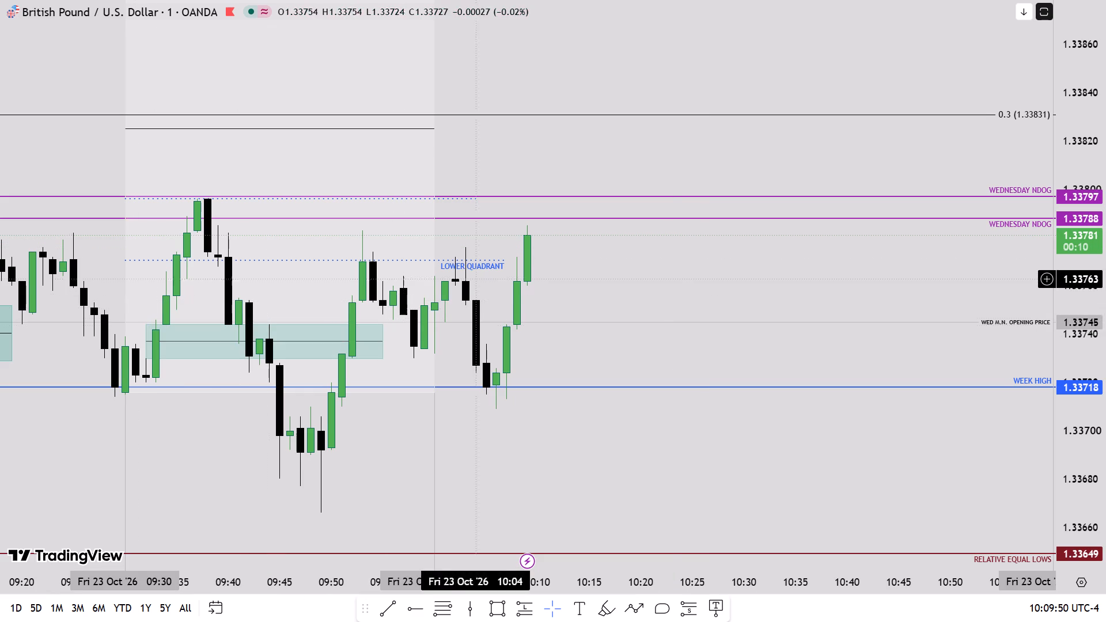
{"action": "left_click_drag", "start_coordinate": [636, 271], "coordinate": [635, 291]}
{"action": "left_click", "coordinate": [551, 49]}
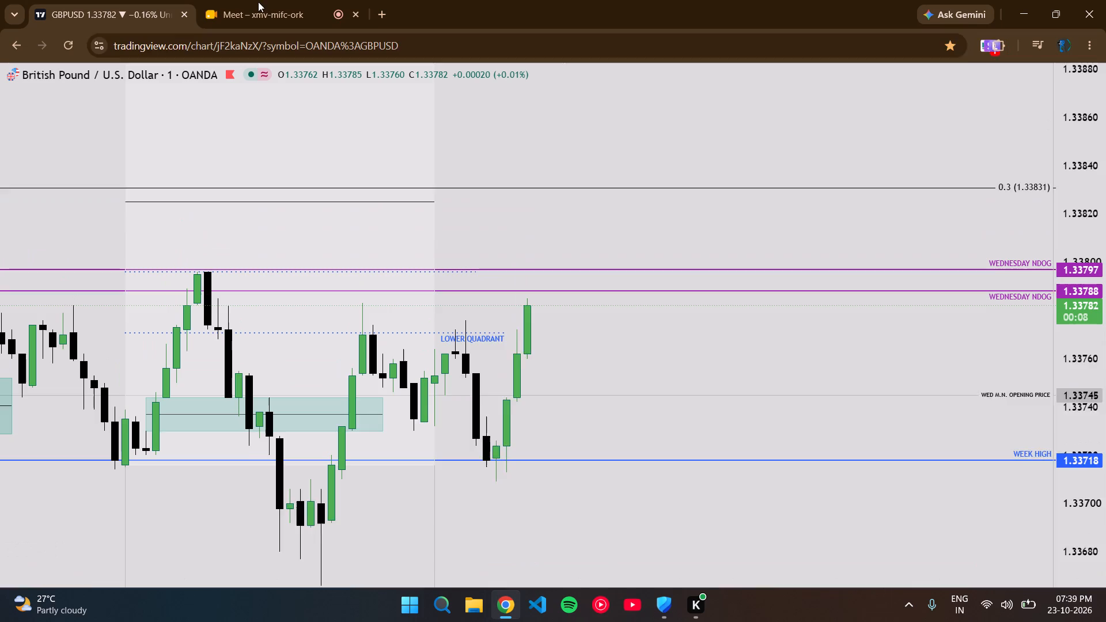
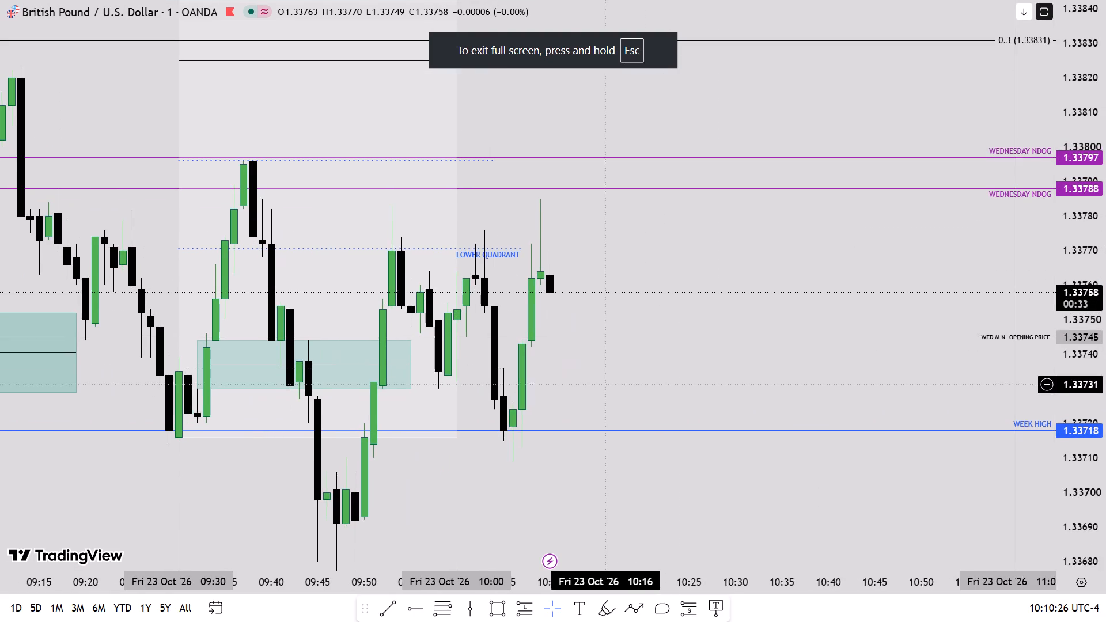
Examine the one-minute GBPUSD candles since the 09:30 session against the Wednesday NDOG, lower quadrant, week high and relative equal lows levels.
{"action": "left_click_drag", "start_coordinate": [577, 356], "coordinate": [577, 354]}
{"action": "scroll", "coordinate": [582, 356], "scroll_direction": "down", "scroll_amount": 2}
{"action": "scroll", "coordinate": [1105, 356], "scroll_direction": "down", "scroll_amount": 3}
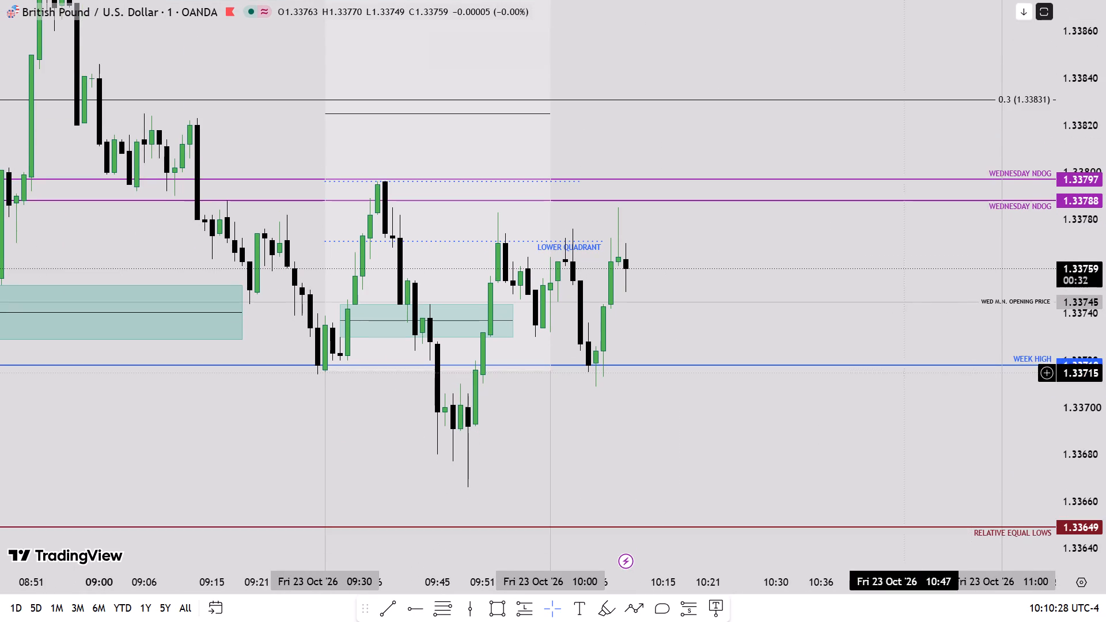
{"action": "scroll", "coordinate": [1105, 378], "scroll_direction": "down", "scroll_amount": 1}
{"action": "scroll", "coordinate": [1105, 378], "scroll_direction": "up", "scroll_amount": 2}
{"action": "scroll", "coordinate": [1105, 378], "scroll_direction": "down", "scroll_amount": 1}
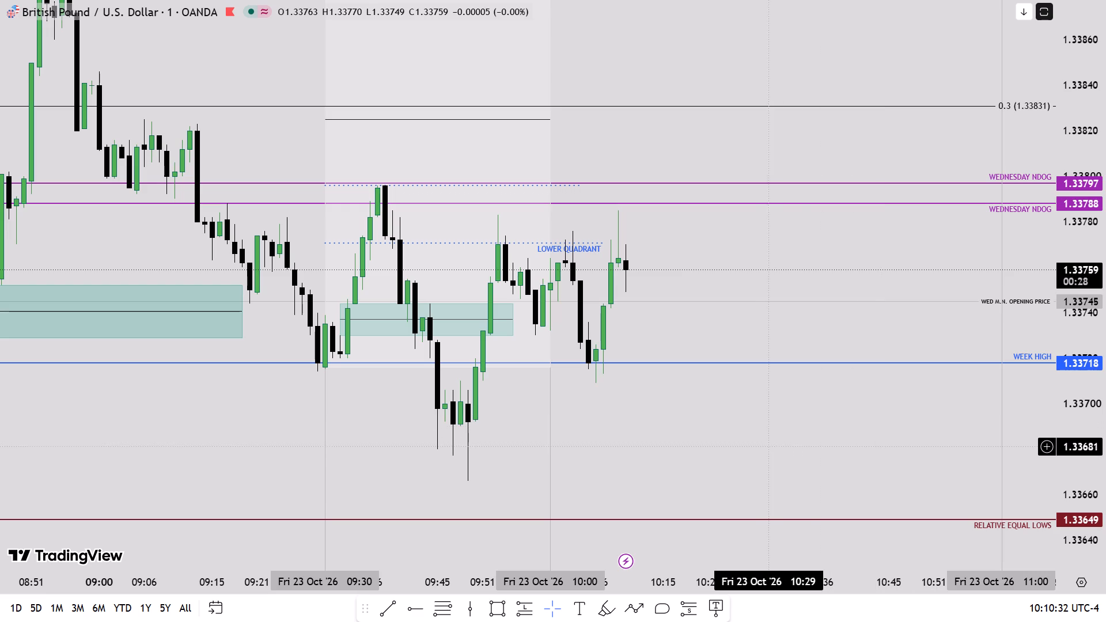
{"action": "scroll", "coordinate": [715, 471], "scroll_direction": "up", "scroll_amount": 1}
{"action": "scroll", "coordinate": [1105, 382], "scroll_direction": "up", "scroll_amount": 3}
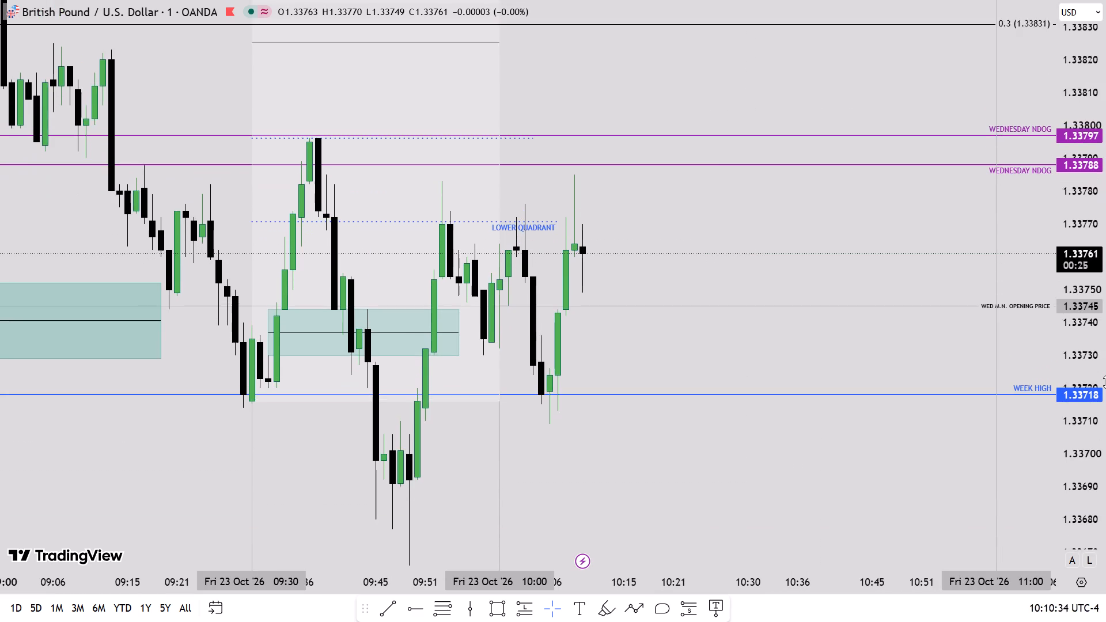
{"action": "scroll", "coordinate": [1105, 382], "scroll_direction": "up", "scroll_amount": 6}
{"action": "scroll", "coordinate": [1105, 382], "scroll_direction": "down", "scroll_amount": 2}
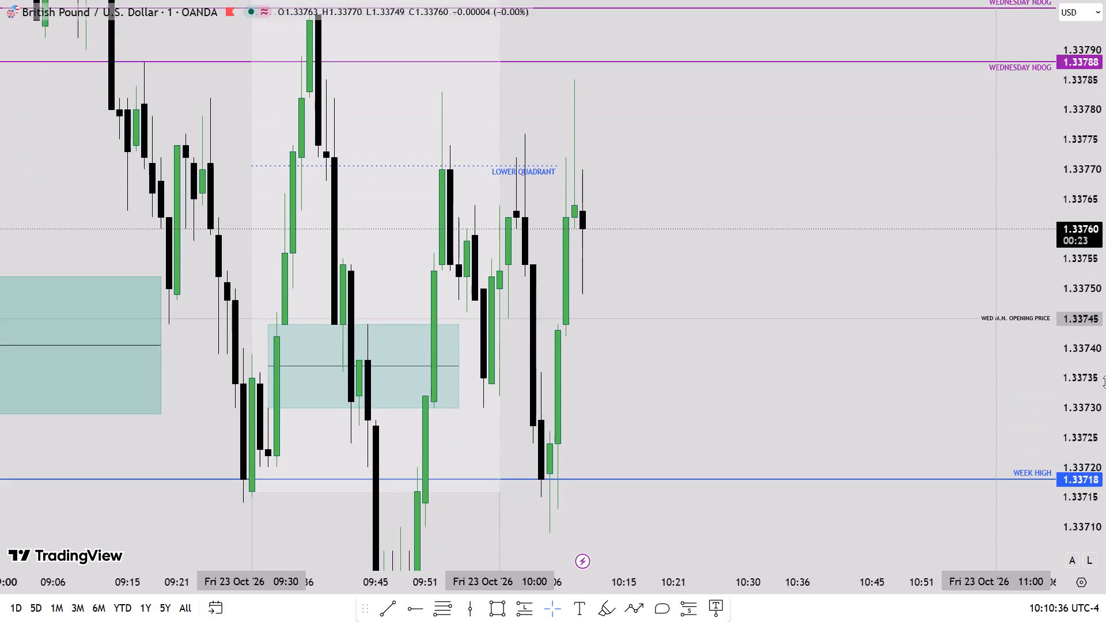
{"action": "scroll", "coordinate": [1105, 382], "scroll_direction": "down", "scroll_amount": 4}
{"action": "left_click_drag", "start_coordinate": [604, 340], "coordinate": [582, 365]}
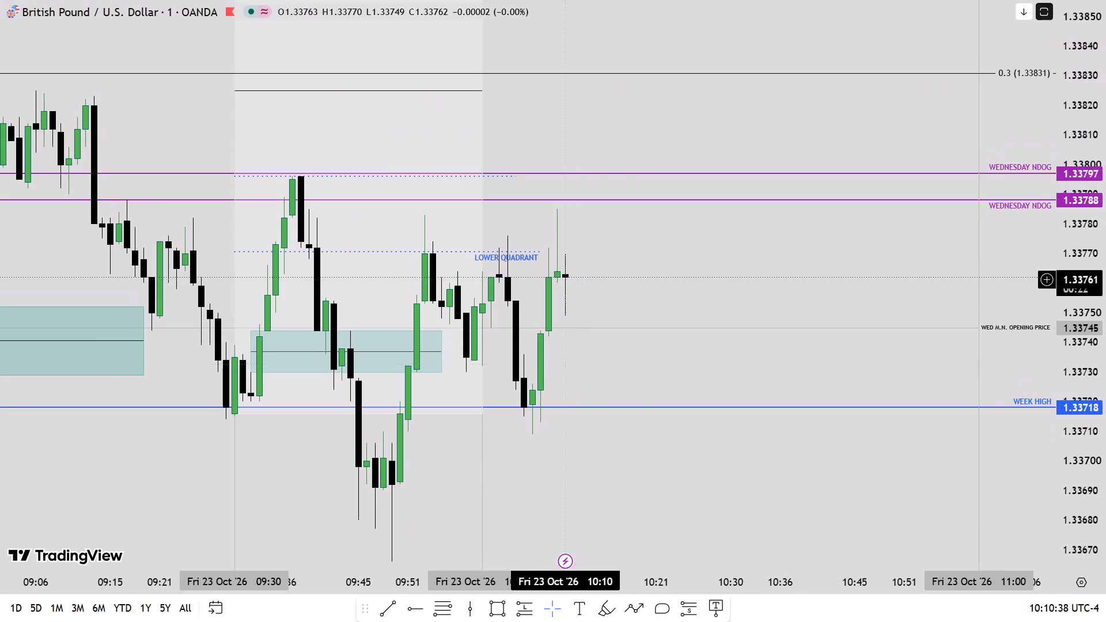
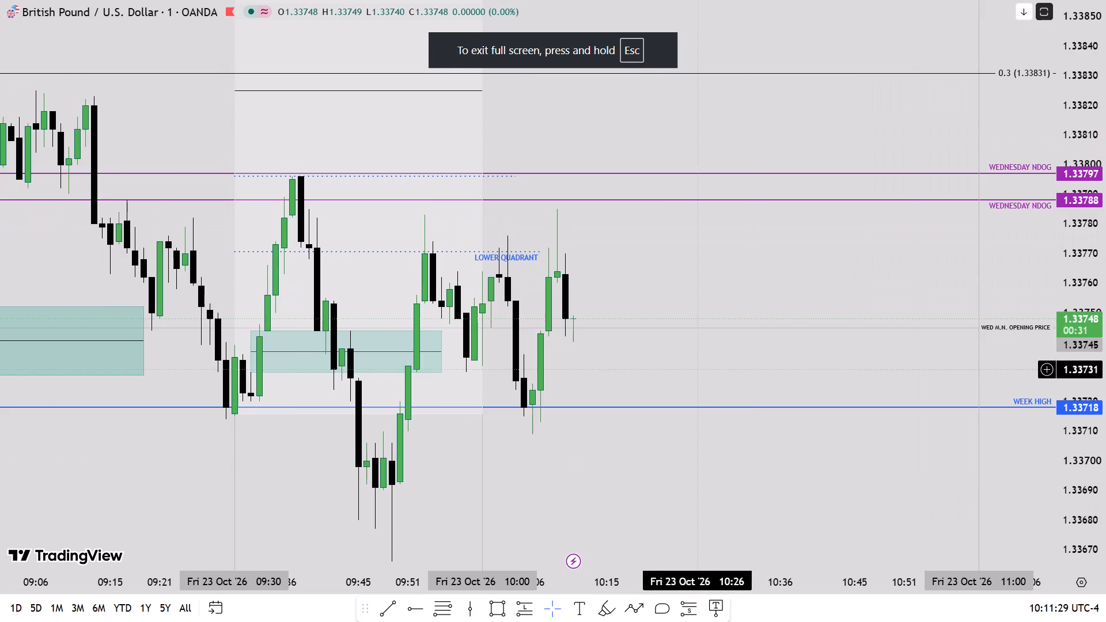
Examine the latest one-minute candles around 10:10 between the Wednesday NDOG levels and the week high.
{"action": "left_click_drag", "start_coordinate": [638, 377], "coordinate": [766, 366]}
{"action": "scroll", "coordinate": [1105, 361], "scroll_direction": "up", "scroll_amount": 3}
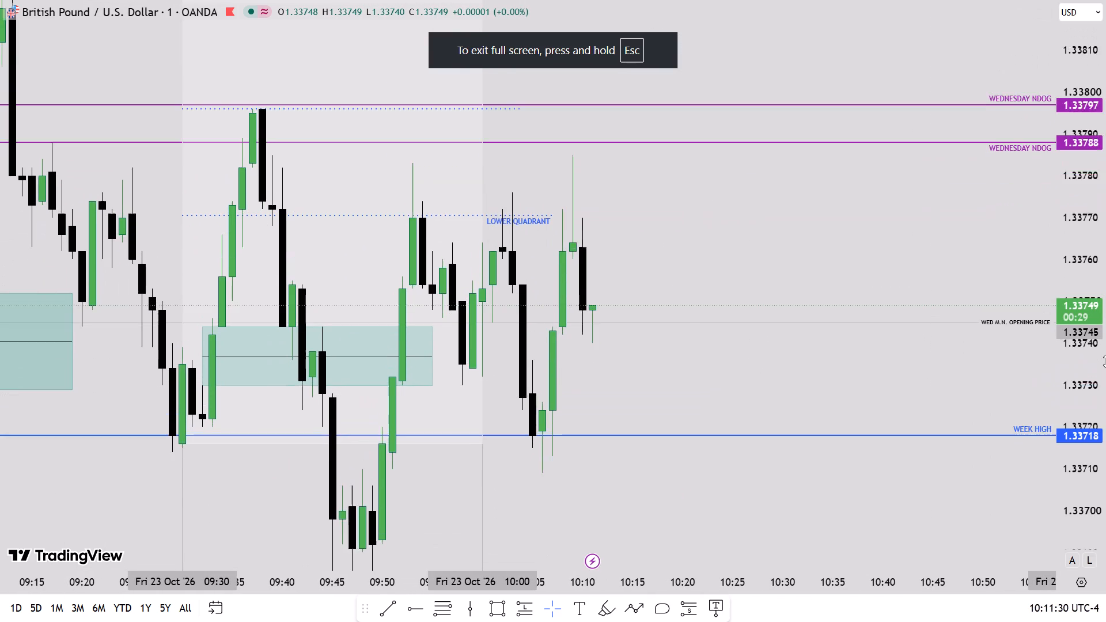
{"action": "scroll", "coordinate": [1105, 361], "scroll_direction": "up", "scroll_amount": 3}
{"action": "scroll", "coordinate": [1105, 361], "scroll_direction": "down", "scroll_amount": 3}
{"action": "left_click_drag", "start_coordinate": [679, 381], "coordinate": [622, 381]}
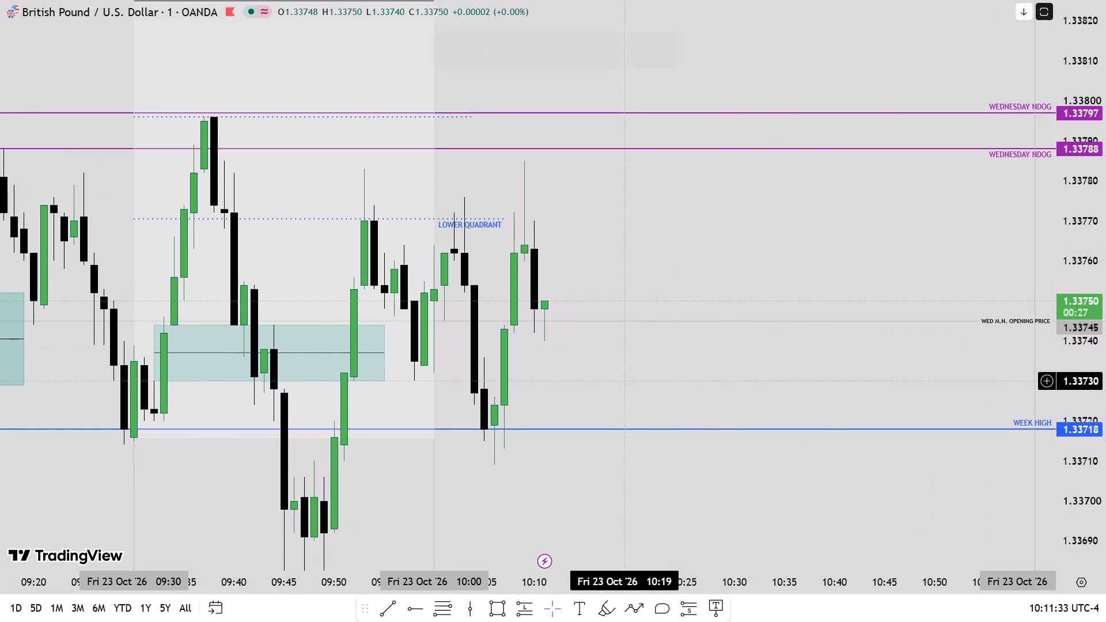
{"action": "scroll", "coordinate": [1105, 385], "scroll_direction": "down", "scroll_amount": 1}
{"action": "left_click_drag", "start_coordinate": [683, 356], "coordinate": [664, 378]}
{"action": "scroll", "coordinate": [664, 378], "scroll_direction": "down", "scroll_amount": 1}
{"action": "scroll", "coordinate": [664, 378], "scroll_direction": "up", "scroll_amount": 2}
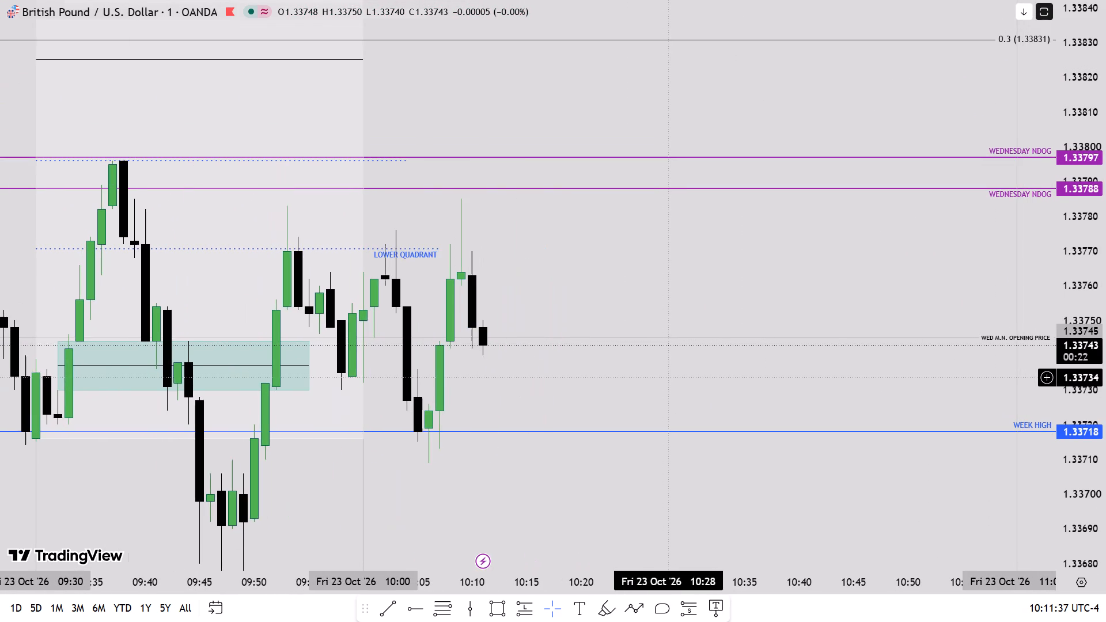
{"action": "scroll", "coordinate": [1105, 365], "scroll_direction": "down", "scroll_amount": 4}
{"action": "scroll", "coordinate": [1105, 400], "scroll_direction": "up", "scroll_amount": 4}
{"action": "scroll", "coordinate": [621, 419], "scroll_direction": "down", "scroll_amount": 1}
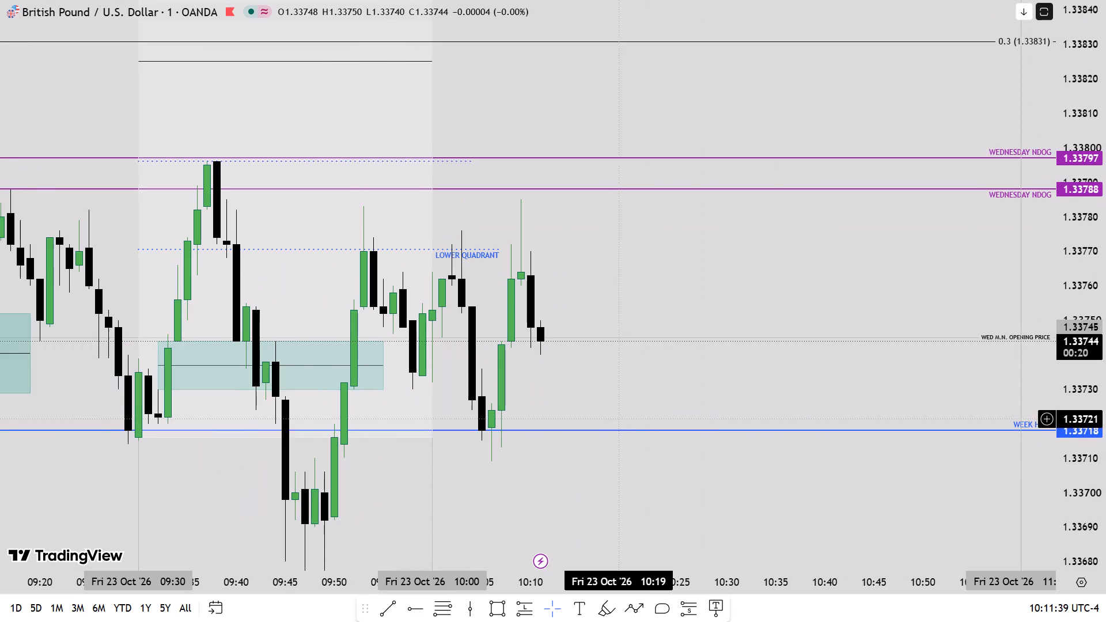
Draw a rectangle from 1.33726 to 1.33744 starting at the 10:06 candle and extend its far edge to about 10:14.
{"action": "left_click", "coordinate": [496, 605]}
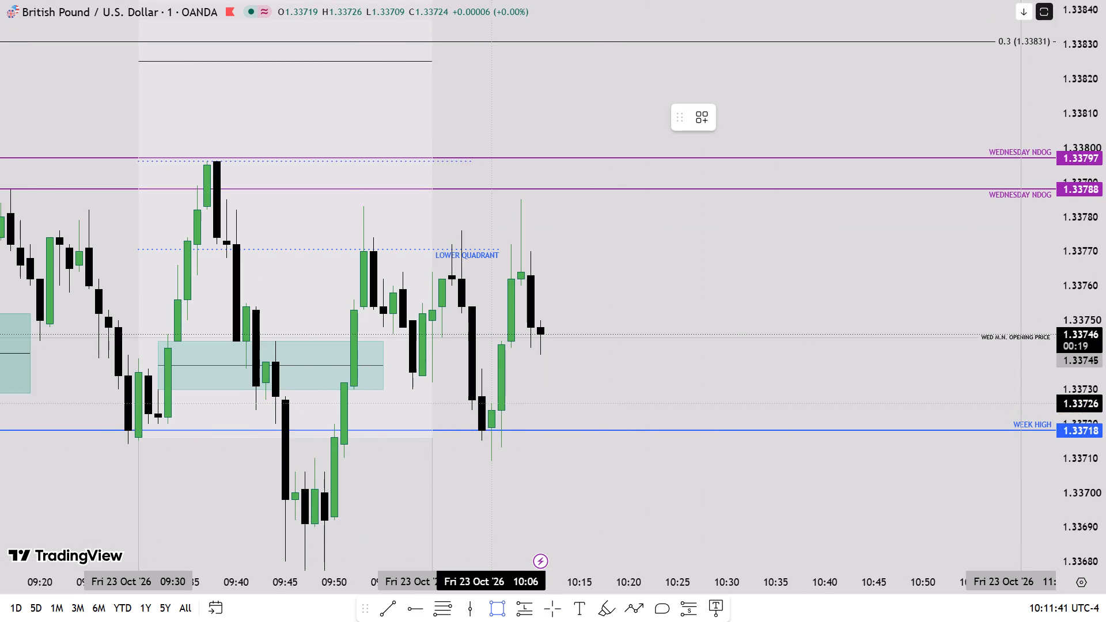
{"action": "left_click", "coordinate": [491, 403]}
{"action": "left_click", "coordinate": [511, 341]}
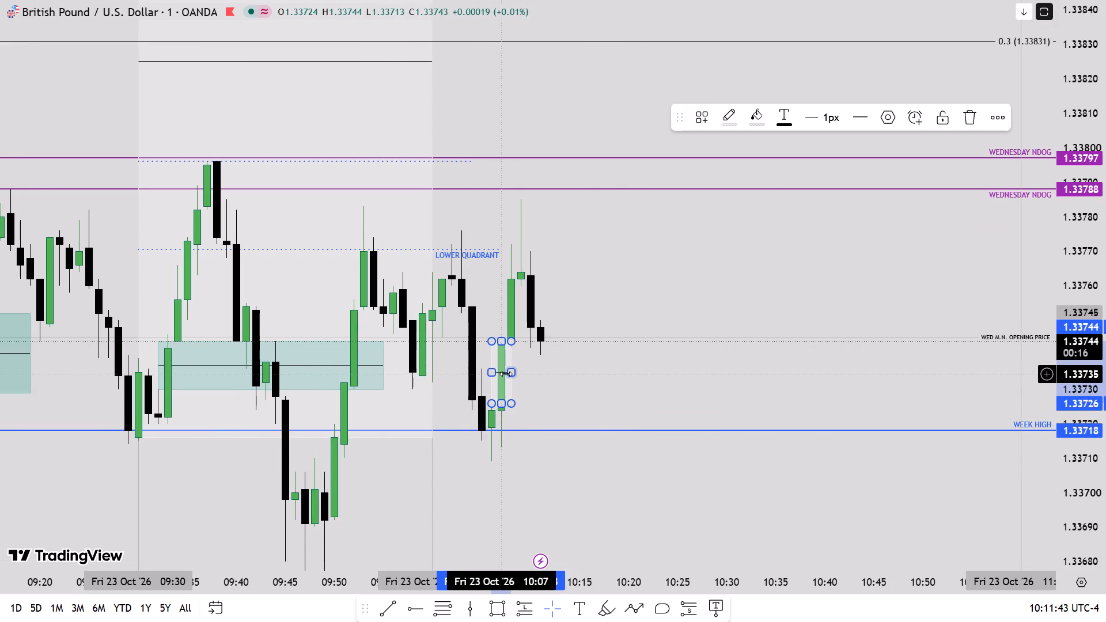
{"action": "left_click_drag", "start_coordinate": [506, 374], "coordinate": [569, 382]}
Watch how the current candles trade relative to the new rectangle, the Wednesday opening price and the week high.
{"action": "left_click_drag", "start_coordinate": [641, 378], "coordinate": [609, 381]}
{"action": "scroll", "coordinate": [1105, 373], "scroll_direction": "up", "scroll_amount": 3}
{"action": "scroll", "coordinate": [1105, 373], "scroll_direction": "down", "scroll_amount": 2}
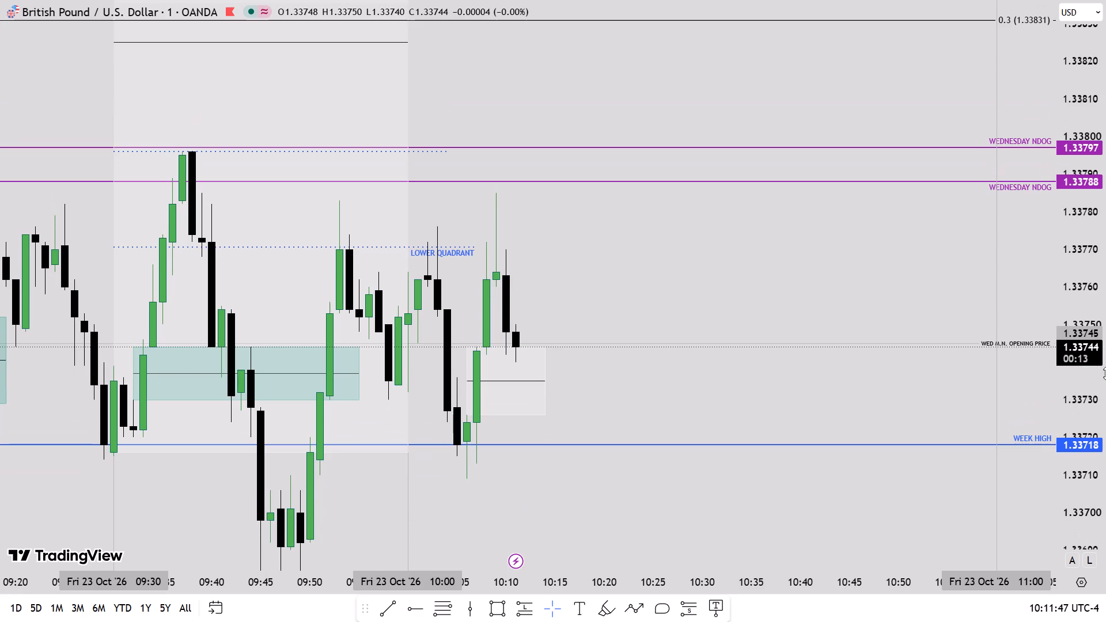
{"action": "scroll", "coordinate": [734, 382], "scroll_direction": "down", "scroll_amount": 4}
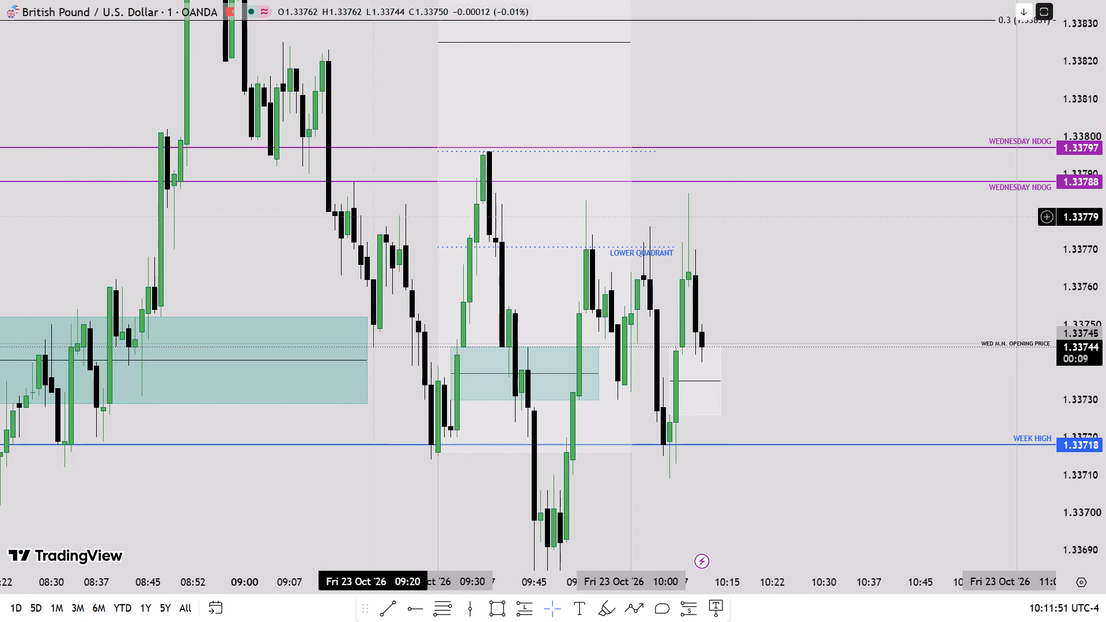
{"action": "scroll", "coordinate": [379, 202], "scroll_direction": "up", "scroll_amount": 3}
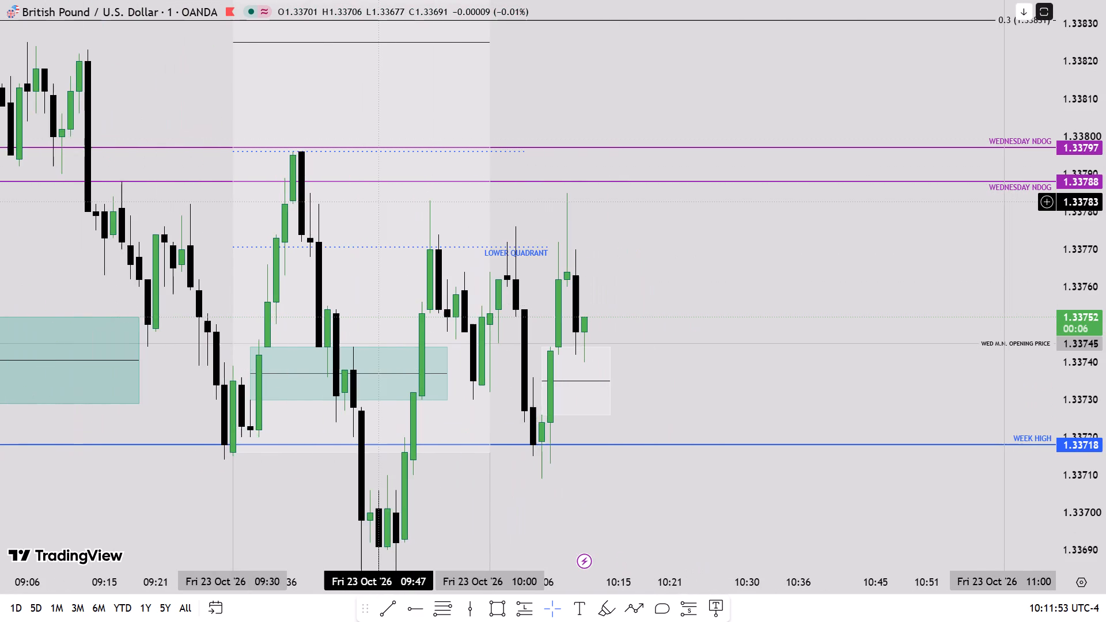
{"action": "scroll", "coordinate": [379, 202], "scroll_direction": "up", "scroll_amount": 2}
{"action": "left_click_drag", "start_coordinate": [551, 255], "coordinate": [639, 246]}
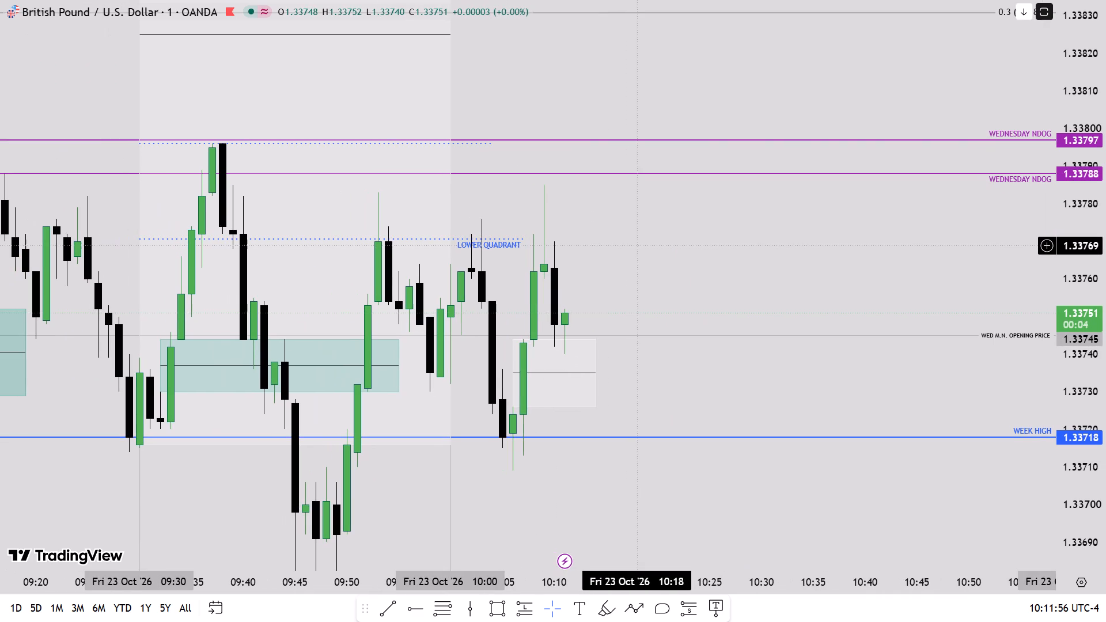
{"action": "left_click_drag", "start_coordinate": [640, 399], "coordinate": [664, 354]}
{"action": "scroll", "coordinate": [1105, 362], "scroll_direction": "down", "scroll_amount": 1}
{"action": "scroll", "coordinate": [1105, 362], "scroll_direction": "up", "scroll_amount": 2}
{"action": "scroll", "coordinate": [1105, 362], "scroll_direction": "down", "scroll_amount": 2}
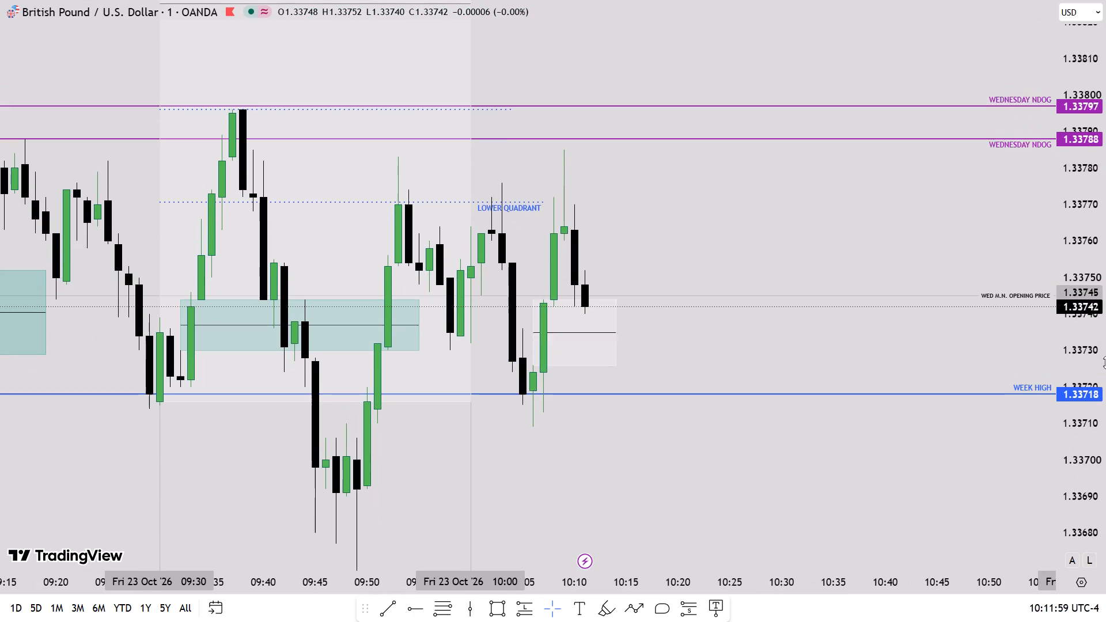
{"action": "scroll", "coordinate": [1105, 362], "scroll_direction": "up", "scroll_amount": 2}
{"action": "scroll", "coordinate": [1105, 362], "scroll_direction": "down", "scroll_amount": 2}
{"action": "scroll", "coordinate": [1105, 362], "scroll_direction": "up", "scroll_amount": 2}
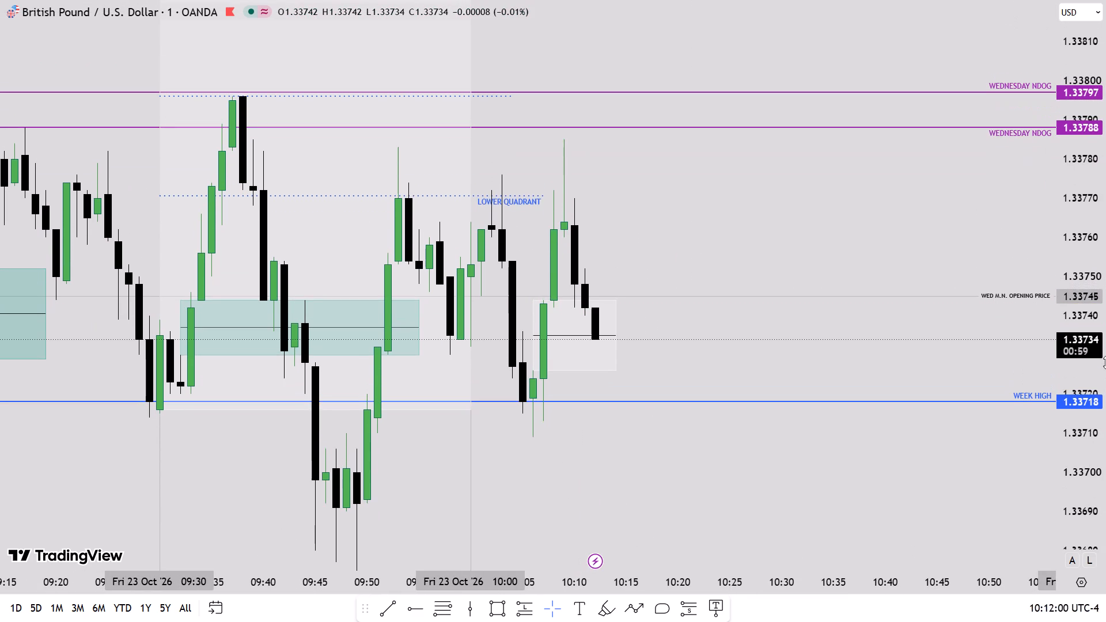
{"action": "scroll", "coordinate": [1105, 362], "scroll_direction": "up", "scroll_amount": 1}
{"action": "scroll", "coordinate": [1105, 362], "scroll_direction": "down", "scroll_amount": 2}
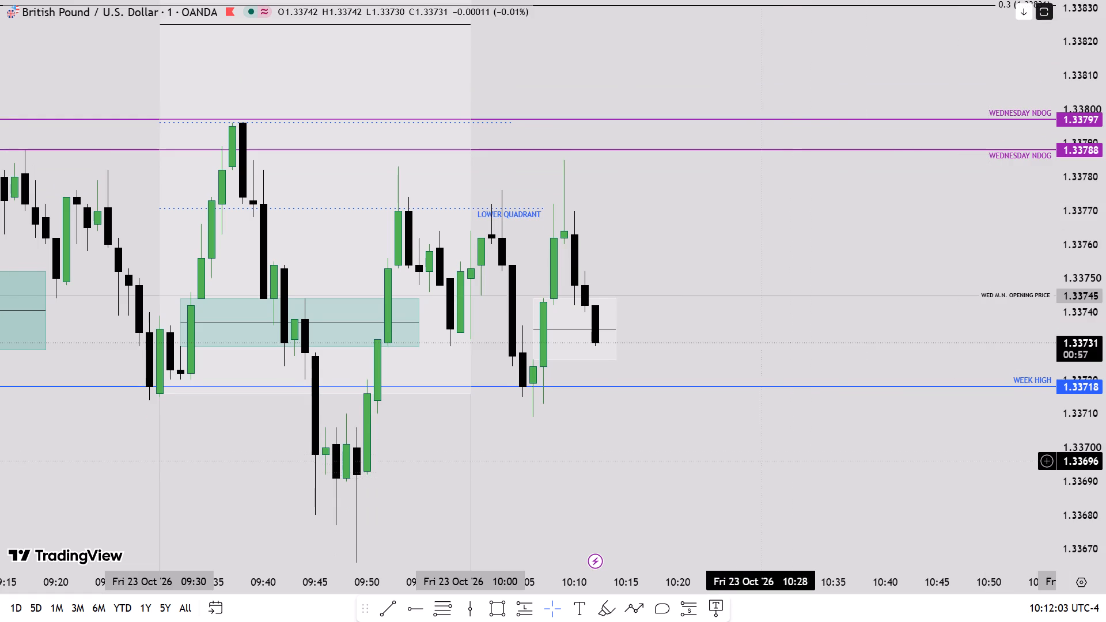
Change the dotted blue line at the 1.33796 session high to a solid line.
{"action": "left_click_drag", "start_coordinate": [732, 455], "coordinate": [622, 473]}
{"action": "scroll", "coordinate": [621, 473], "scroll_direction": "down", "scroll_amount": 3}
{"action": "scroll", "coordinate": [1105, 457], "scroll_direction": "down", "scroll_amount": 1}
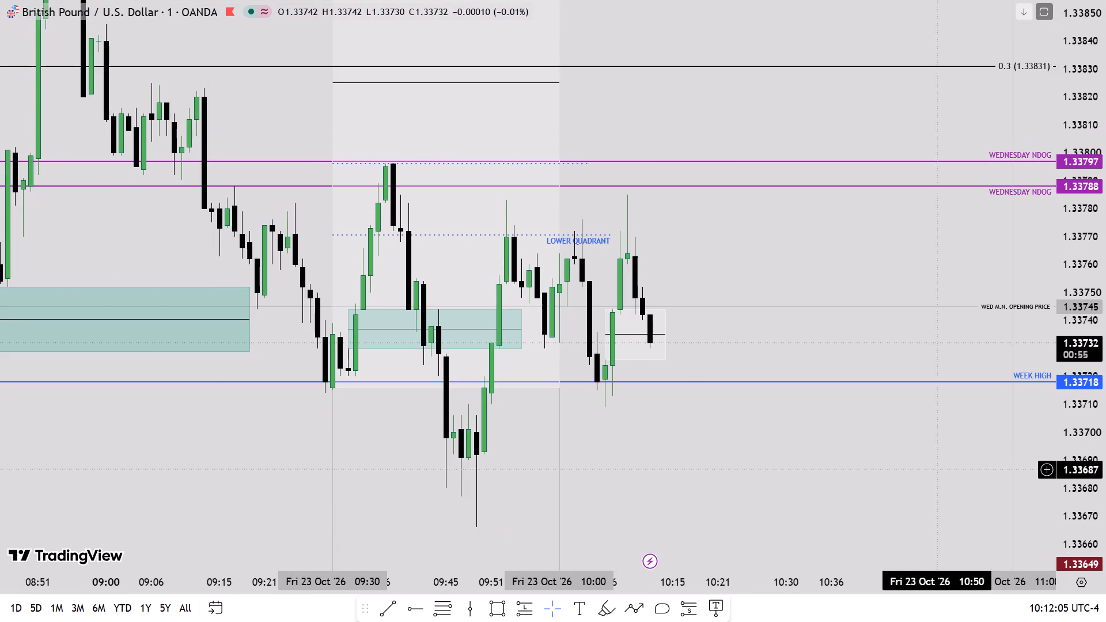
{"action": "left_click_drag", "start_coordinate": [679, 462], "coordinate": [601, 432]}
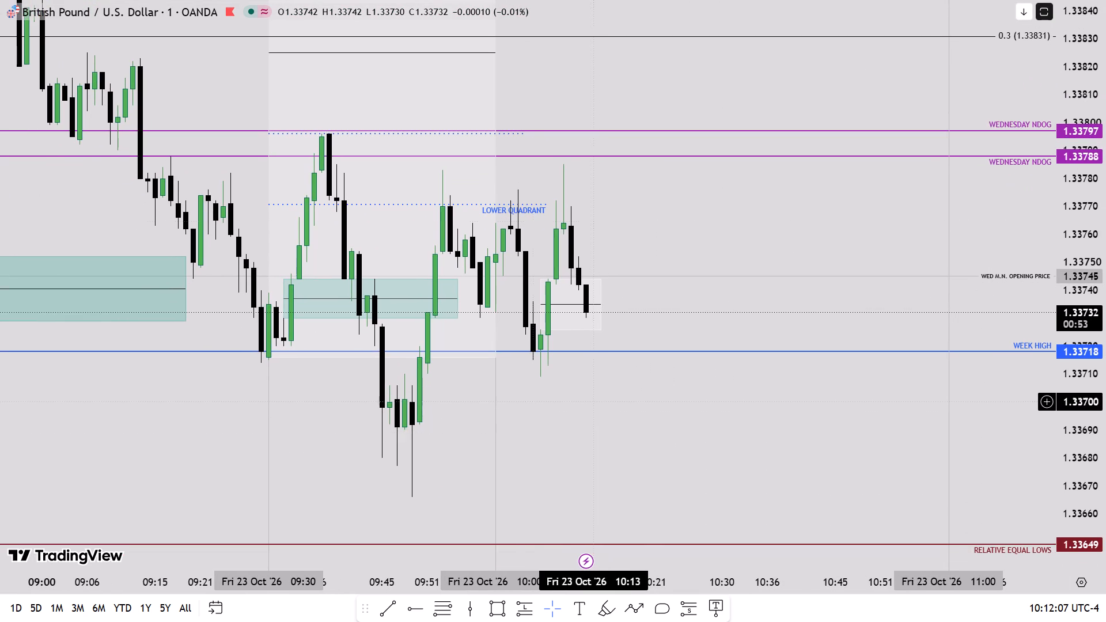
{"action": "left_click", "coordinate": [522, 131]}
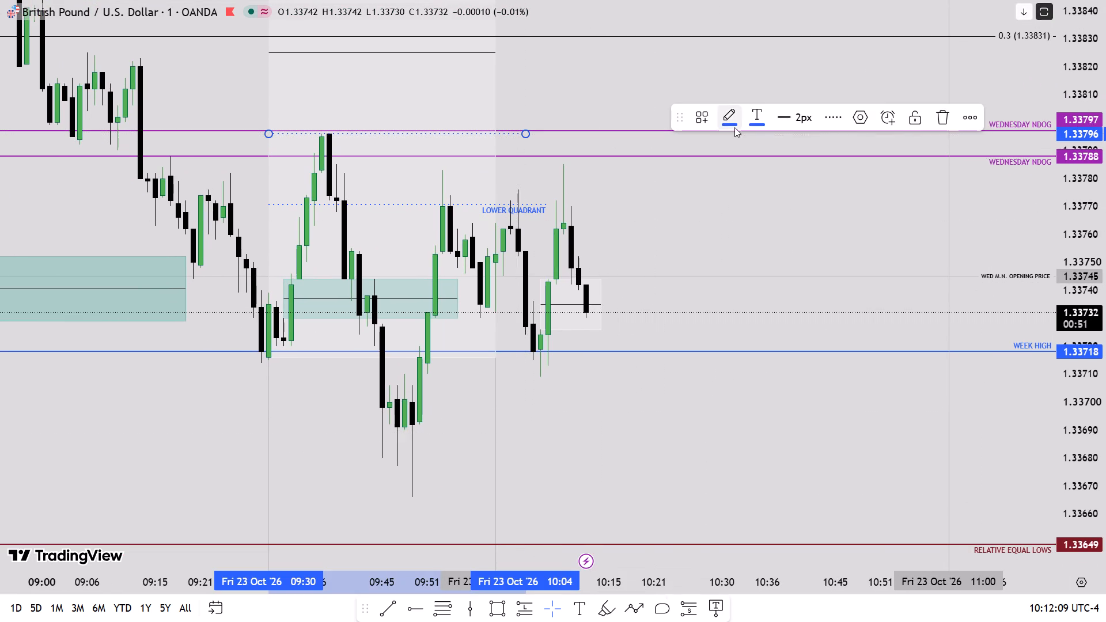
{"action": "left_click", "coordinate": [820, 113]}
{"action": "left_click", "coordinate": [828, 153]}
Draw a dark red horizontal trendline at the 09:49 low, 1.33666, spanning 09:31 to 10:23.
{"action": "left_click_drag", "start_coordinate": [599, 435], "coordinate": [692, 386]}
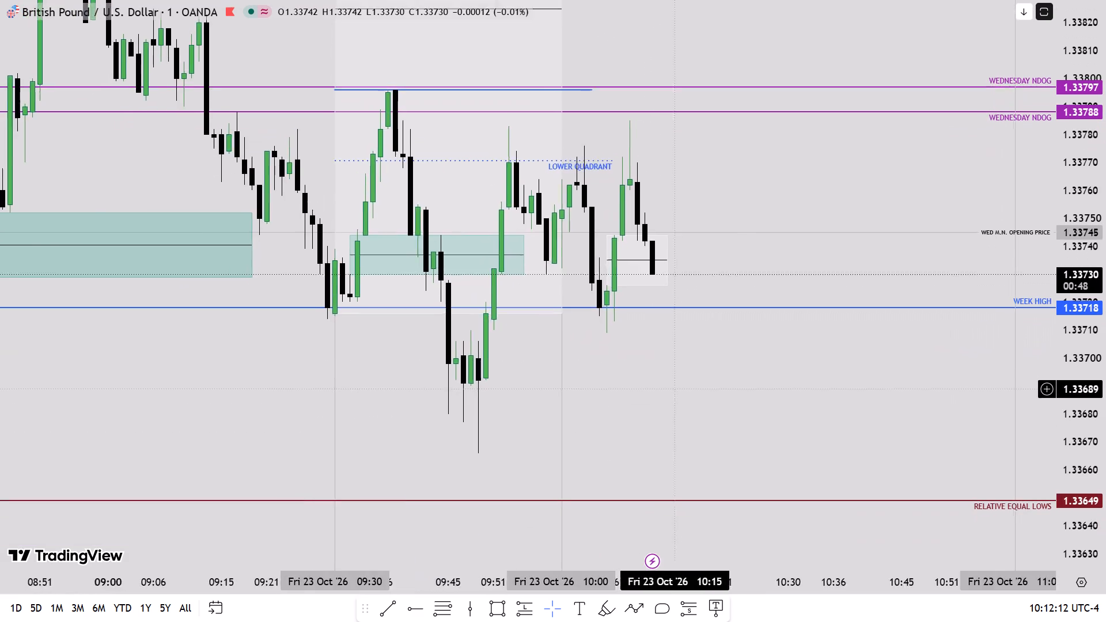
{"action": "left_click_drag", "start_coordinate": [692, 386], "coordinate": [800, 383]}
{"action": "left_click", "coordinate": [396, 598]}
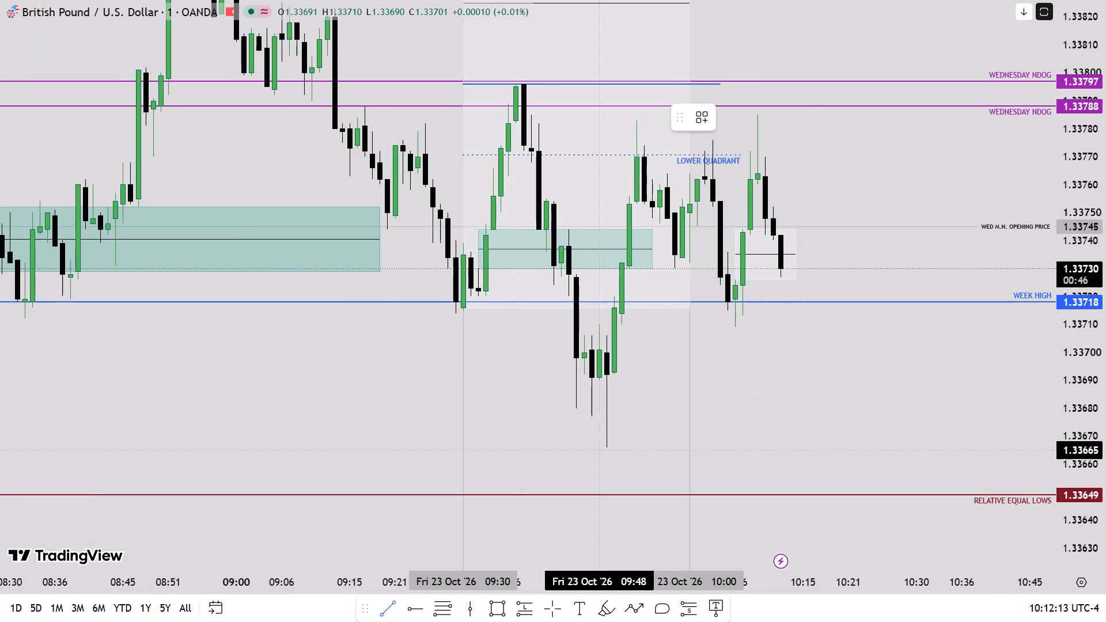
{"action": "left_click", "coordinate": [605, 449]}
{"action": "left_click", "coordinate": [863, 437], "text": "shift"}
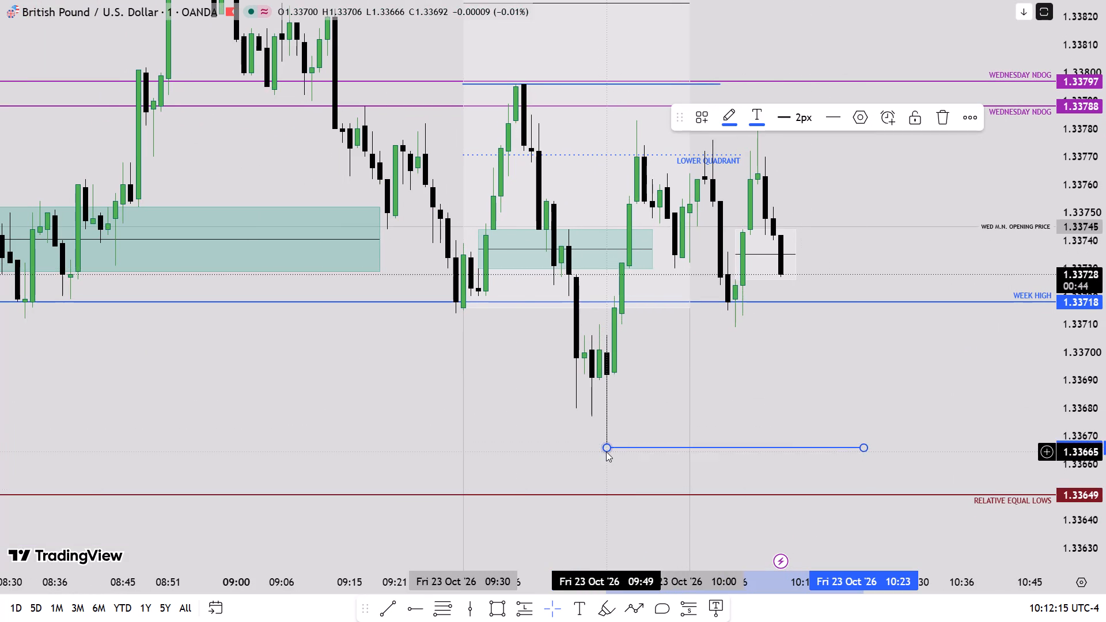
{"action": "left_click_drag", "start_coordinate": [606, 450], "coordinate": [467, 450]}
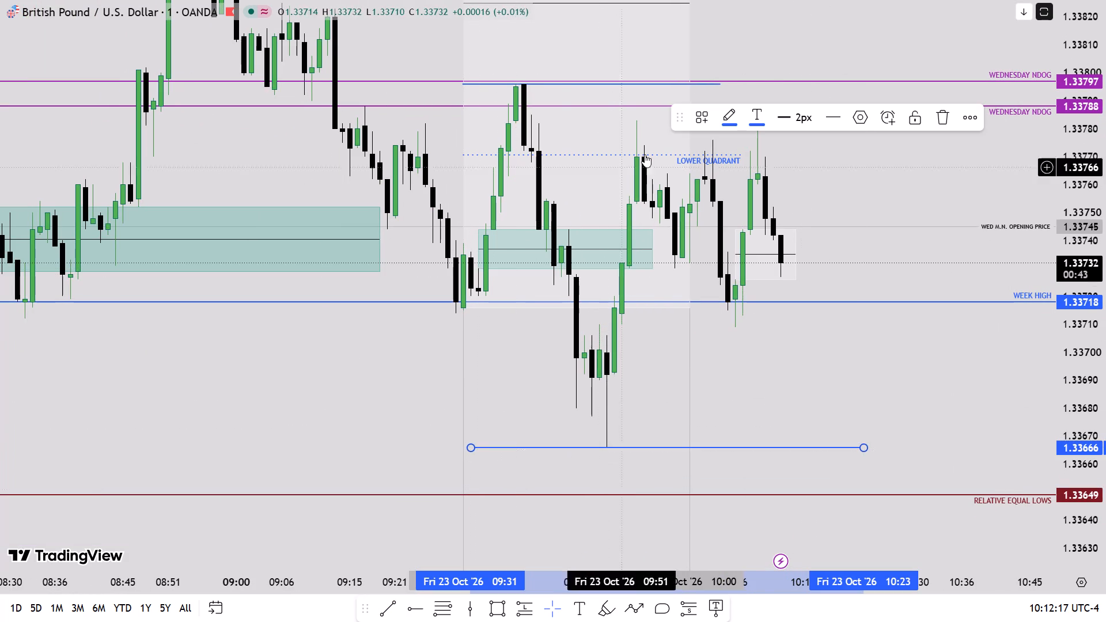
{"action": "left_click", "coordinate": [717, 118]}
{"action": "left_click", "coordinate": [734, 268]}
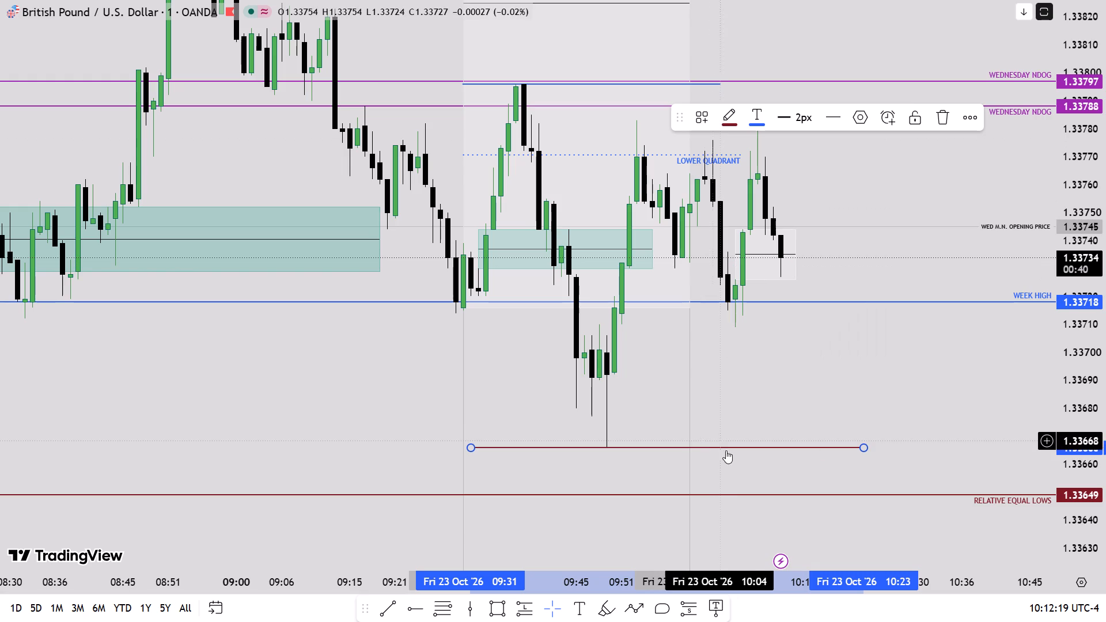
Label the 1.33666 trendline "MINOR SELLSIDE LIQUIDITY" in dark red text, aligned bottom left.
{"action": "double_click", "coordinate": [726, 448]}
{"action": "left_click", "coordinate": [618, 330]}
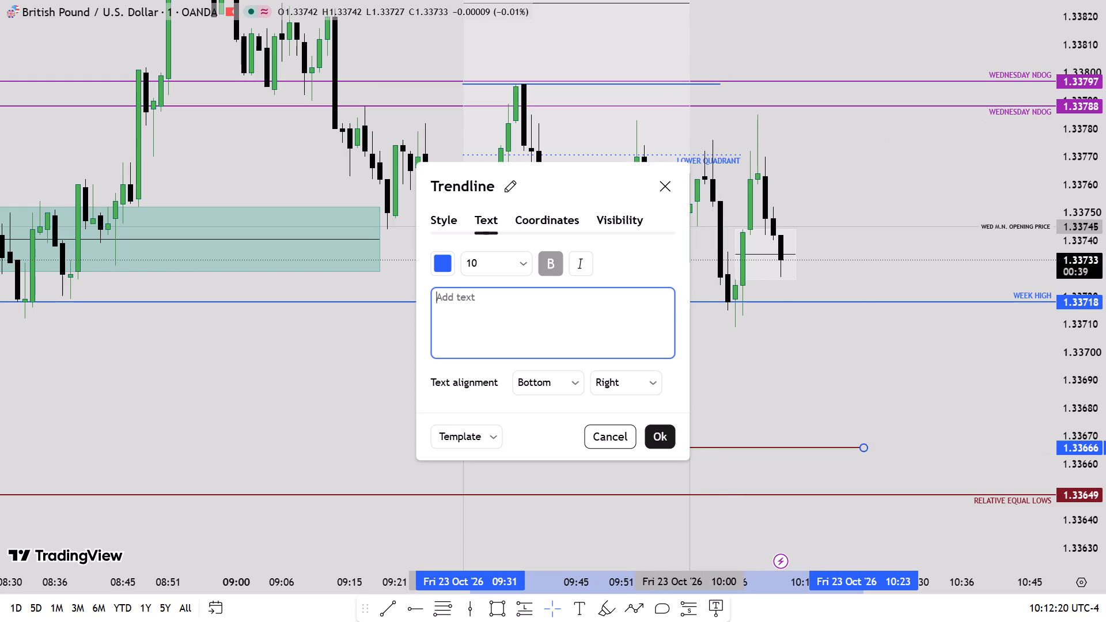
{"action": "type", "text": "MINOR SELLSIDE LIQUIDITY"}
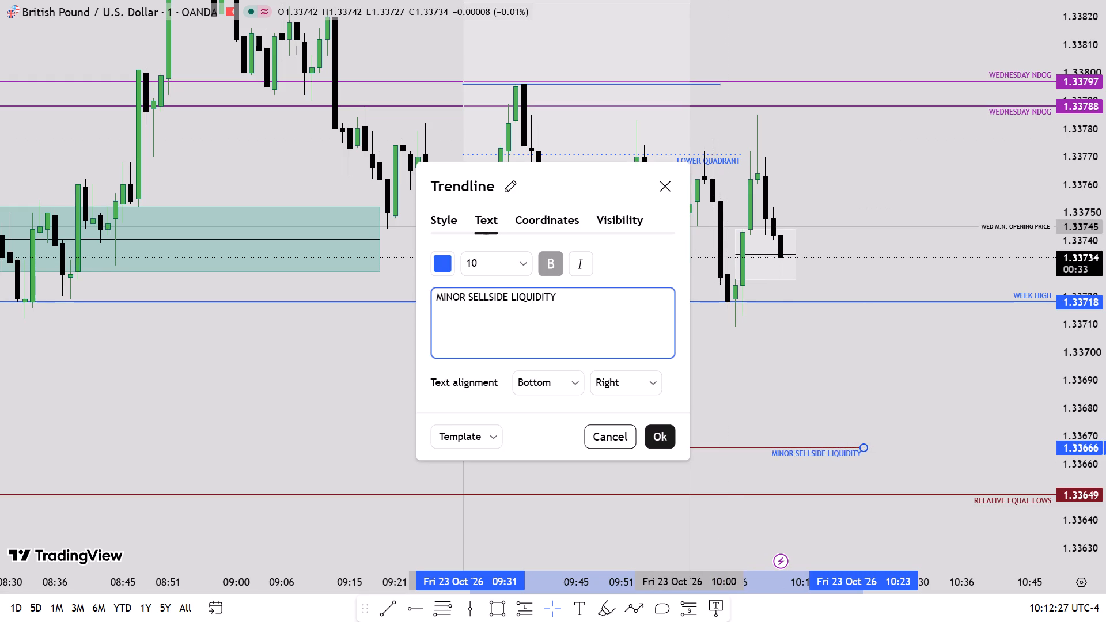
{"action": "left_click", "coordinate": [565, 375]}
{"action": "left_click", "coordinate": [623, 380]}
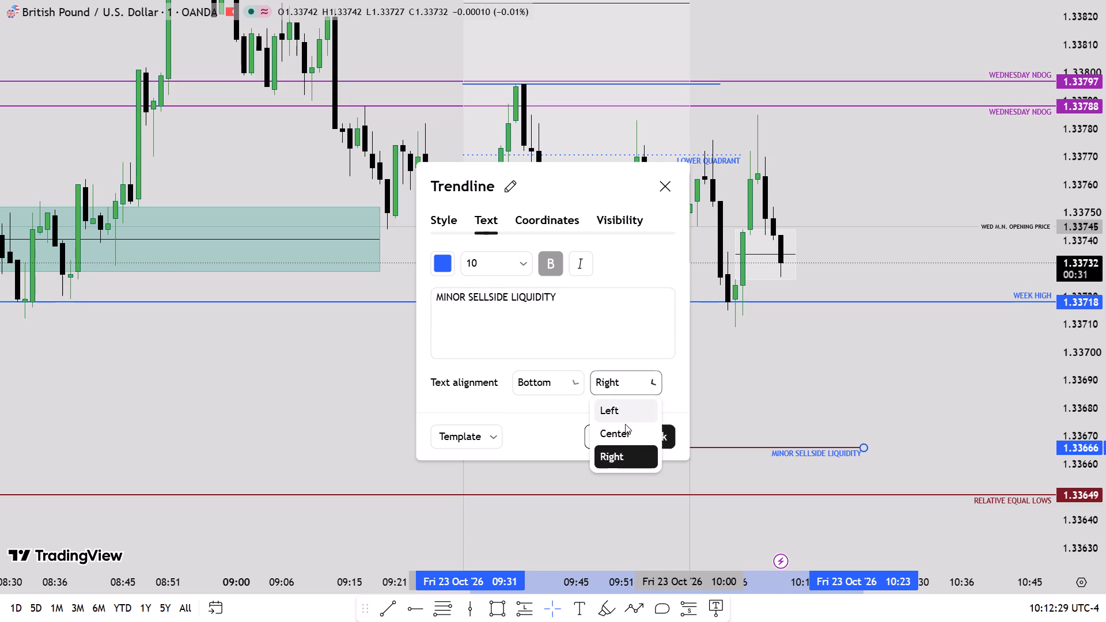
{"action": "left_click", "coordinate": [632, 407]}
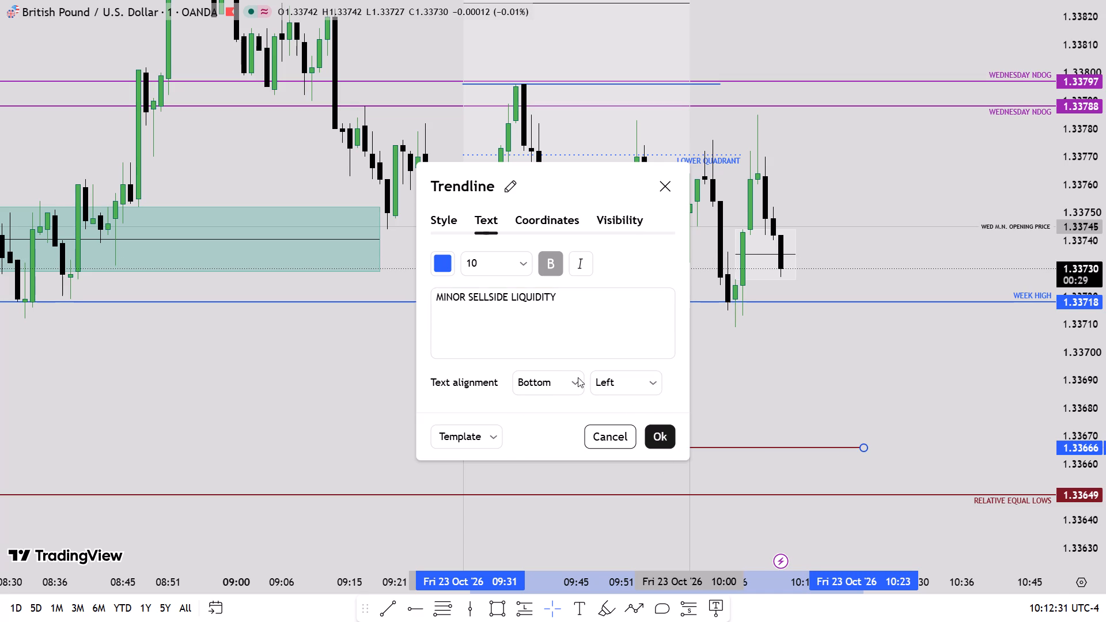
{"action": "left_click", "coordinate": [556, 380]}
{"action": "left_click", "coordinate": [449, 260]}
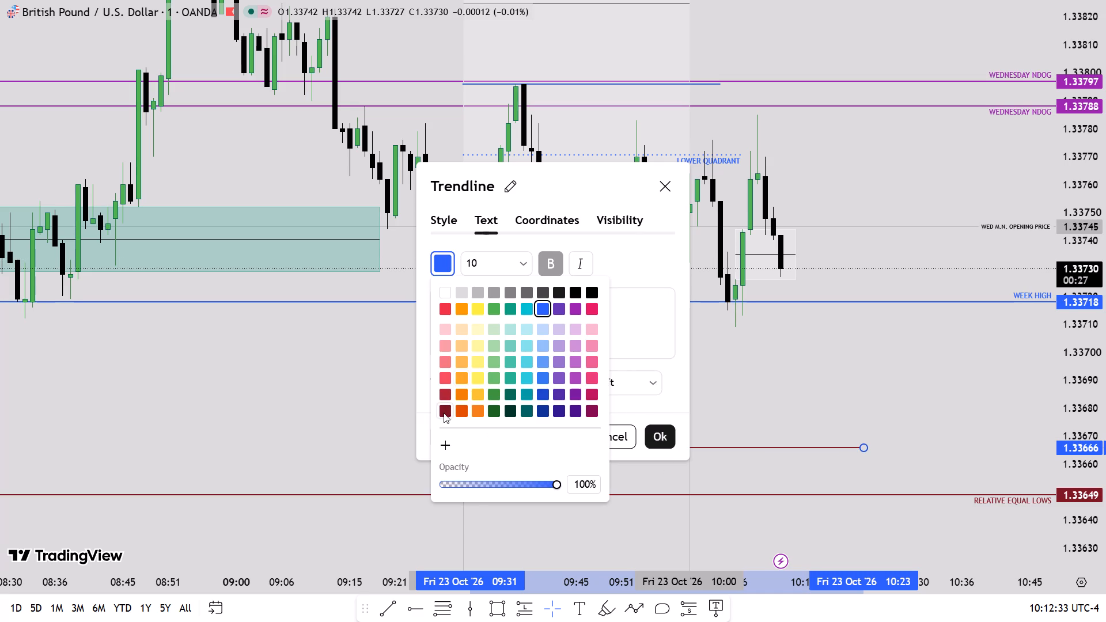
{"action": "left_click", "coordinate": [440, 407]}
{"action": "left_click", "coordinate": [779, 392]}
Examine the current price action against the week high, the minor sellside liquidity line and the relative equal lows.
{"action": "scroll", "coordinate": [778, 394], "scroll_direction": "up", "scroll_amount": 4}
{"action": "left_click_drag", "start_coordinate": [694, 384], "coordinate": [631, 397]}
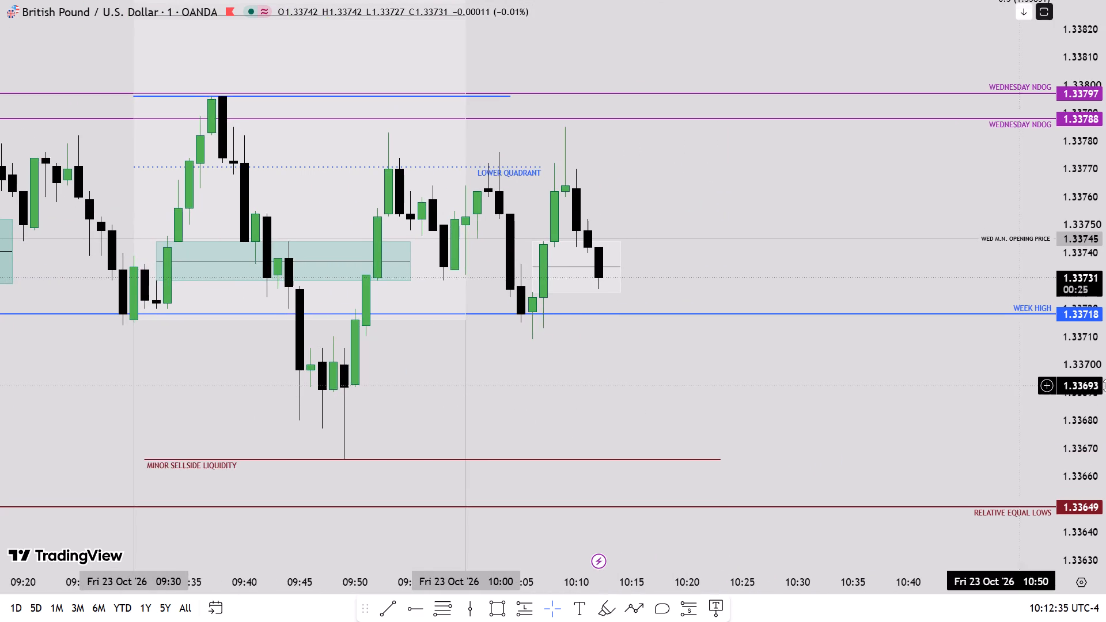
{"action": "scroll", "coordinate": [1105, 385], "scroll_direction": "up", "scroll_amount": 5}
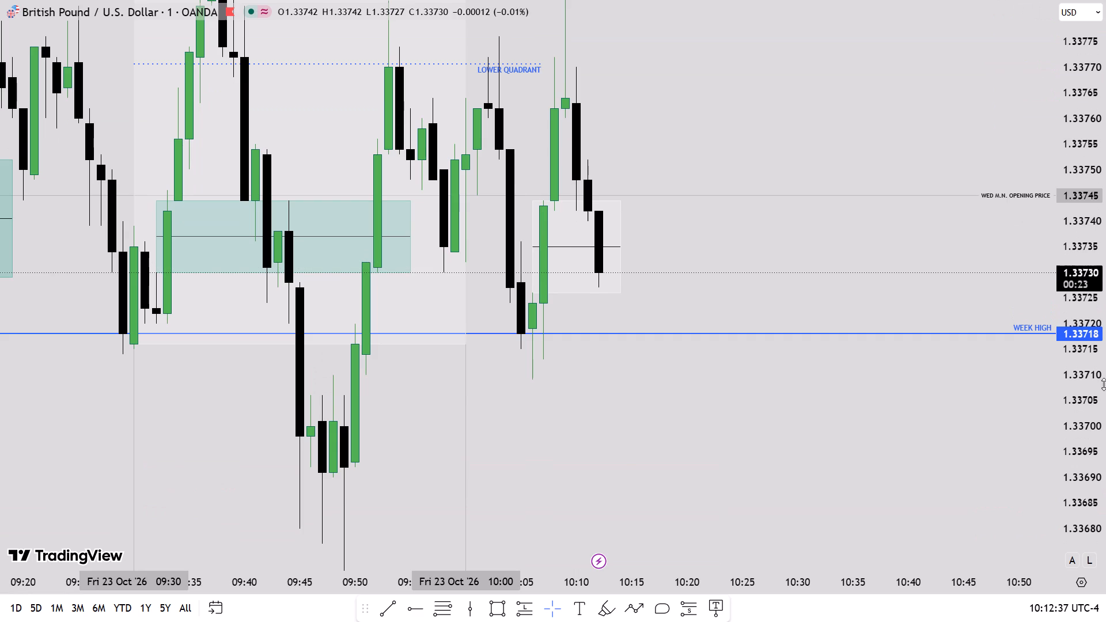
{"action": "scroll", "coordinate": [1104, 384], "scroll_direction": "down", "scroll_amount": 3}
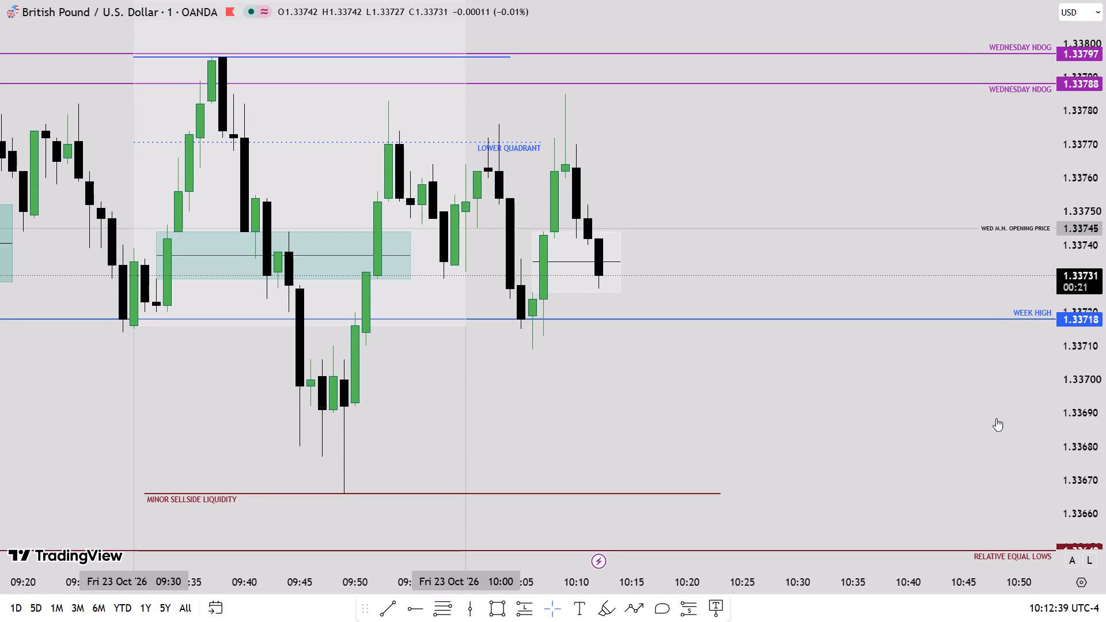
{"action": "left_click_drag", "start_coordinate": [702, 404], "coordinate": [686, 418]}
{"action": "scroll", "coordinate": [1105, 385], "scroll_direction": "up", "scroll_amount": 1}
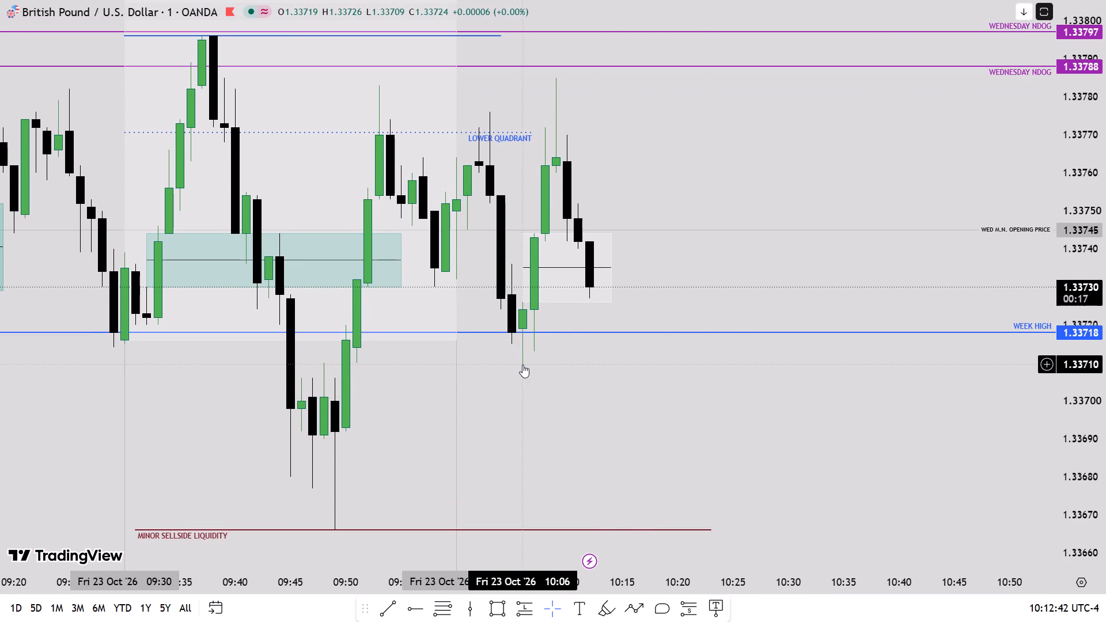
{"action": "scroll", "coordinate": [1105, 367], "scroll_direction": "down", "scroll_amount": 2}
{"action": "left_click_drag", "start_coordinate": [717, 392], "coordinate": [623, 409]}
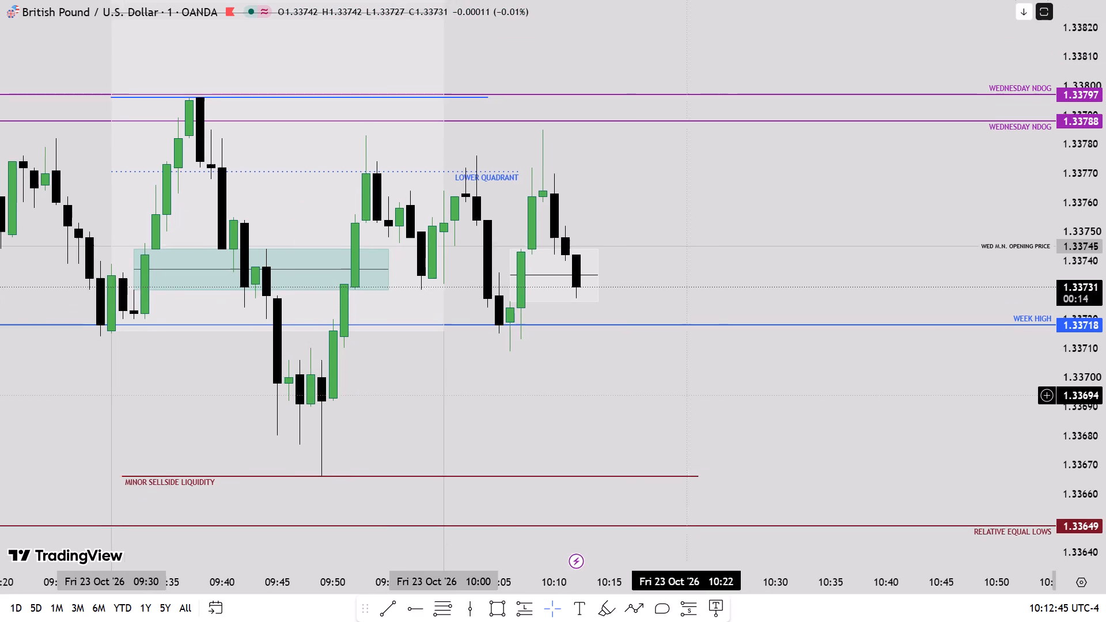
{"action": "left_click_drag", "start_coordinate": [623, 409], "coordinate": [615, 411]}
{"action": "scroll", "coordinate": [615, 411], "scroll_direction": "down", "scroll_amount": 2}
{"action": "left_click_drag", "start_coordinate": [615, 411], "coordinate": [531, 441]}
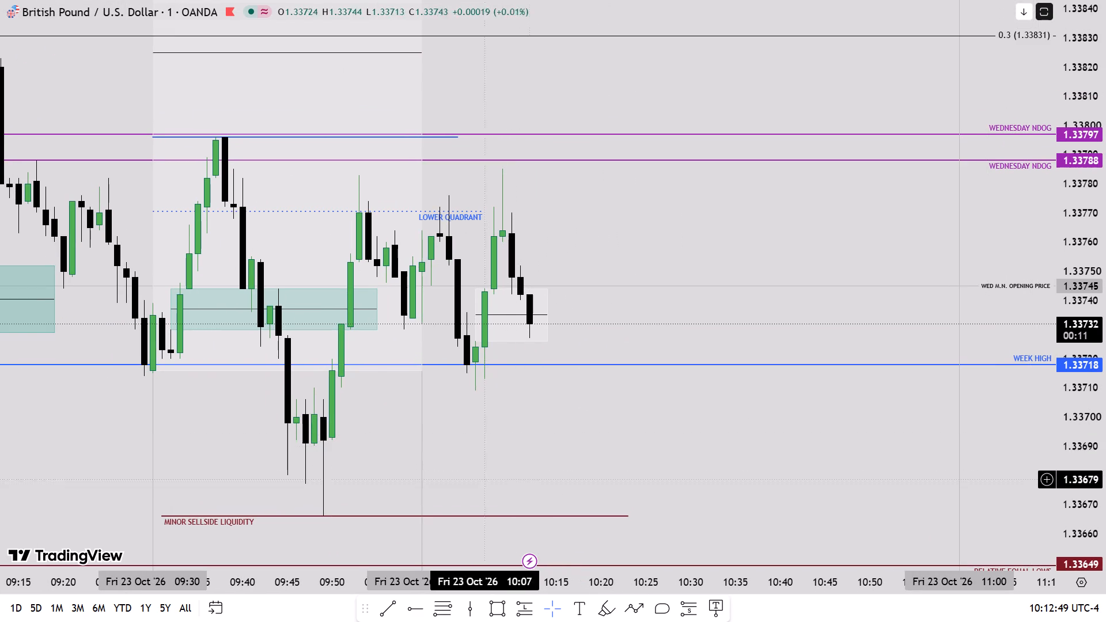
{"action": "scroll", "coordinate": [512, 431], "scroll_direction": "down", "scroll_amount": 3}
{"action": "scroll", "coordinate": [512, 431], "scroll_direction": "up", "scroll_amount": 1}
{"action": "scroll", "coordinate": [512, 431], "scroll_direction": "down", "scroll_amount": 1}
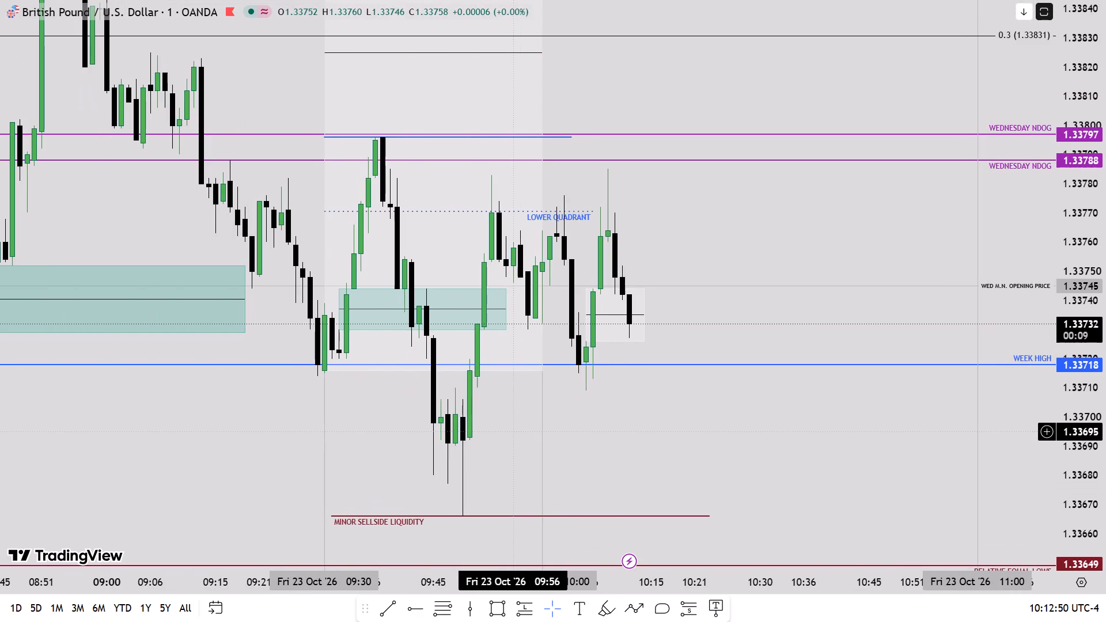
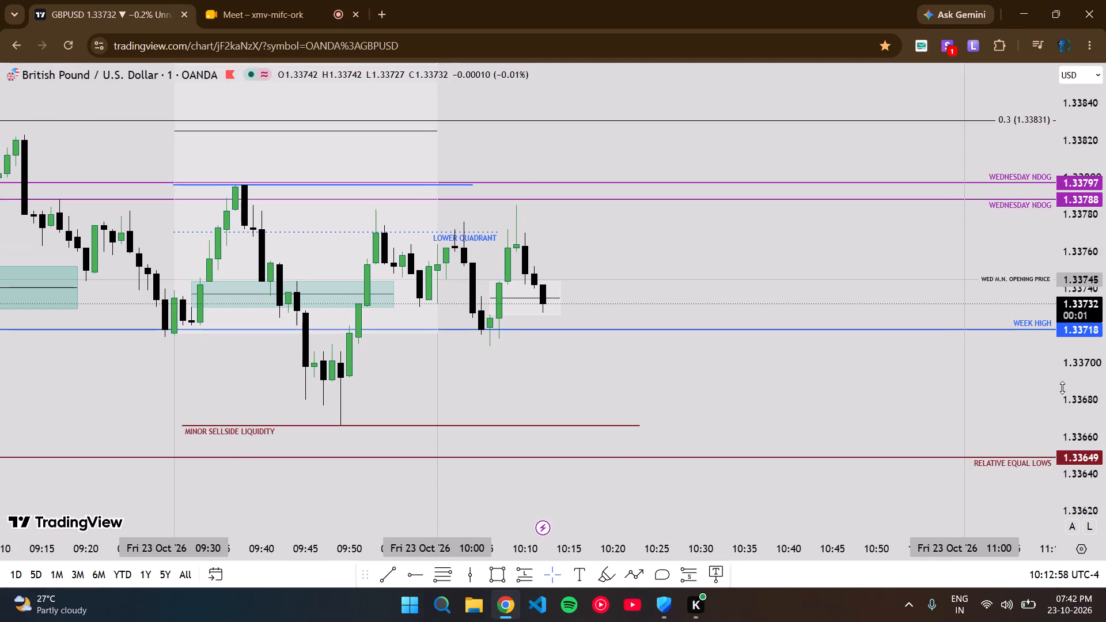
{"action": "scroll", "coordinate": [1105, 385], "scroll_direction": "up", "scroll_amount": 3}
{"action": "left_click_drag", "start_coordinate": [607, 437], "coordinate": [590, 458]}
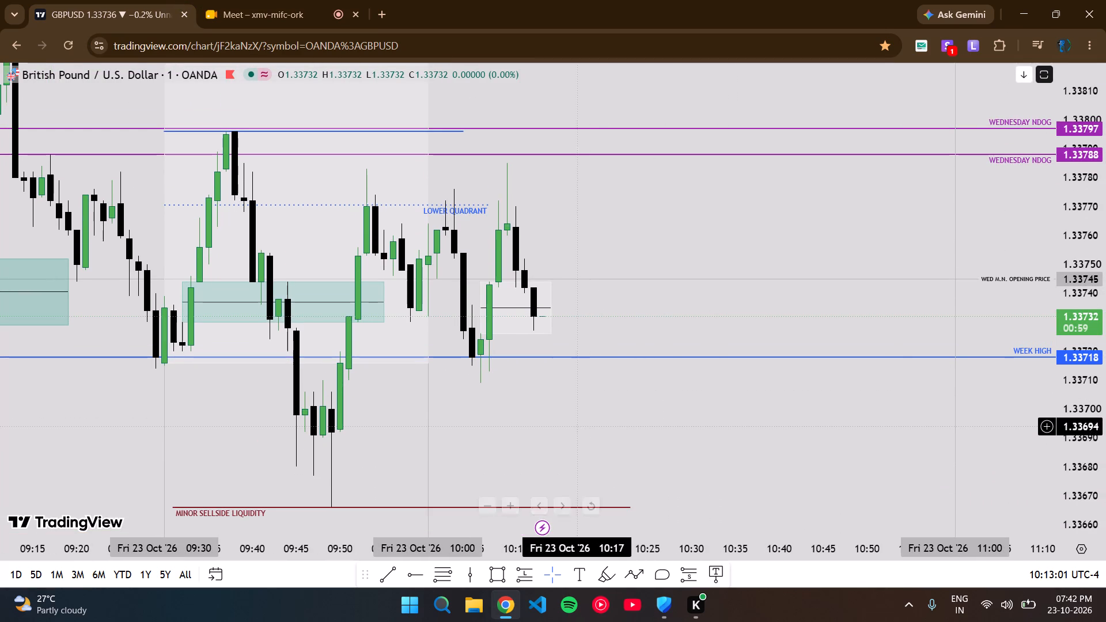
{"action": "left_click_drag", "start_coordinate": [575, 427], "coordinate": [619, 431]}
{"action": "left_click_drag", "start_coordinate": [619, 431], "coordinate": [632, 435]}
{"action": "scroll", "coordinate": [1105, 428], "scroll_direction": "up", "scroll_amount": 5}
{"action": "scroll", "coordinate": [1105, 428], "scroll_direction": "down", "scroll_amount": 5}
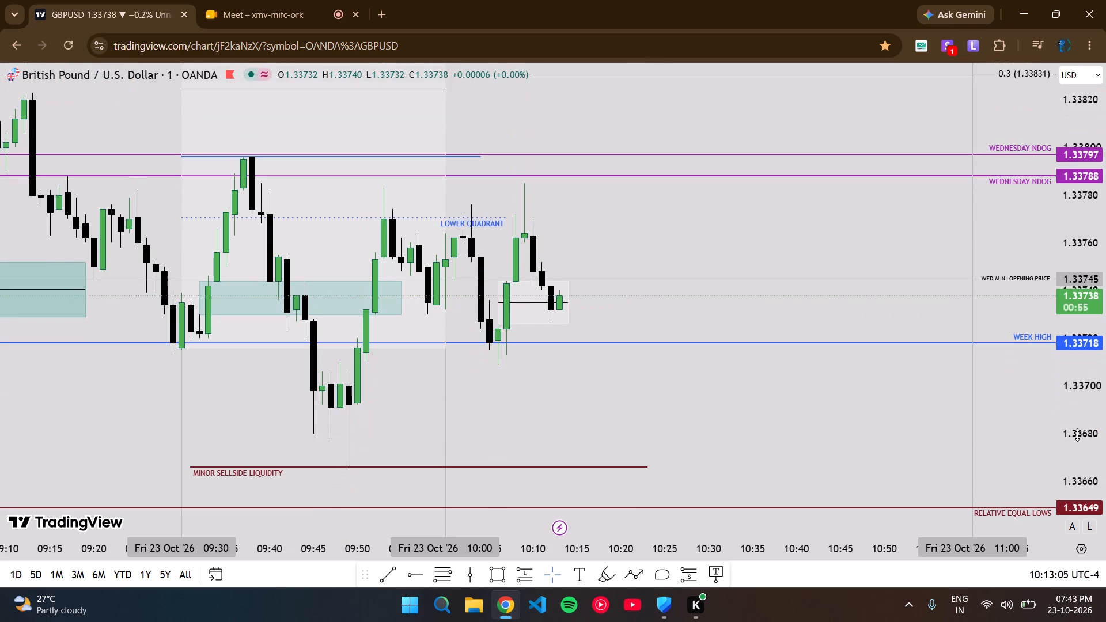
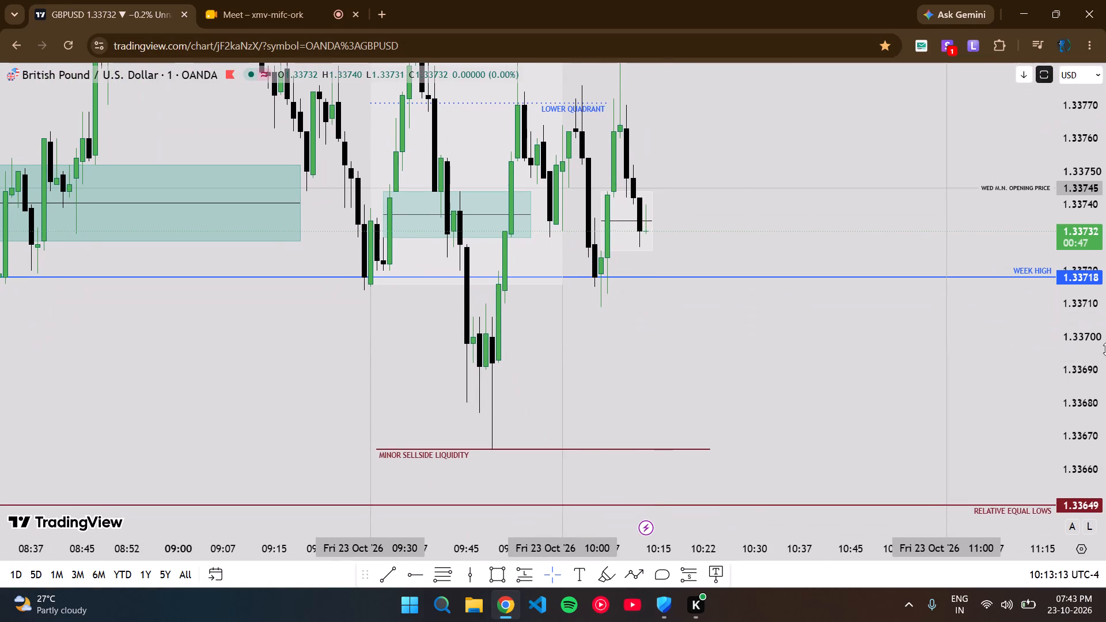
Label the blue trendline at the 1.33796 swing high "MINOR BUYSIDE LIQUIDITY" with the text aligned left.
{"action": "scroll", "coordinate": [1105, 349], "scroll_direction": "down", "scroll_amount": 2}
{"action": "left_click_drag", "start_coordinate": [749, 373], "coordinate": [750, 403]}
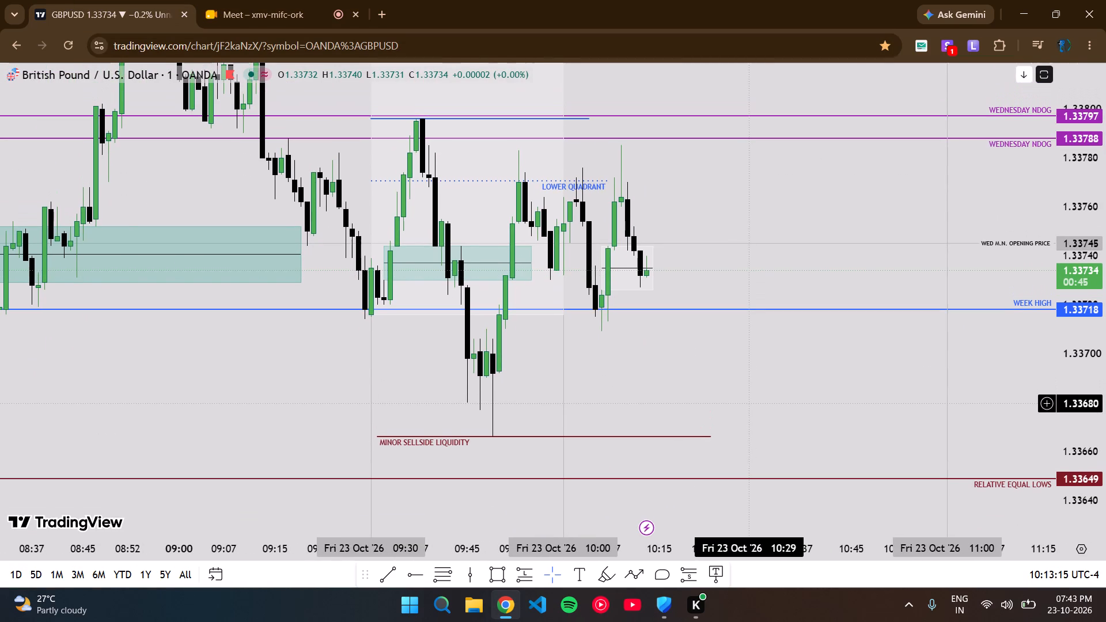
{"action": "scroll", "coordinate": [719, 407], "scroll_direction": "down", "scroll_amount": 2}
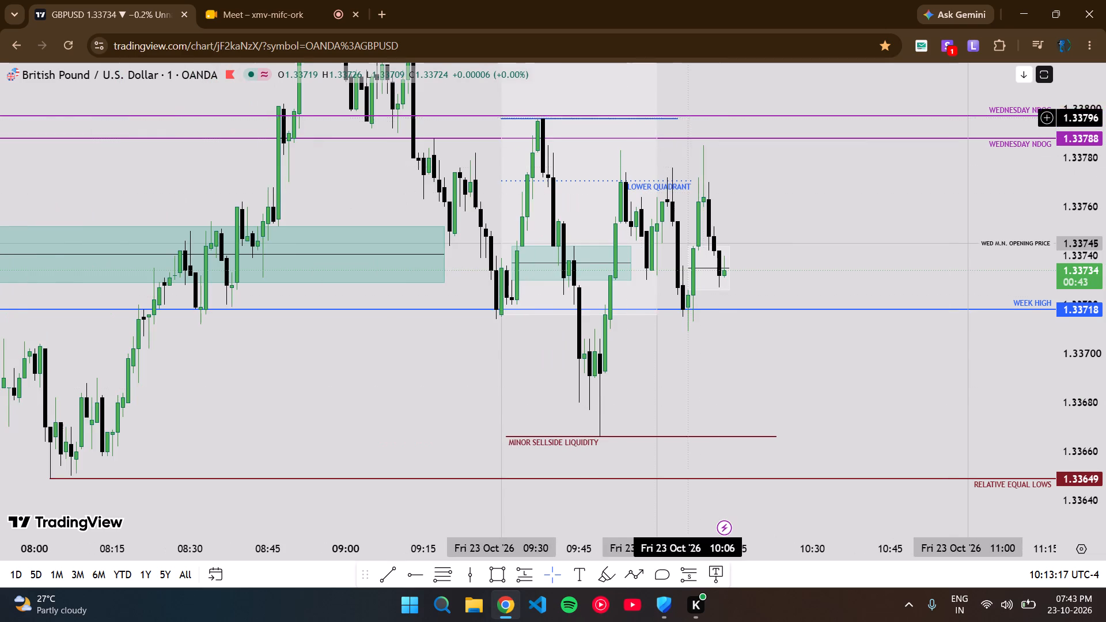
{"action": "double_click", "coordinate": [676, 116]}
{"action": "left_click", "coordinate": [555, 333]}
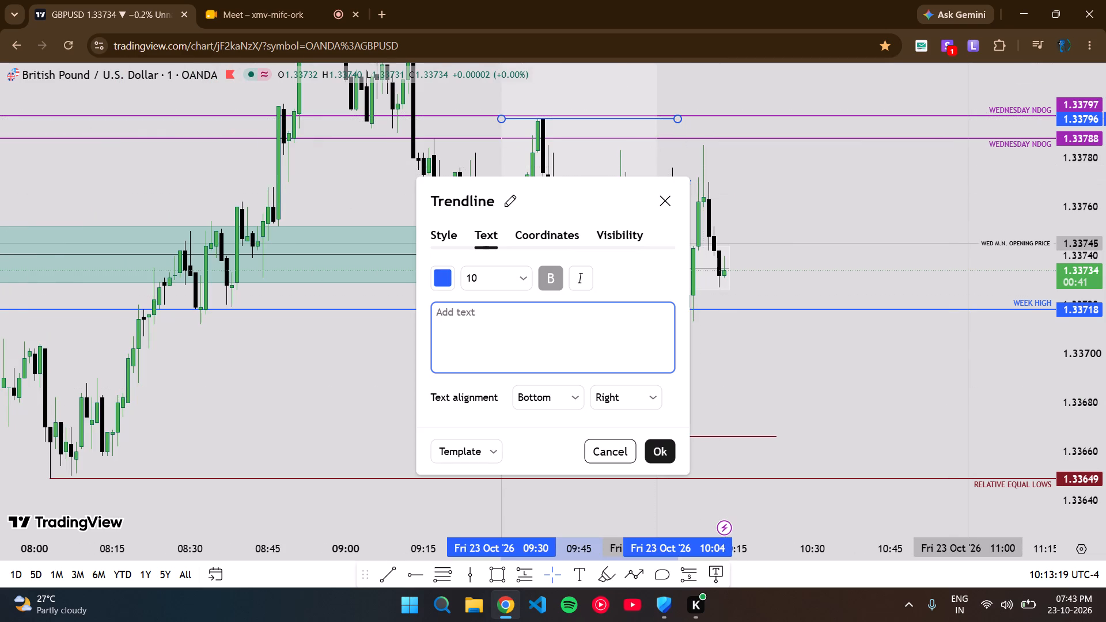
{"action": "type", "text": "MINOR BUYSIDE"}
{"action": "key", "text": "space"}
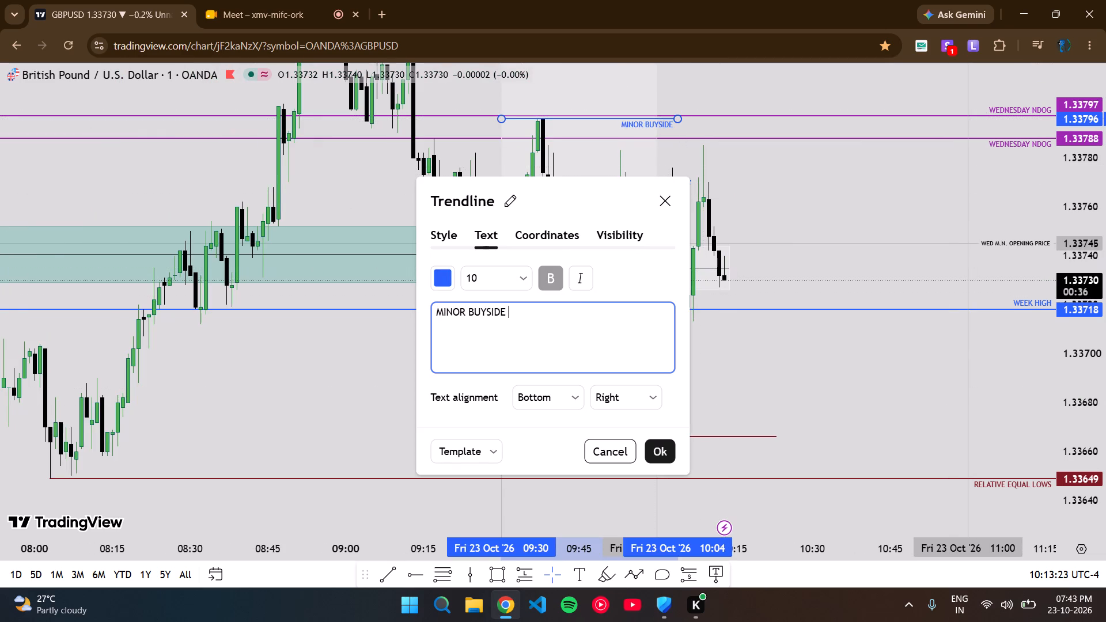
{"action": "type", "text": "LIQUIDITY"}
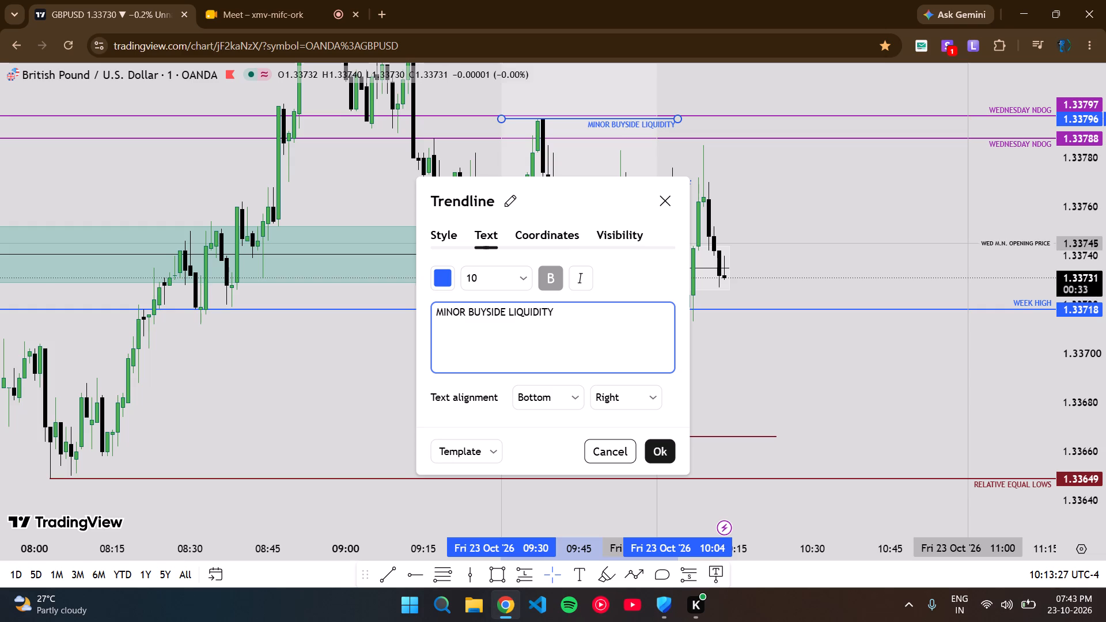
{"action": "left_click", "coordinate": [608, 398]}
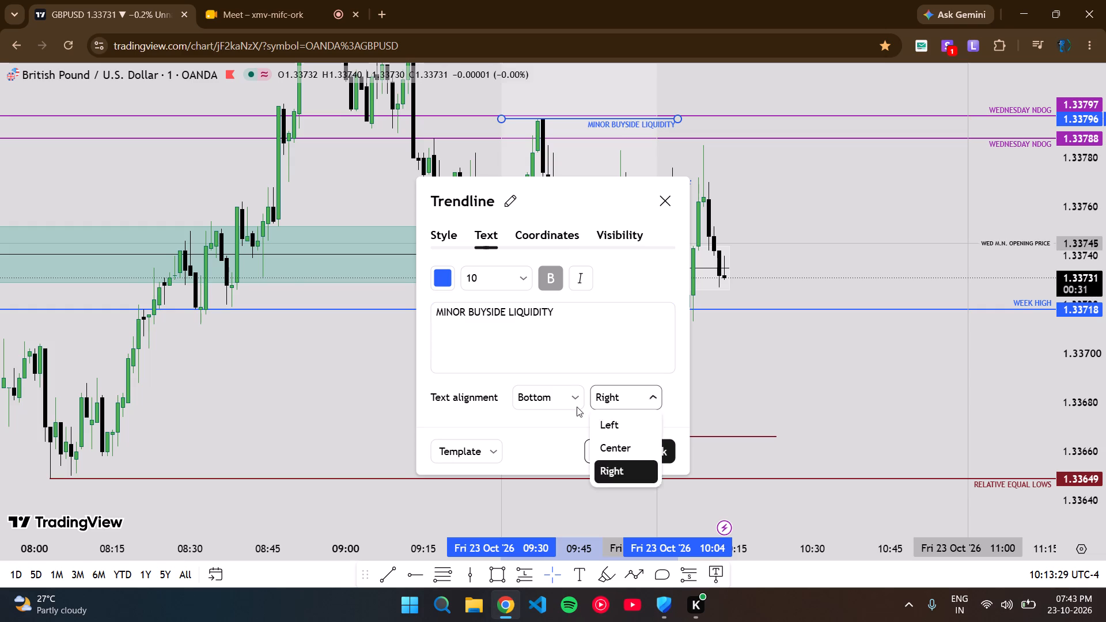
{"action": "left_click", "coordinate": [556, 402]}
{"action": "left_click", "coordinate": [639, 395]}
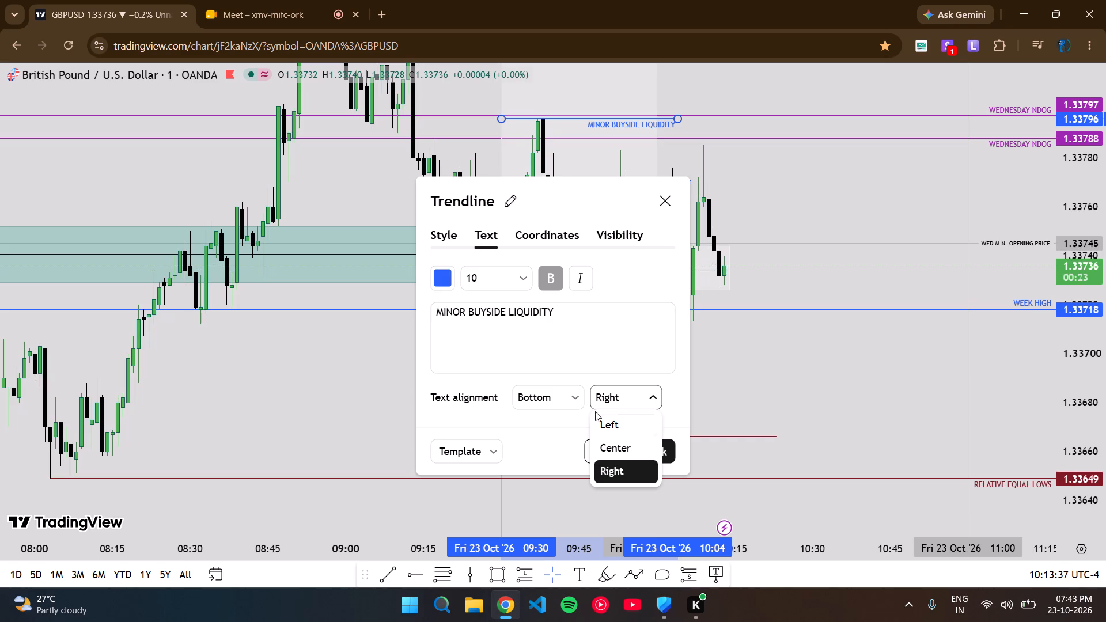
{"action": "left_click", "coordinate": [622, 429]}
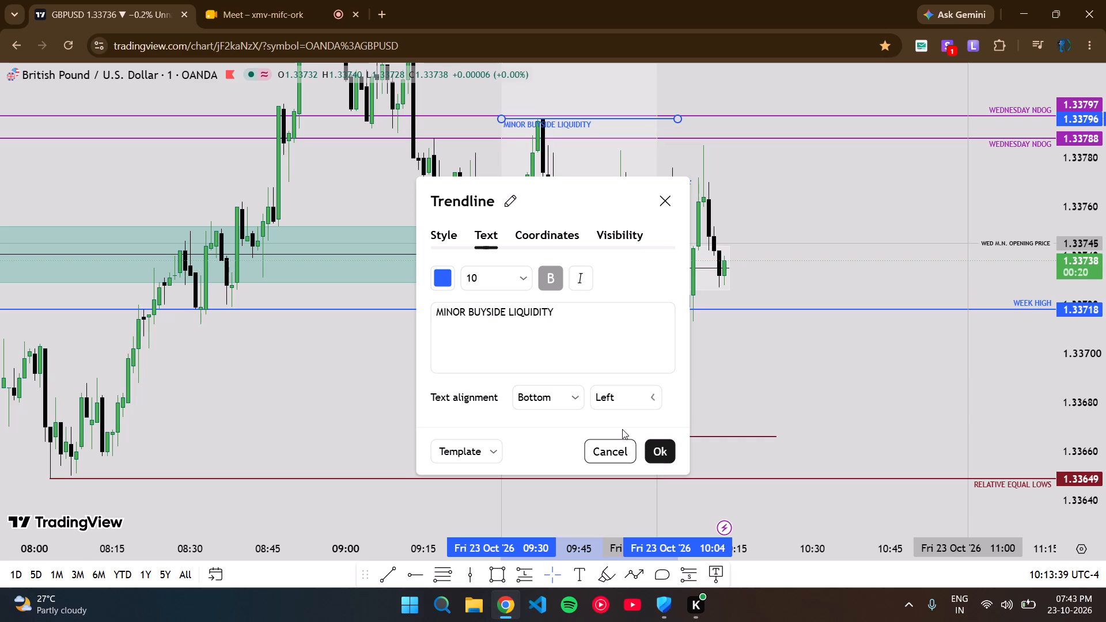
{"action": "left_click_drag", "start_coordinate": [777, 393], "coordinate": [707, 242]}
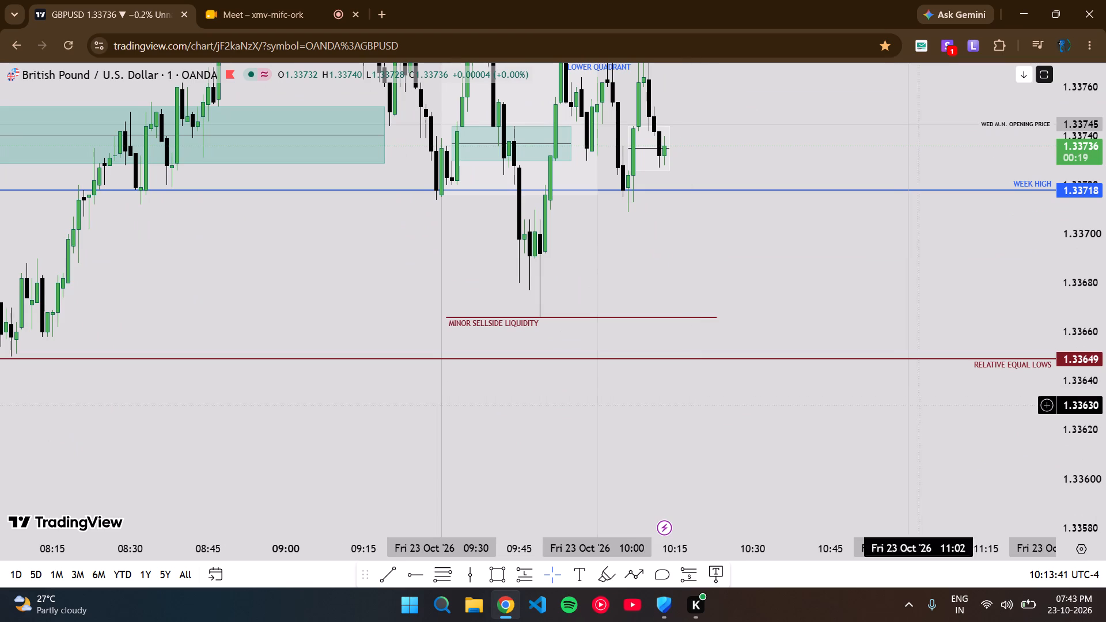
Examine the wider price action from 22 October to the current session against the marked highs, lows and opening gaps.
{"action": "scroll", "coordinate": [1105, 405], "scroll_direction": "down", "scroll_amount": 4}
{"action": "scroll", "coordinate": [878, 404], "scroll_direction": "down", "scroll_amount": 4}
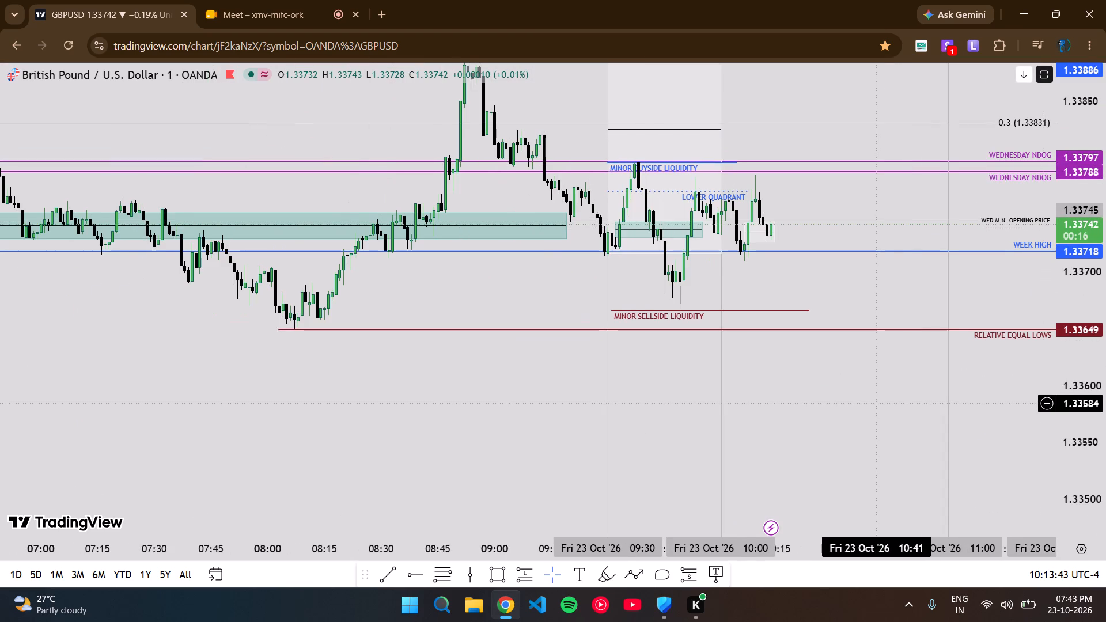
{"action": "scroll", "coordinate": [1105, 383], "scroll_direction": "up", "scroll_amount": 2}
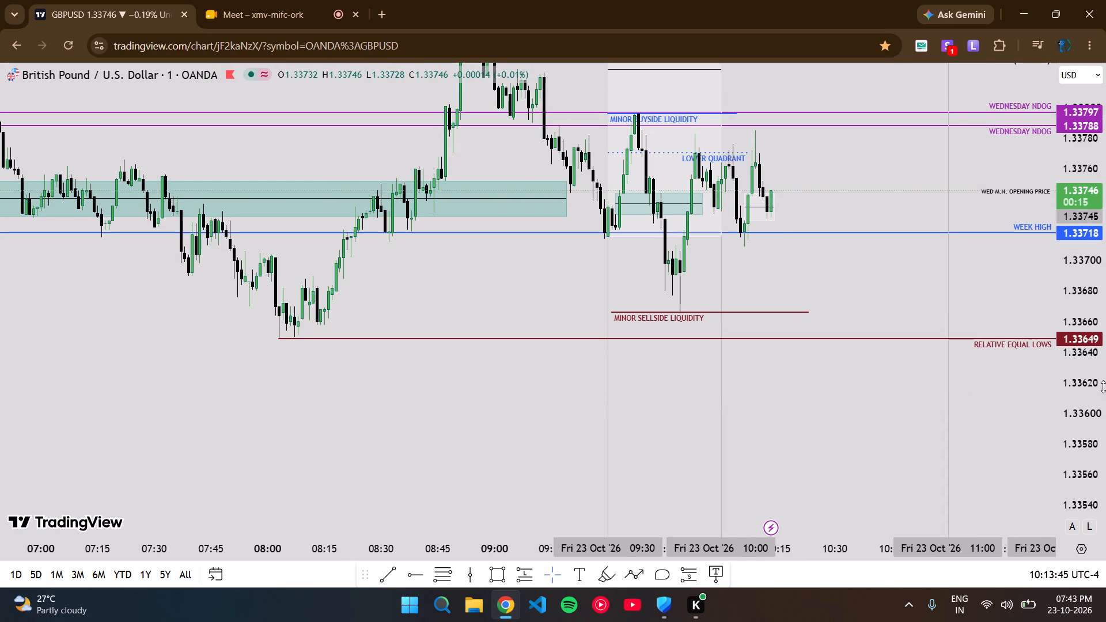
{"action": "left_click_drag", "start_coordinate": [863, 414], "coordinate": [826, 424]}
{"action": "scroll", "coordinate": [1105, 368], "scroll_direction": "up", "scroll_amount": 4}
{"action": "scroll", "coordinate": [1105, 368], "scroll_direction": "down", "scroll_amount": 6}
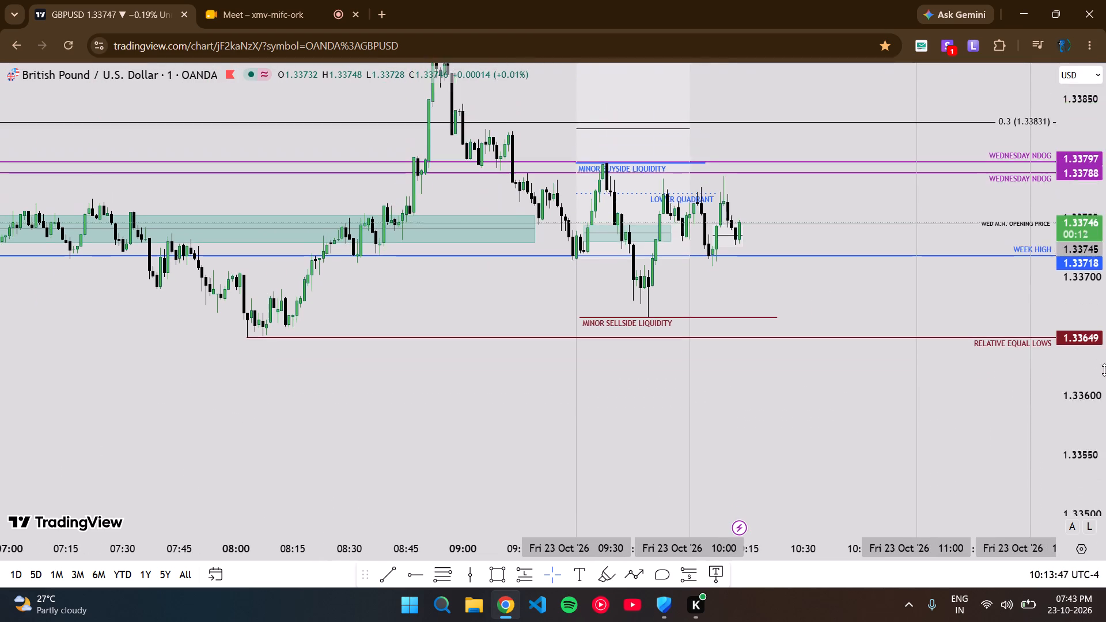
{"action": "scroll", "coordinate": [1104, 370], "scroll_direction": "down", "scroll_amount": 5}
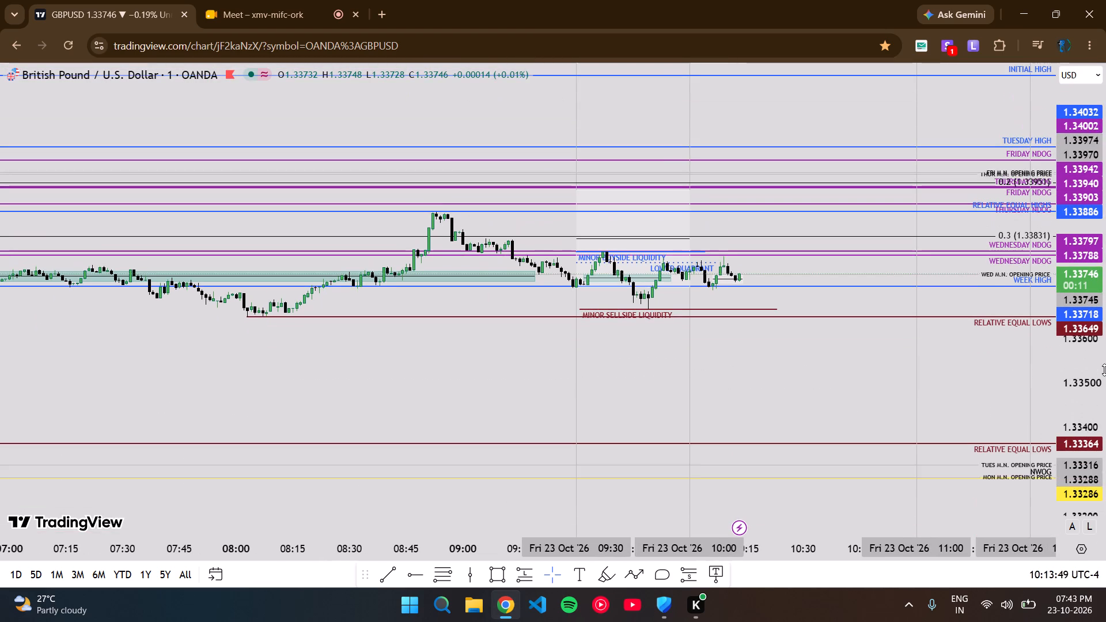
{"action": "scroll", "coordinate": [986, 412], "scroll_direction": "down", "scroll_amount": 3}
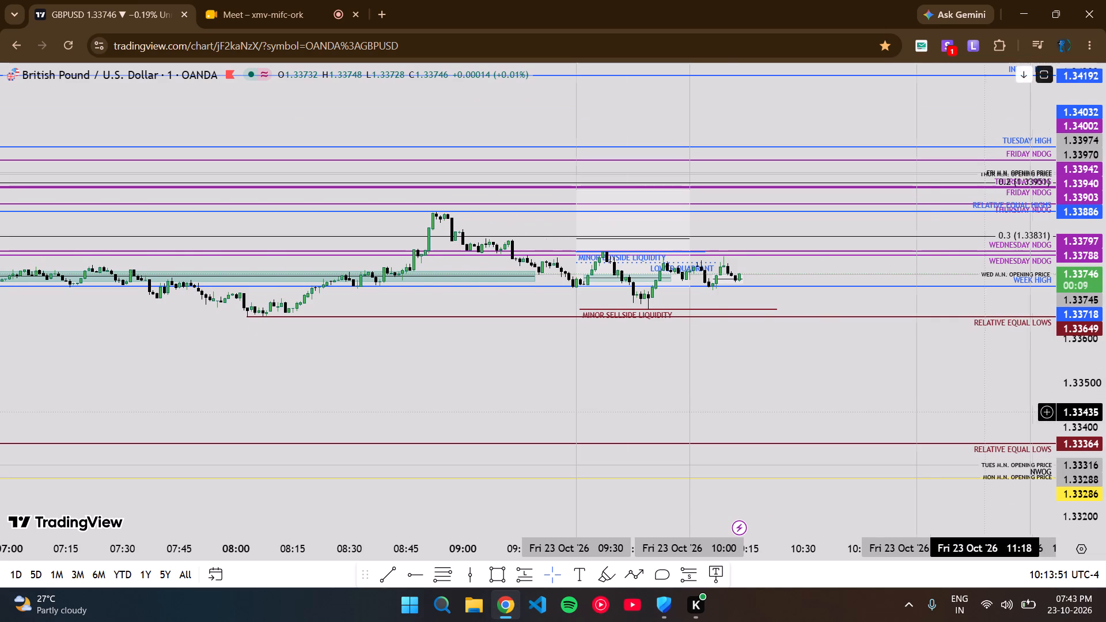
{"action": "scroll", "coordinate": [986, 412], "scroll_direction": "down", "scroll_amount": 1}
{"action": "scroll", "coordinate": [755, 432], "scroll_direction": "down", "scroll_amount": 20}
{"action": "scroll", "coordinate": [755, 432], "scroll_direction": "down", "scroll_amount": 4}
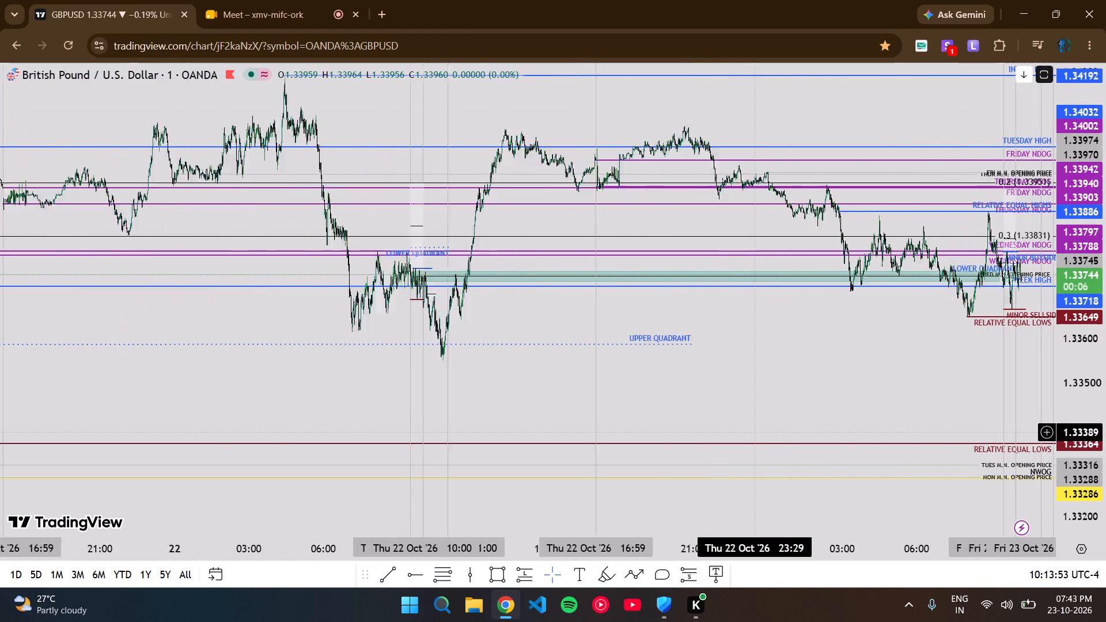
{"action": "scroll", "coordinate": [755, 432], "scroll_direction": "down", "scroll_amount": 9}
{"action": "scroll", "coordinate": [755, 432], "scroll_direction": "up", "scroll_amount": 13}
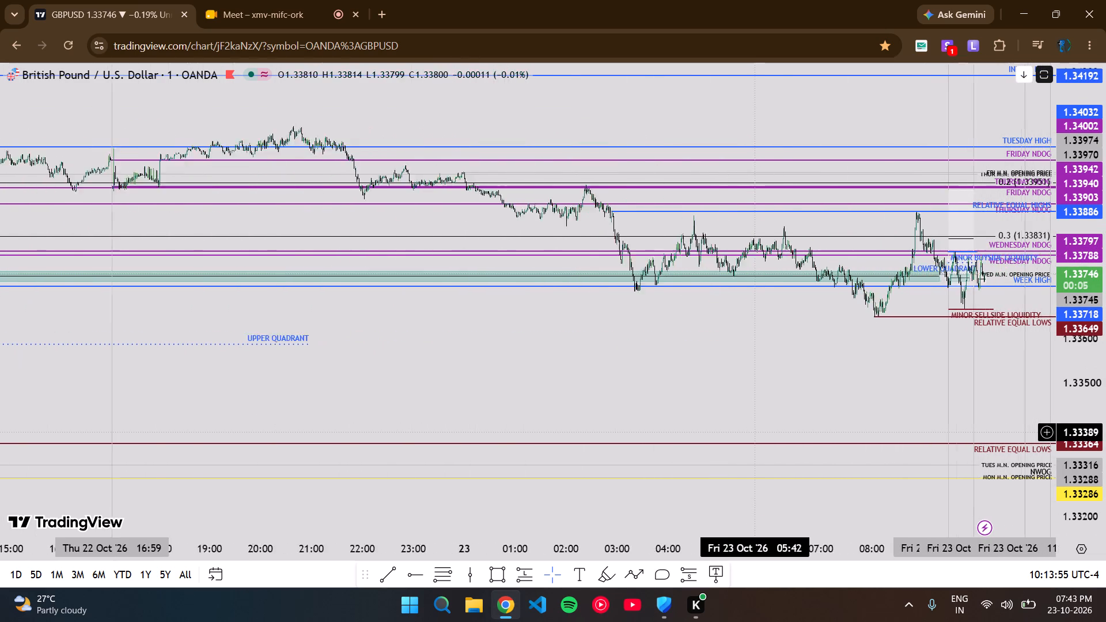
{"action": "scroll", "coordinate": [755, 432], "scroll_direction": "up", "scroll_amount": 5}
{"action": "scroll", "coordinate": [755, 432], "scroll_direction": "down", "scroll_amount": 1}
{"action": "scroll", "coordinate": [755, 432], "scroll_direction": "up", "scroll_amount": 5}
{"action": "scroll", "coordinate": [755, 432], "scroll_direction": "down", "scroll_amount": 17}
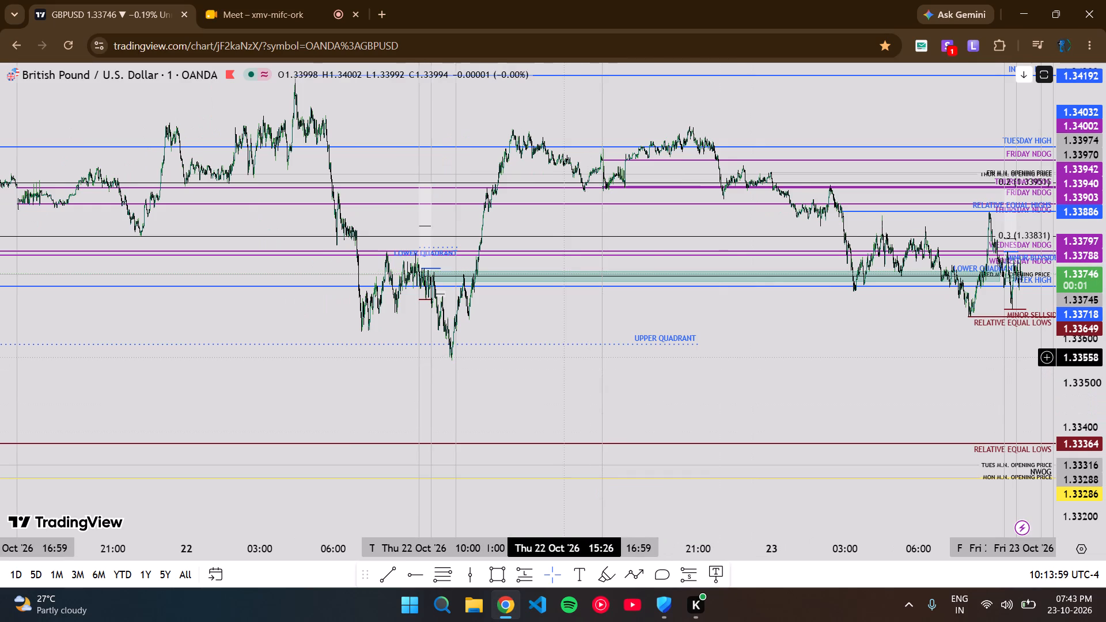
{"action": "scroll", "coordinate": [806, 385], "scroll_direction": "up", "scroll_amount": 2}
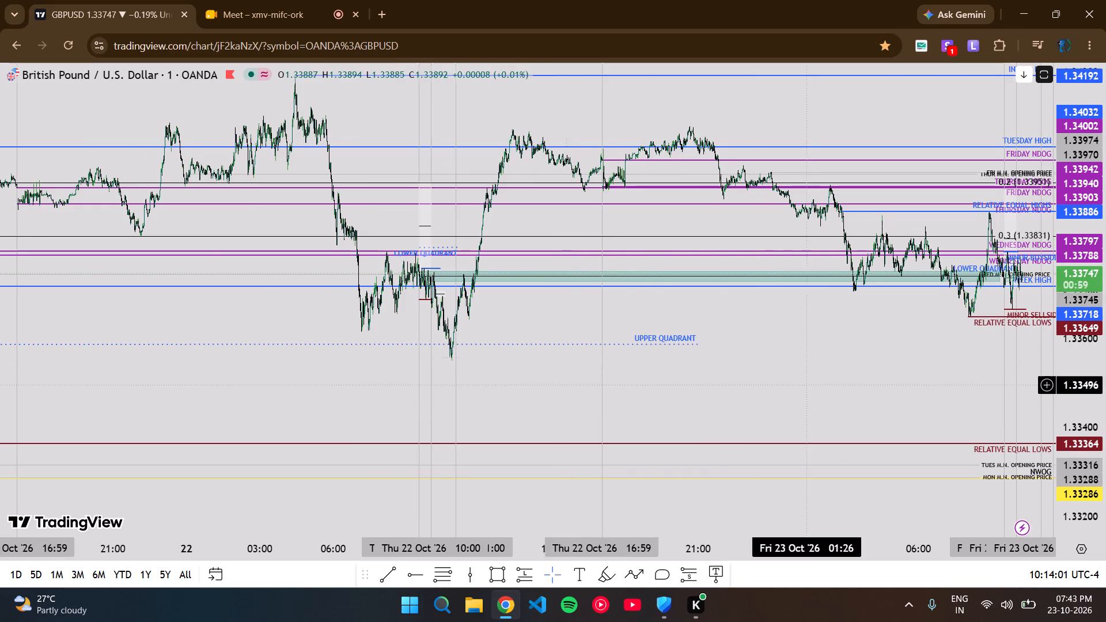
{"action": "scroll", "coordinate": [806, 385], "scroll_direction": "up", "scroll_amount": 20}
{"action": "scroll", "coordinate": [806, 385], "scroll_direction": "up", "scroll_amount": 2}
{"action": "scroll", "coordinate": [1105, 367], "scroll_direction": "up", "scroll_amount": 8}
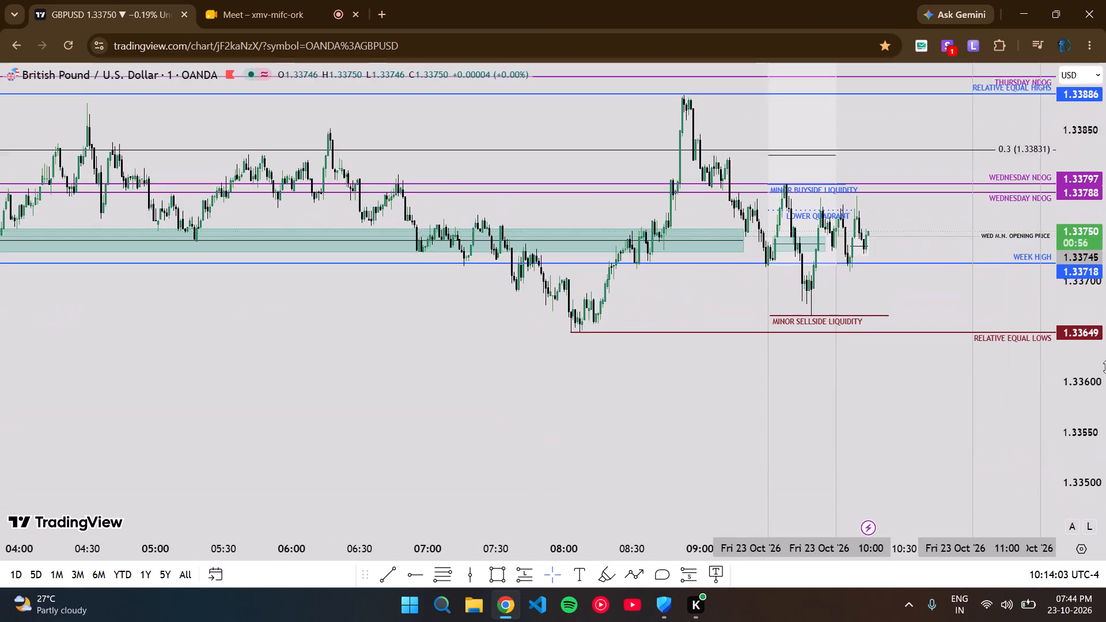
Extend the pale gap box starting at 10:06, with its midline, forward in time to about 10:23.
{"action": "scroll", "coordinate": [1105, 367], "scroll_direction": "up", "scroll_amount": 2}
{"action": "scroll", "coordinate": [662, 359], "scroll_direction": "up", "scroll_amount": 11}
{"action": "scroll", "coordinate": [633, 321], "scroll_direction": "up", "scroll_amount": 3}
{"action": "left_click_drag", "start_coordinate": [629, 278], "coordinate": [638, 334]}
{"action": "scroll", "coordinate": [1105, 345], "scroll_direction": "up", "scroll_amount": 8}
{"action": "scroll", "coordinate": [777, 366], "scroll_direction": "up", "scroll_amount": 2}
{"action": "scroll", "coordinate": [1105, 352], "scroll_direction": "down", "scroll_amount": 3}
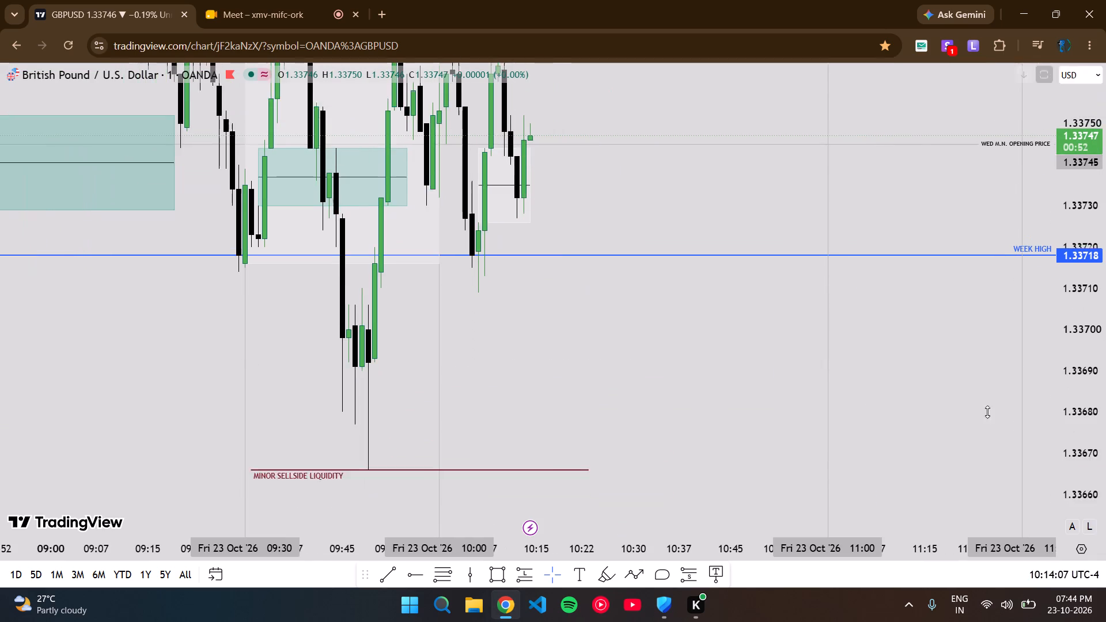
{"action": "left_click_drag", "start_coordinate": [596, 368], "coordinate": [626, 473]}
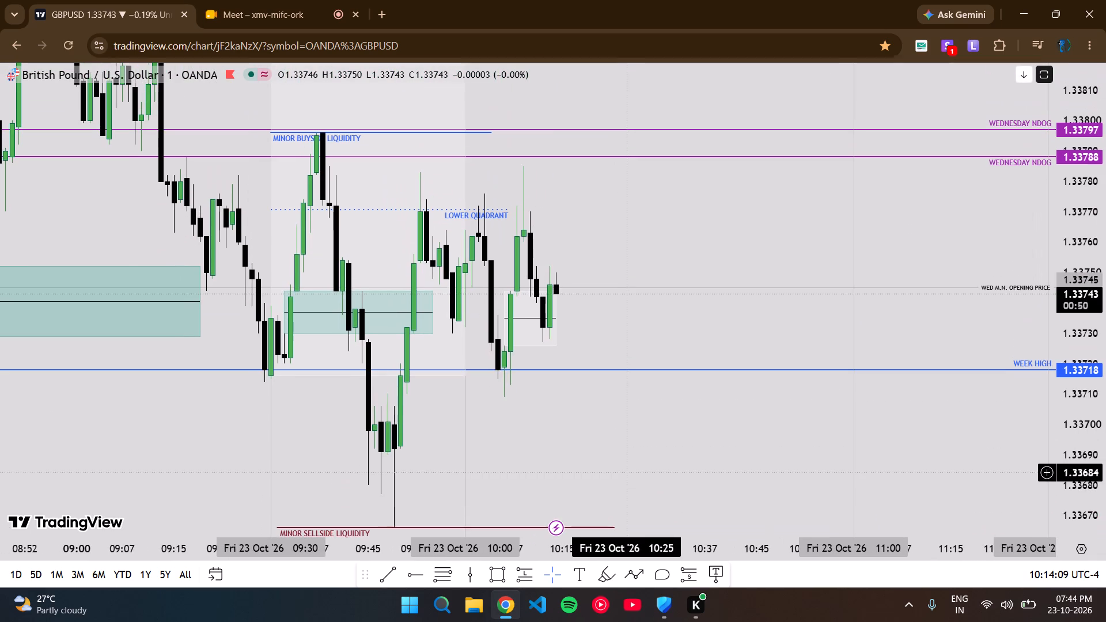
{"action": "left_click_drag", "start_coordinate": [559, 317], "coordinate": [621, 329]}
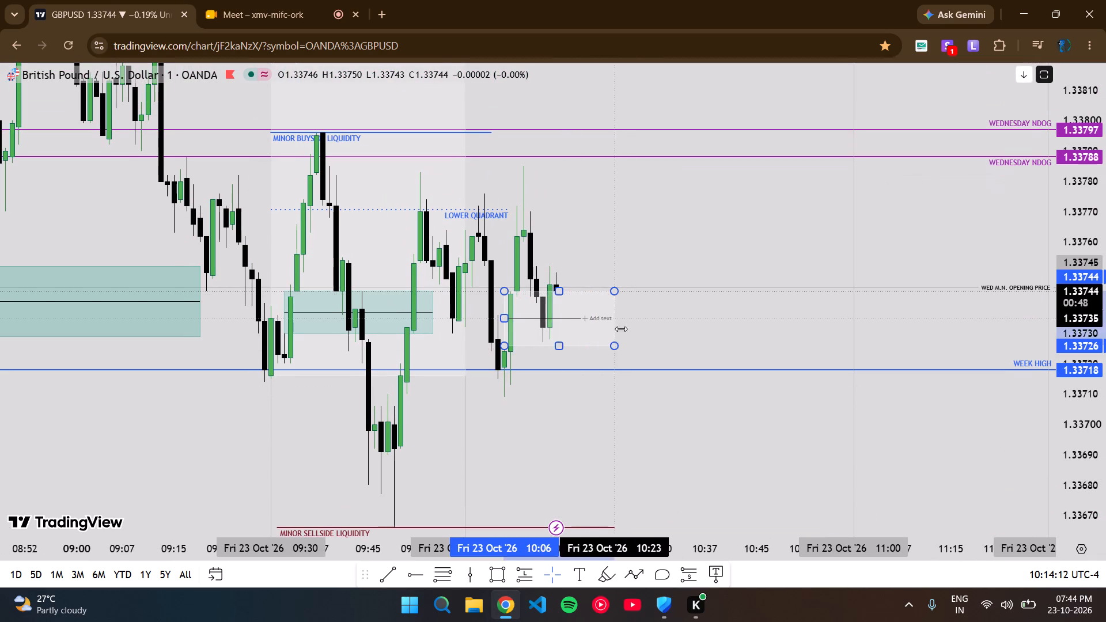
{"action": "left_click_drag", "start_coordinate": [621, 329], "coordinate": [620, 329]}
{"action": "left_click_drag", "start_coordinate": [650, 438], "coordinate": [675, 484]}
{"action": "scroll", "coordinate": [1105, 466], "scroll_direction": "up", "scroll_amount": 3}
{"action": "scroll", "coordinate": [1105, 466], "scroll_direction": "down", "scroll_amount": 3}
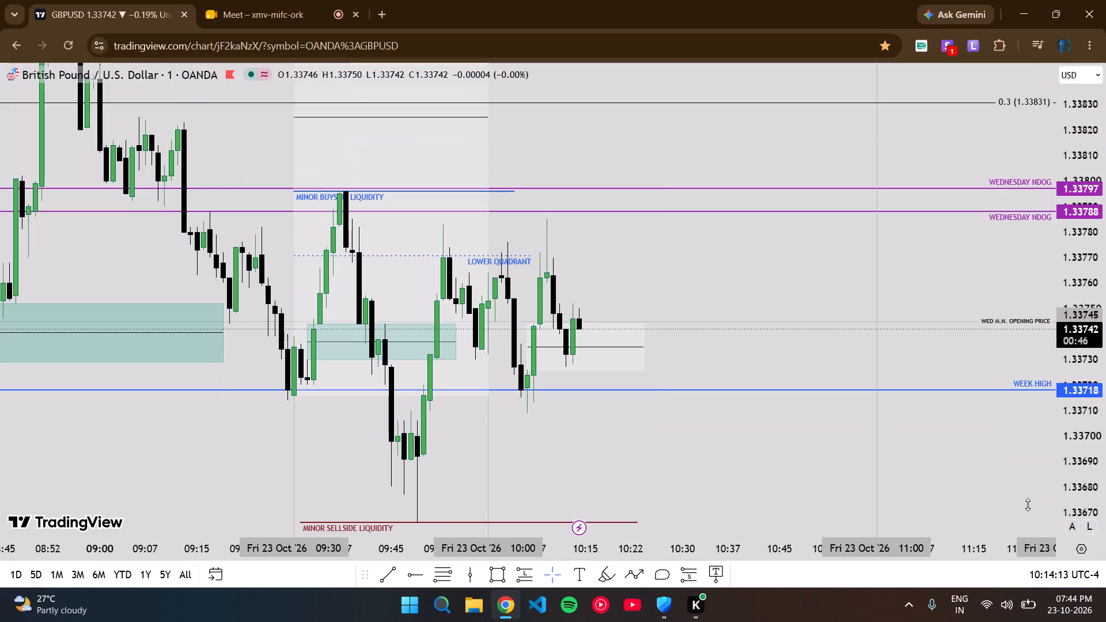
{"action": "left_click_drag", "start_coordinate": [753, 361], "coordinate": [734, 297]}
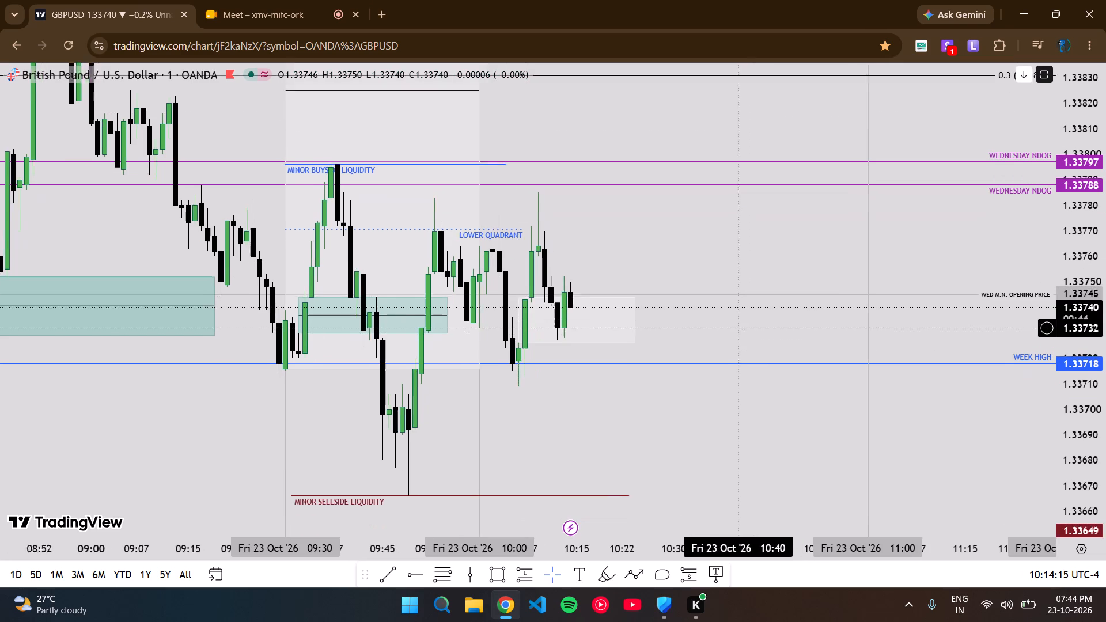
{"action": "left_click_drag", "start_coordinate": [734, 297], "coordinate": [733, 288]}
{"action": "scroll", "coordinate": [728, 310], "scroll_direction": "down", "scroll_amount": 2}
{"action": "scroll", "coordinate": [1105, 316], "scroll_direction": "up", "scroll_amount": 4}
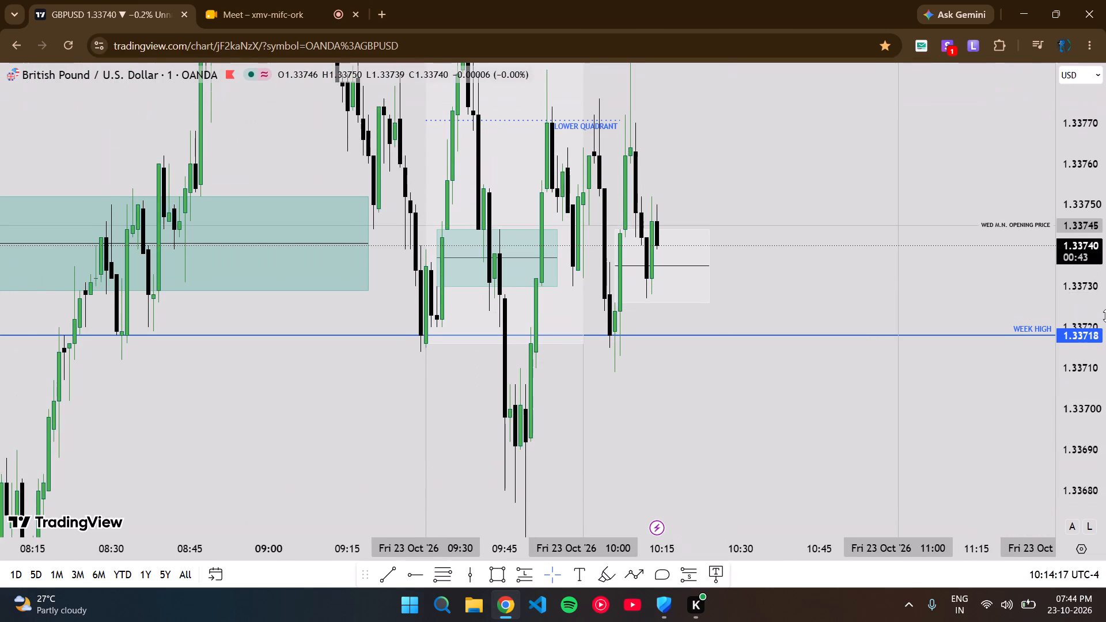
{"action": "scroll", "coordinate": [1105, 316], "scroll_direction": "up", "scroll_amount": 3}
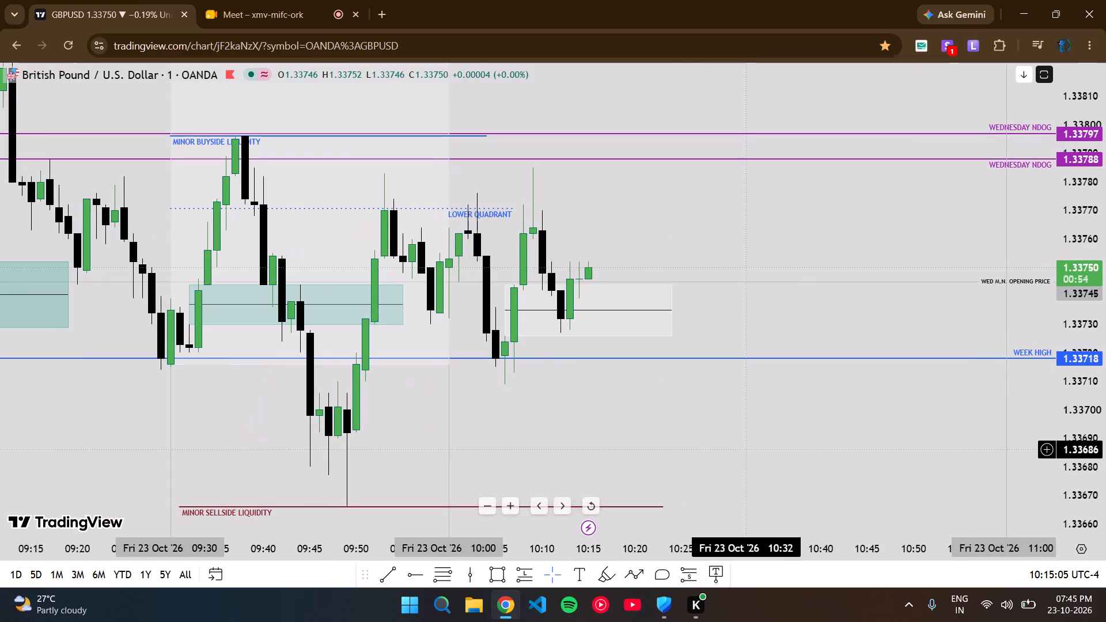
{"action": "scroll", "coordinate": [747, 450], "scroll_direction": "down", "scroll_amount": 3}
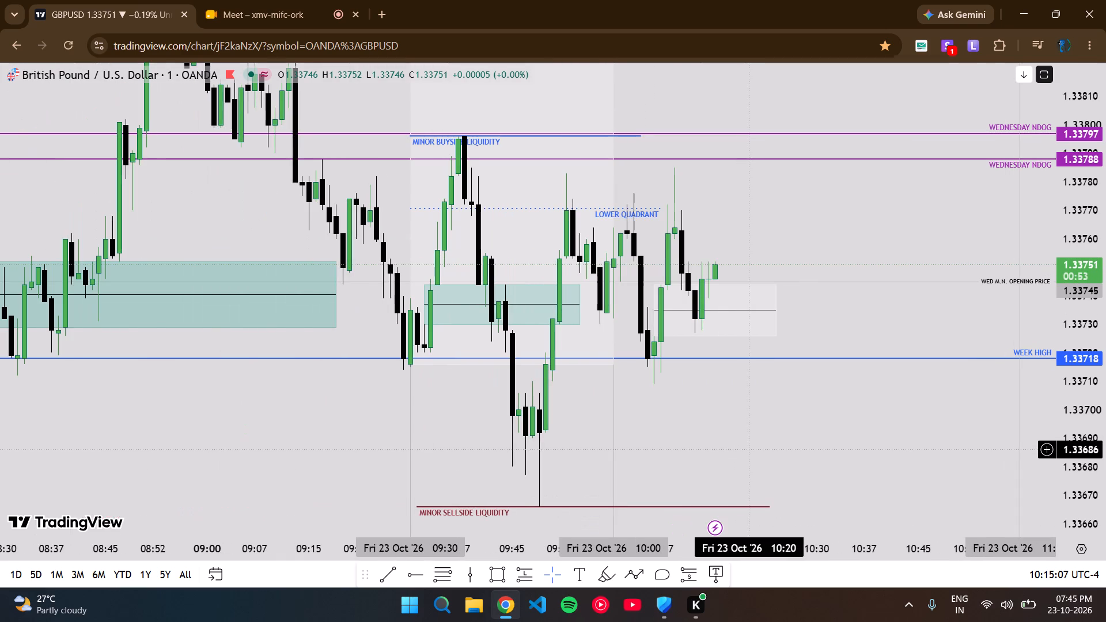
{"action": "scroll", "coordinate": [763, 465], "scroll_direction": "up", "scroll_amount": 1}
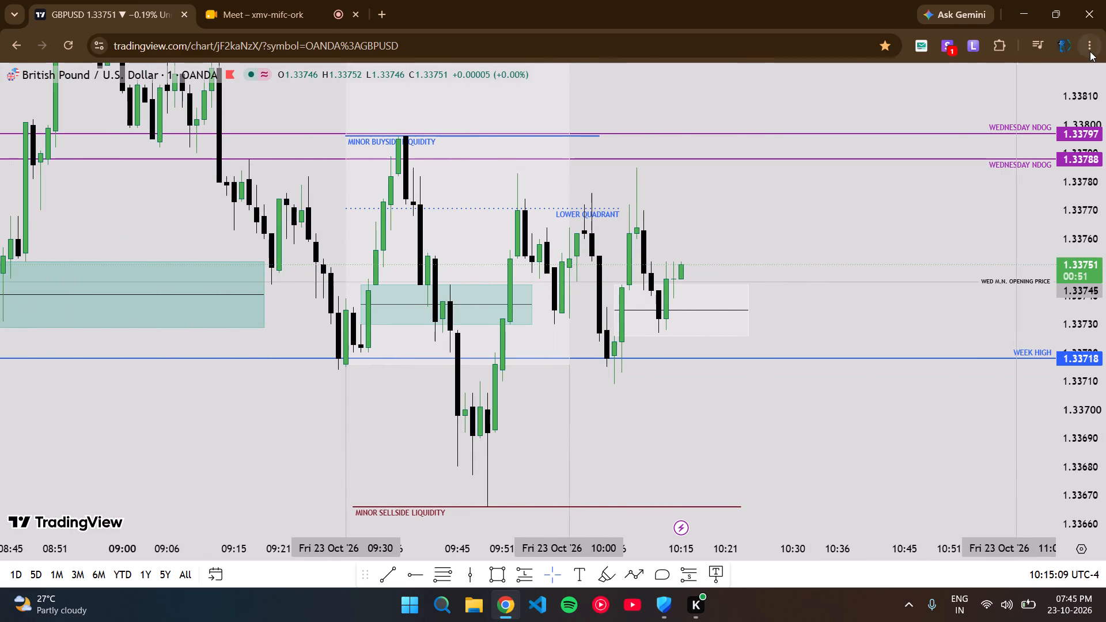
Switch the browser window with the chart to full-screen mode.
{"action": "left_click", "coordinate": [1090, 51]}
{"action": "left_click", "coordinate": [1093, 327]}
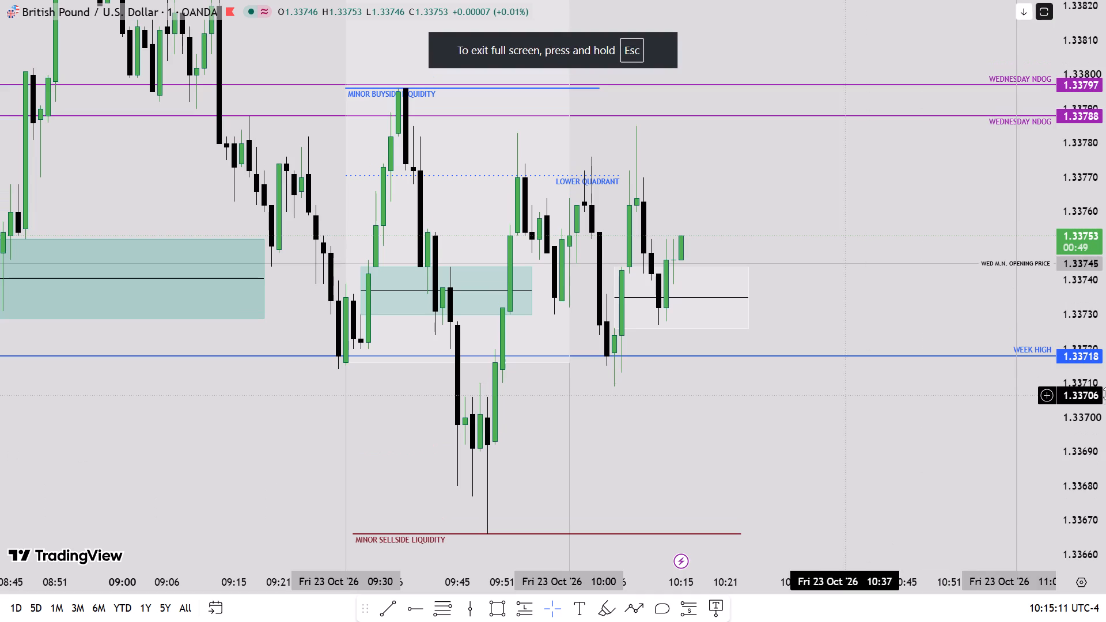
{"action": "scroll", "coordinate": [1105, 393], "scroll_direction": "down", "scroll_amount": 4}
Exit full-screen mode.
{"action": "left_click", "coordinate": [552, 29]}
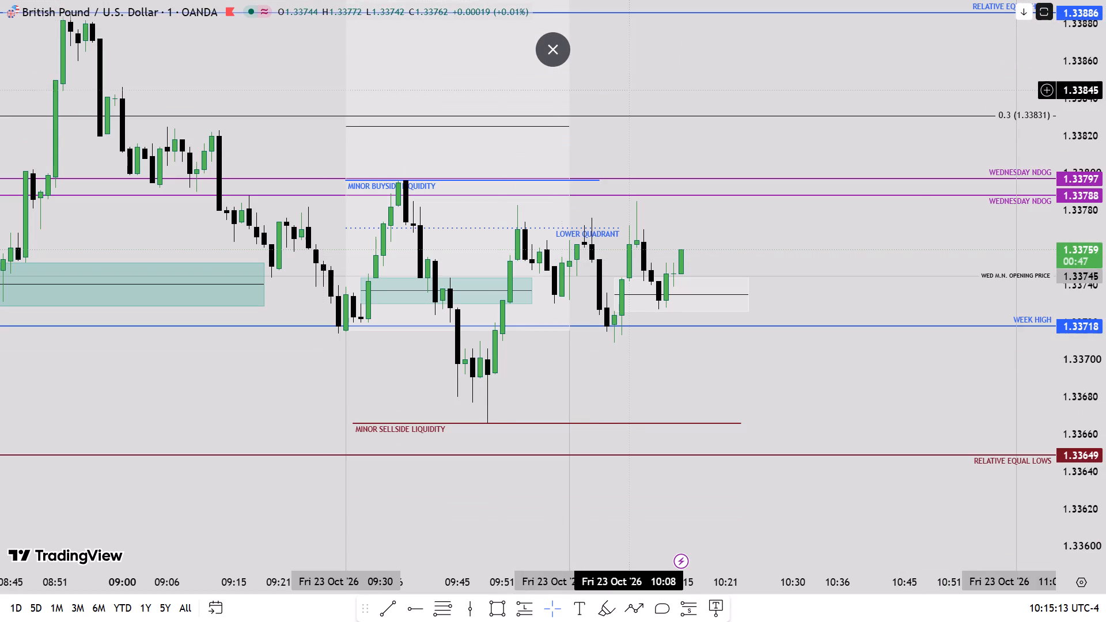
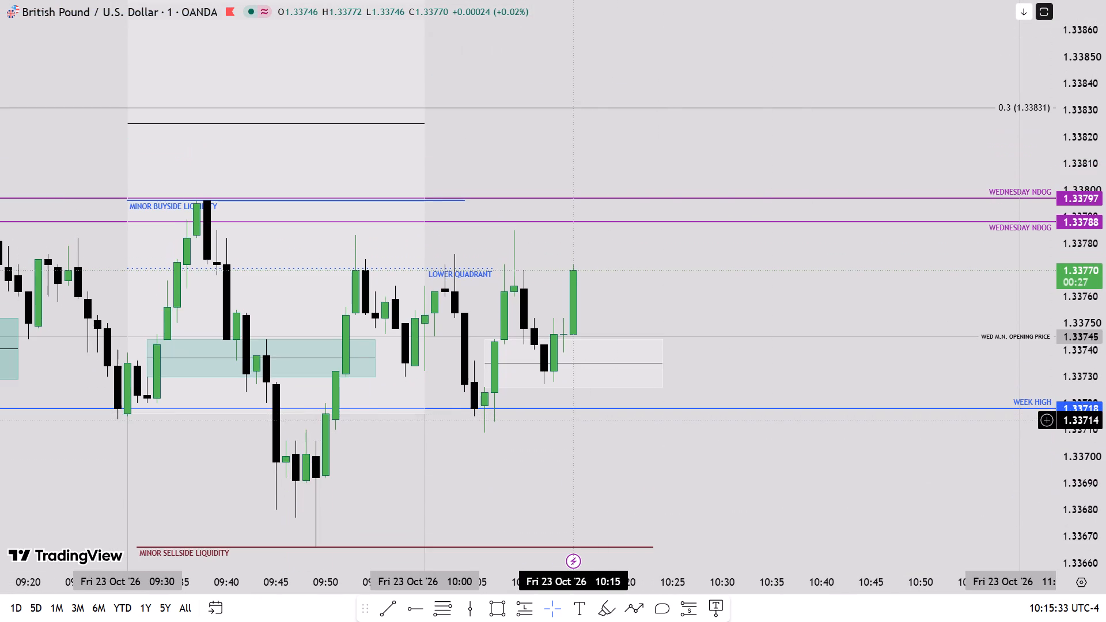
Measure the price and time range from the Wednesday midnight opening price at 10:31 up to the 0.2 level at 10:21.
{"action": "left_click_drag", "start_coordinate": [576, 424], "coordinate": [600, 501]}
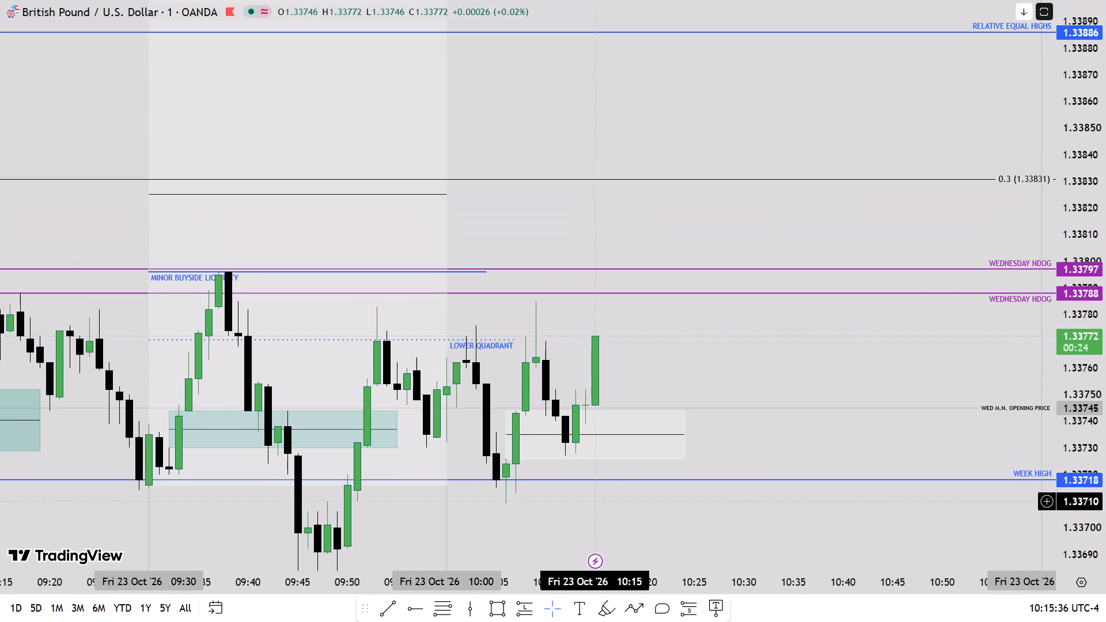
{"action": "scroll", "coordinate": [1105, 301], "scroll_direction": "down", "scroll_amount": 5}
{"action": "scroll", "coordinate": [911, 344], "scroll_direction": "down", "scroll_amount": 9}
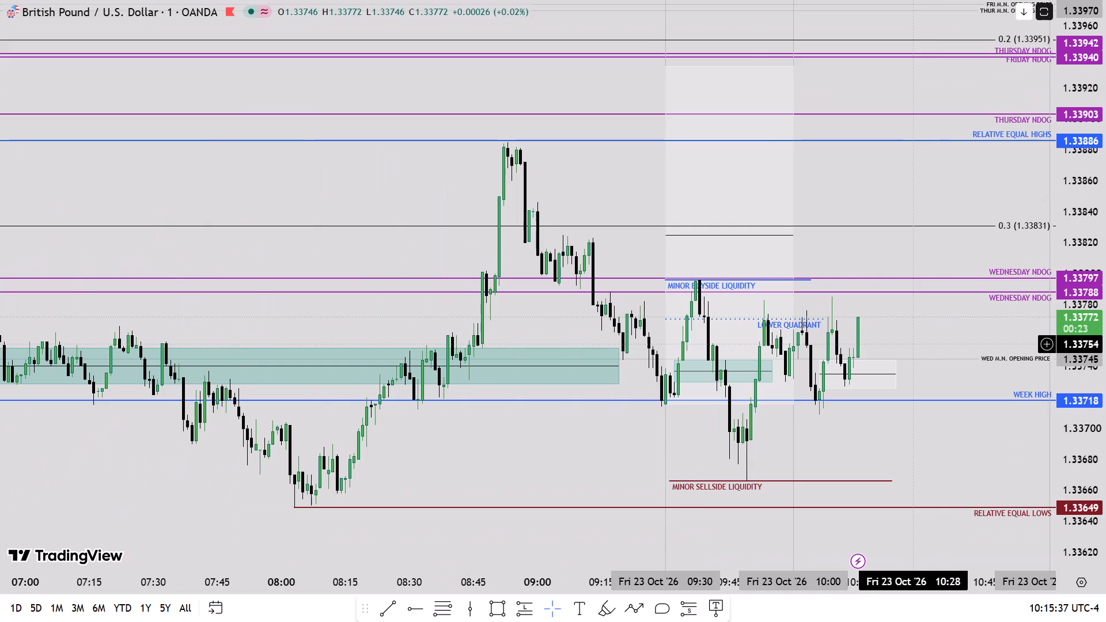
{"action": "scroll", "coordinate": [786, 367], "scroll_direction": "up", "scroll_amount": 3}
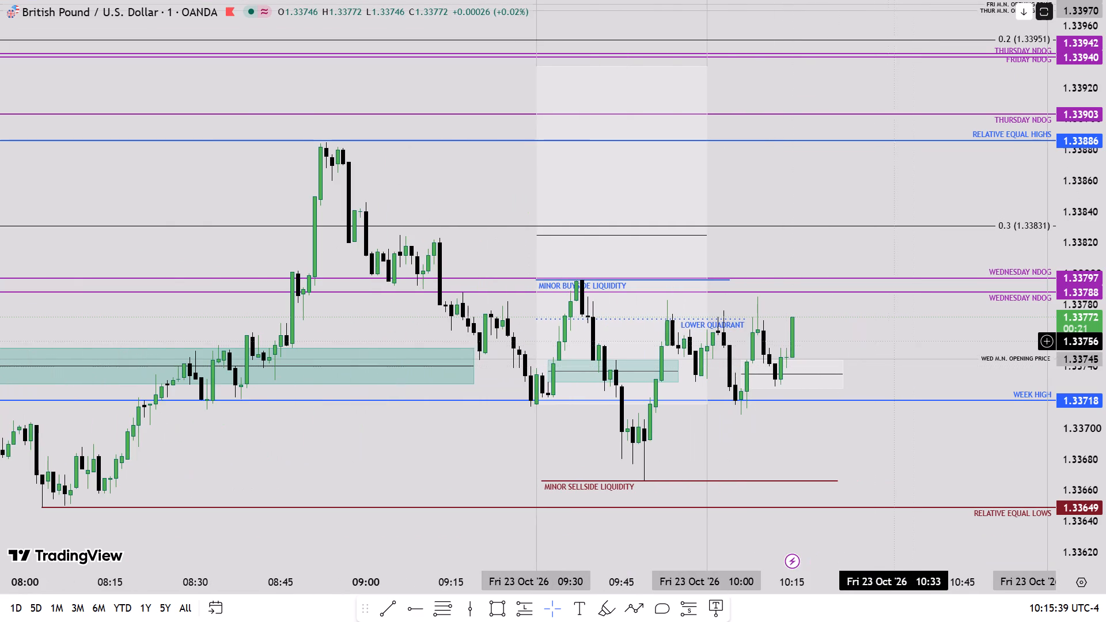
{"action": "left_click", "coordinate": [884, 360], "text": "shift"}
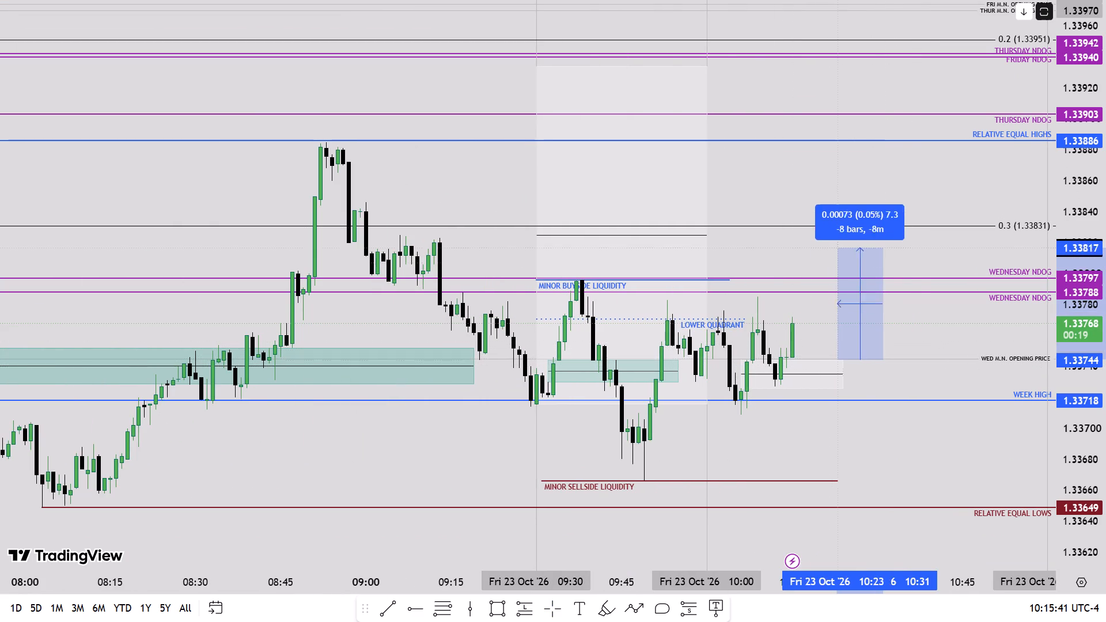
{"action": "left_click", "coordinate": [824, 39], "text": "shift"}
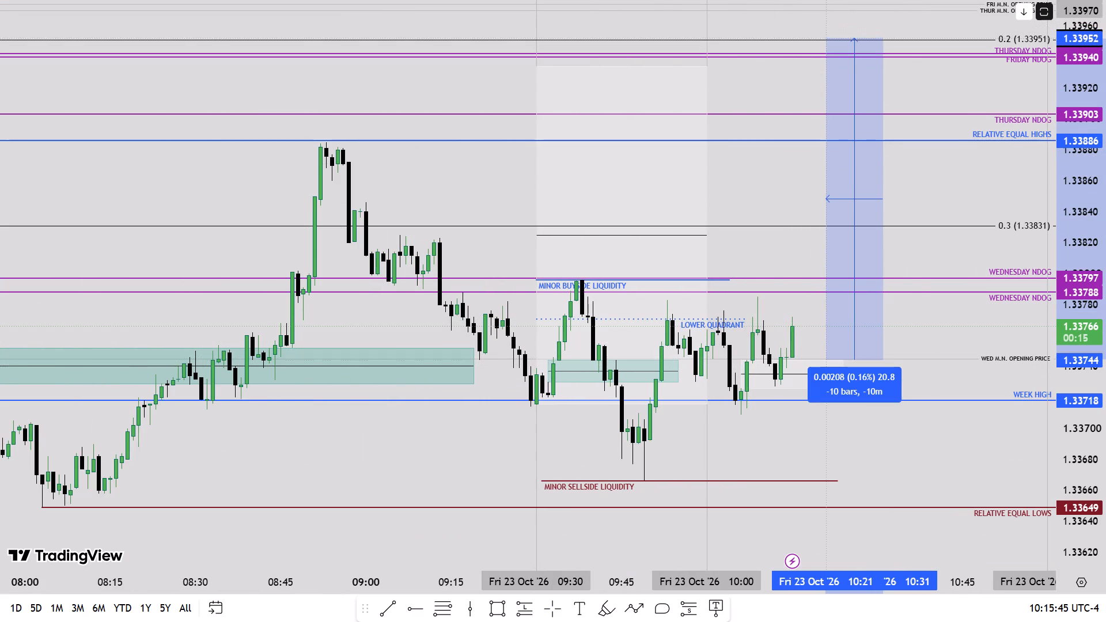
{"action": "left_click_drag", "start_coordinate": [851, 452], "coordinate": [827, 389]}
Examine the live 10:15 candle against the lower quadrant, the Wednesday opening price and the pale gap box.
{"action": "scroll", "coordinate": [1105, 417], "scroll_direction": "up", "scroll_amount": 5}
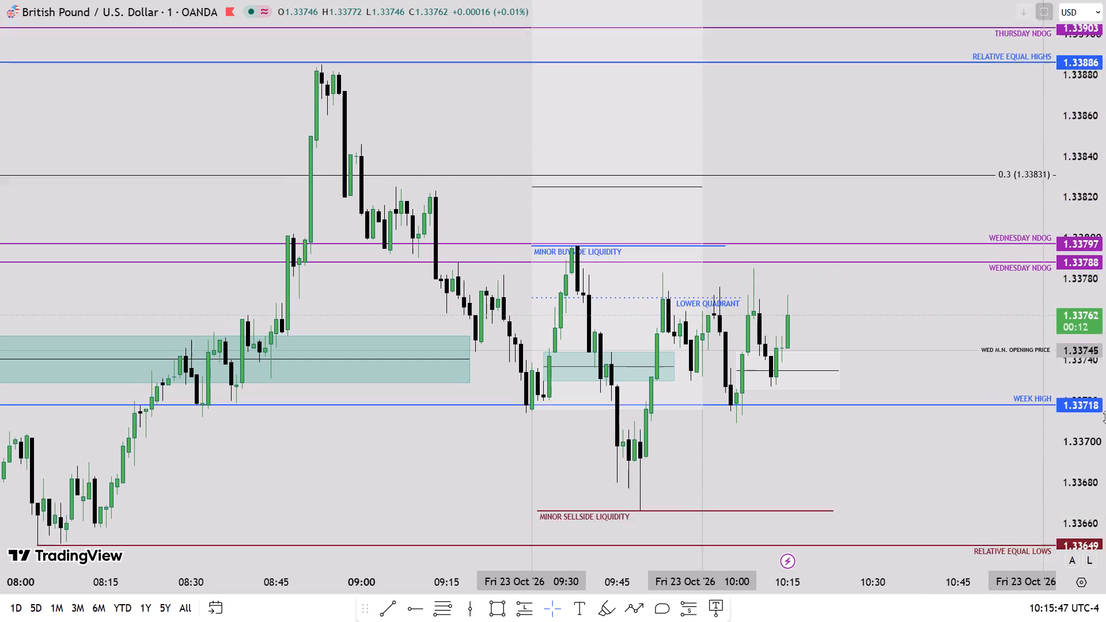
{"action": "scroll", "coordinate": [1105, 417], "scroll_direction": "up", "scroll_amount": 3}
{"action": "scroll", "coordinate": [994, 455], "scroll_direction": "up", "scroll_amount": 4}
{"action": "left_click_drag", "start_coordinate": [799, 378], "coordinate": [783, 346]}
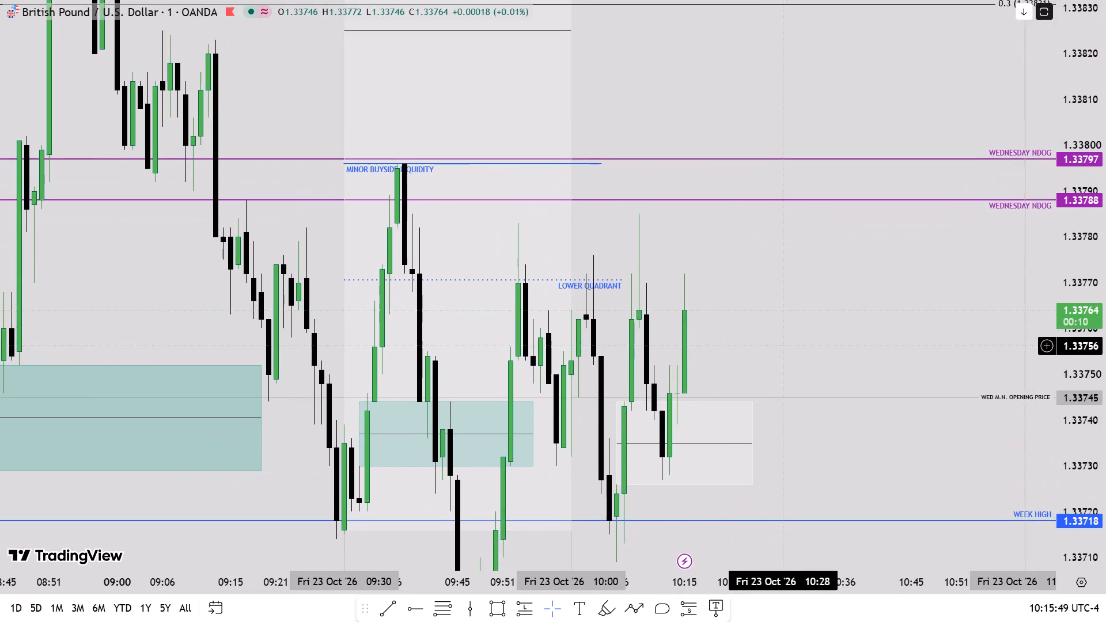
{"action": "scroll", "coordinate": [1105, 357], "scroll_direction": "up", "scroll_amount": 4}
{"action": "scroll", "coordinate": [1105, 357], "scroll_direction": "down", "scroll_amount": 3}
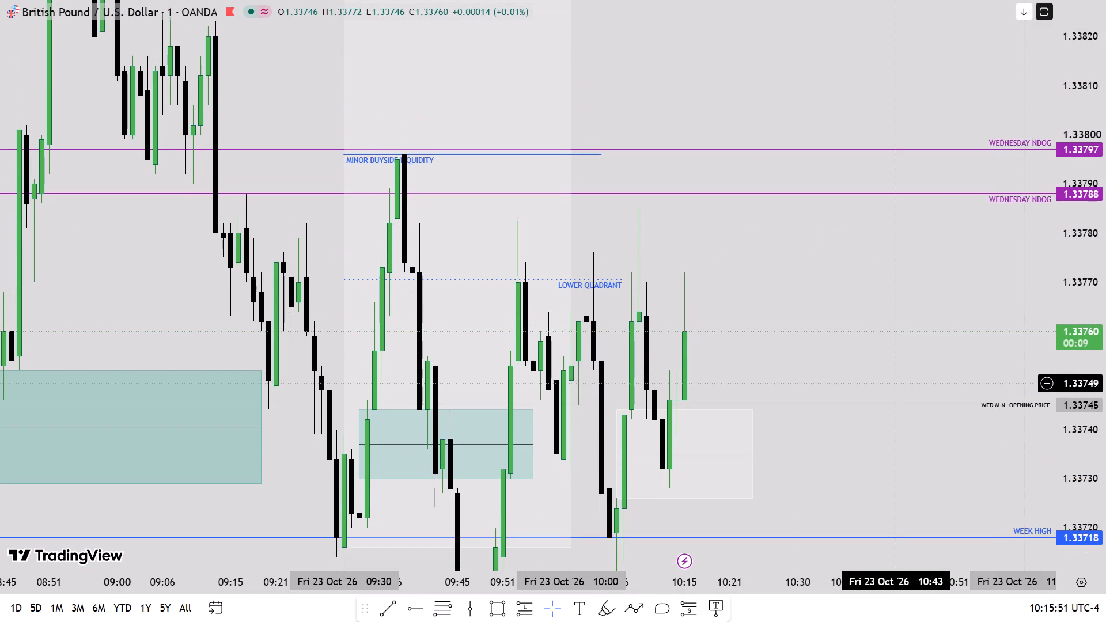
{"action": "scroll", "coordinate": [765, 353], "scroll_direction": "up", "scroll_amount": 3}
{"action": "scroll", "coordinate": [1105, 346], "scroll_direction": "down", "scroll_amount": 3}
{"action": "scroll", "coordinate": [1105, 346], "scroll_direction": "up", "scroll_amount": 2}
{"action": "scroll", "coordinate": [1105, 346], "scroll_direction": "down", "scroll_amount": 2}
{"action": "scroll", "coordinate": [814, 370], "scroll_direction": "down", "scroll_amount": 2}
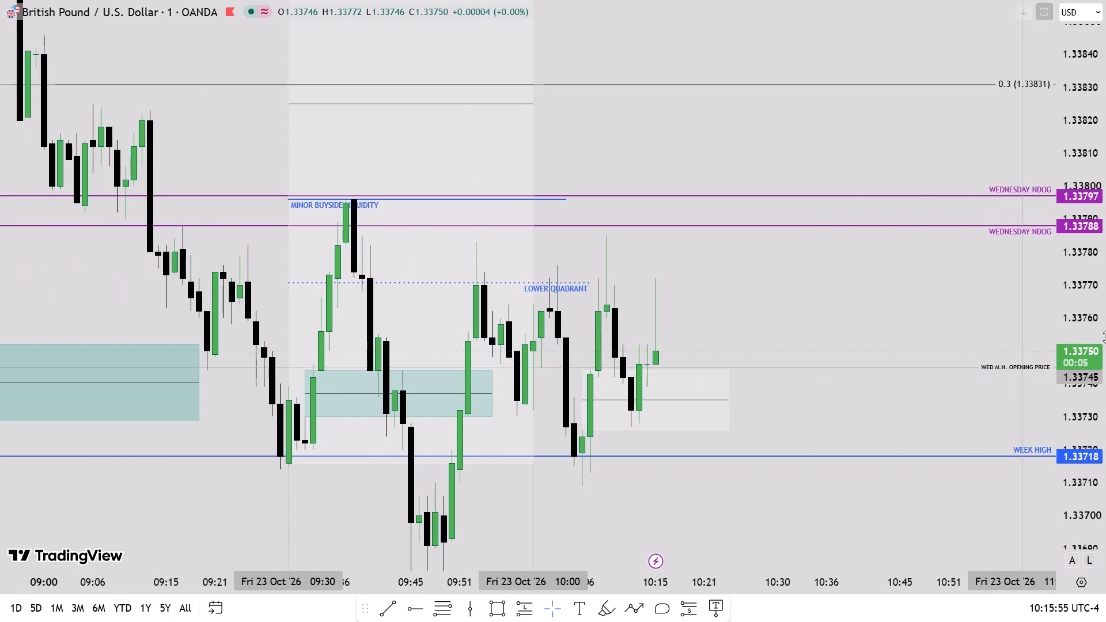
Extend the dotted lower quadrant line forward to 10:49, keeping it level at 1.33771.
{"action": "left_click_drag", "start_coordinate": [591, 279], "coordinate": [622, 286]}
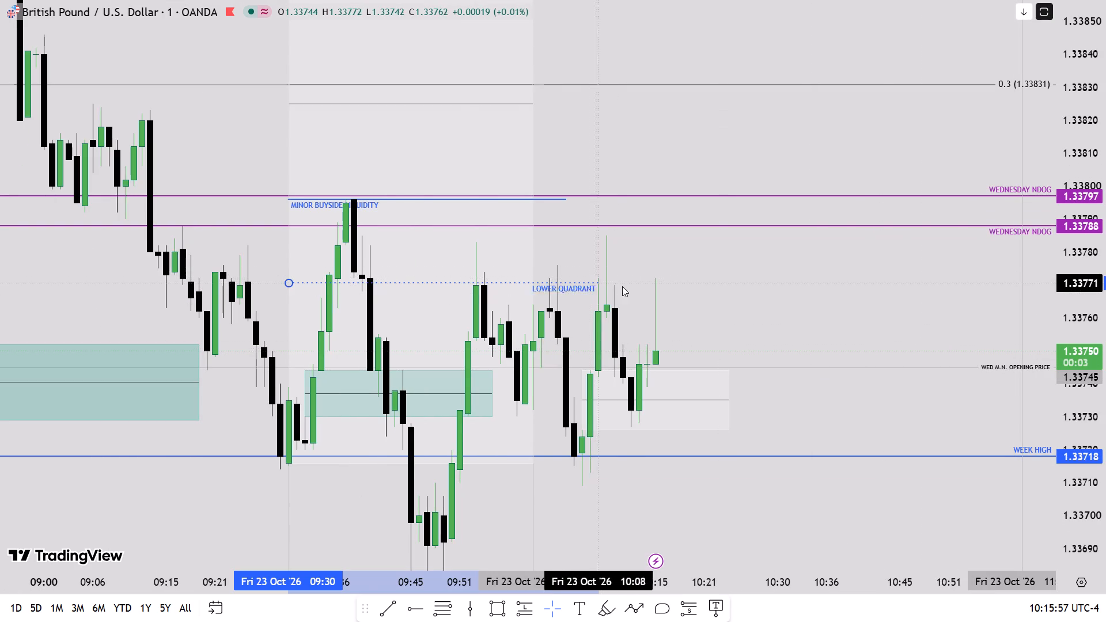
{"action": "left_click_drag", "start_coordinate": [622, 286], "coordinate": [935, 325]}
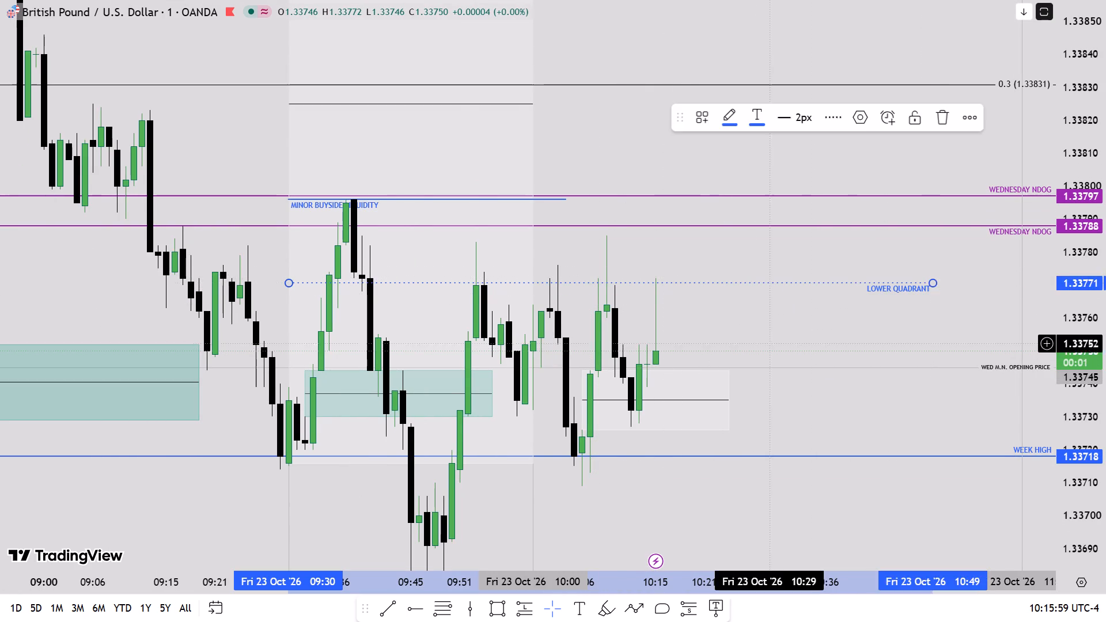
Examine the new 10:16 candle around the pale gap box, the week high and the sellside levels below.
{"action": "left_click_drag", "start_coordinate": [772, 332], "coordinate": [730, 267]}
{"action": "scroll", "coordinate": [1105, 271], "scroll_direction": "up", "scroll_amount": 3}
{"action": "scroll", "coordinate": [1105, 271], "scroll_direction": "down", "scroll_amount": 3}
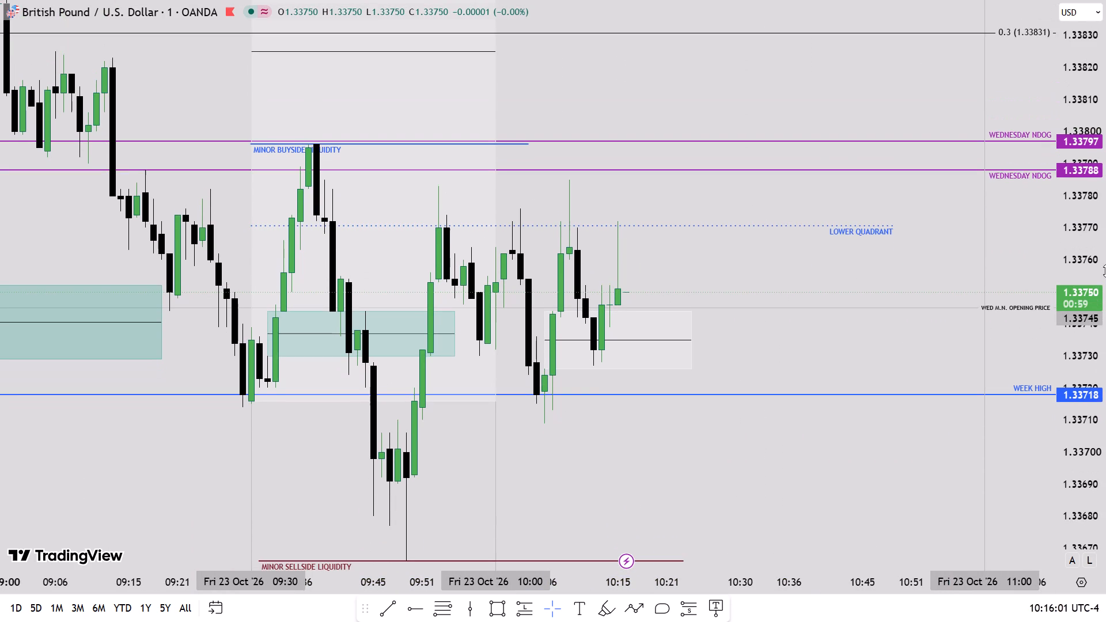
{"action": "left_click_drag", "start_coordinate": [685, 452], "coordinate": [692, 407]}
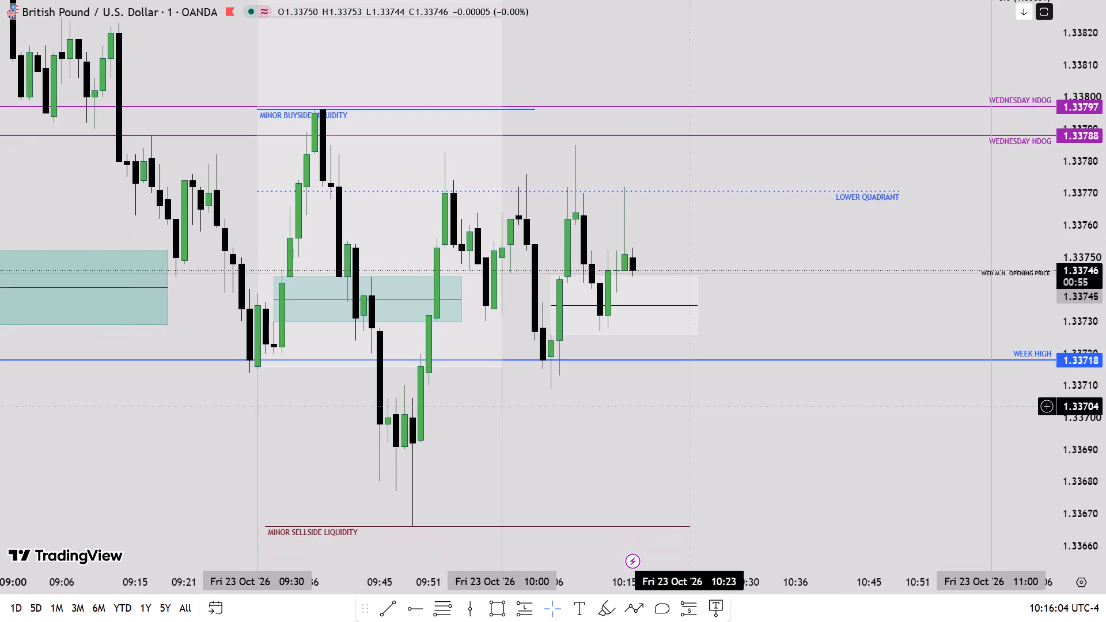
{"action": "left_click_drag", "start_coordinate": [659, 422], "coordinate": [686, 428]}
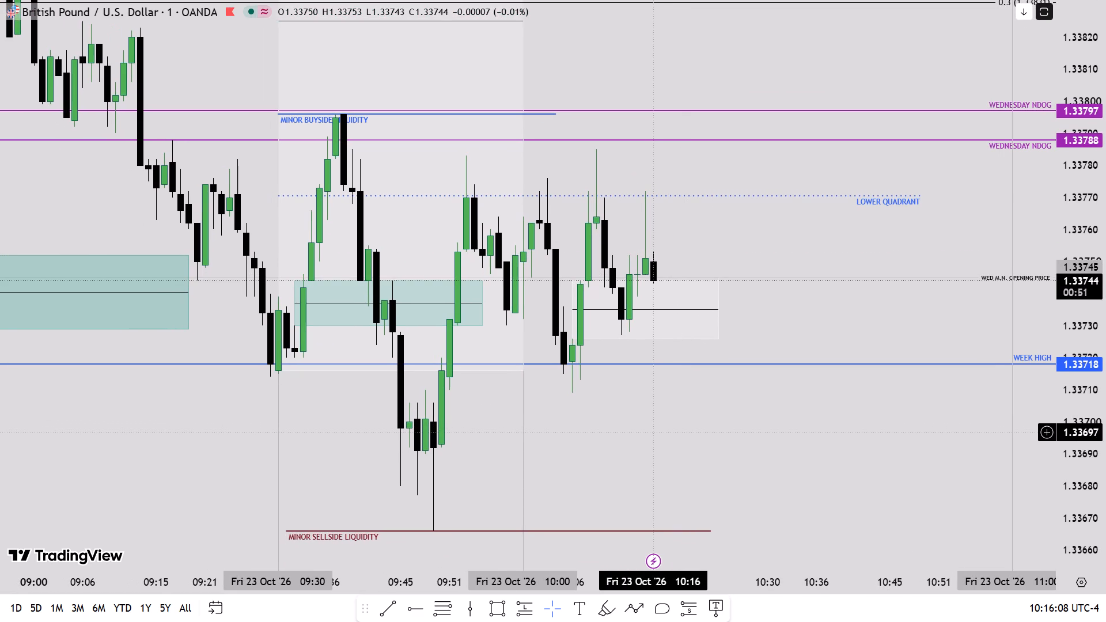
{"action": "left_click_drag", "start_coordinate": [656, 432], "coordinate": [656, 363]}
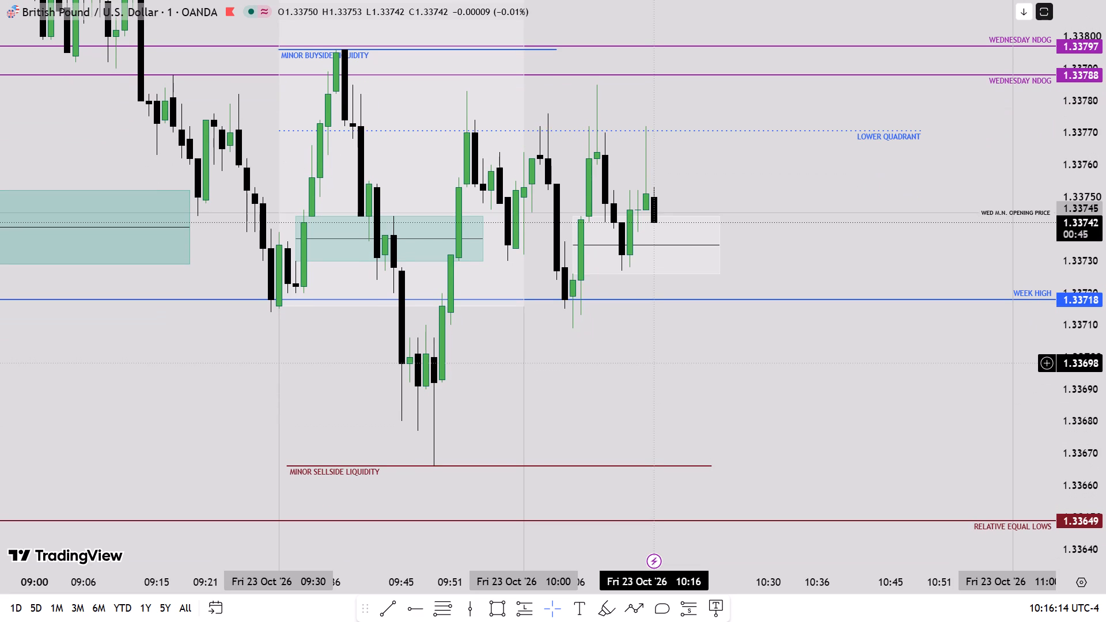
{"action": "left_click", "coordinate": [559, 32]}
{"action": "left_click", "coordinate": [558, 50]}
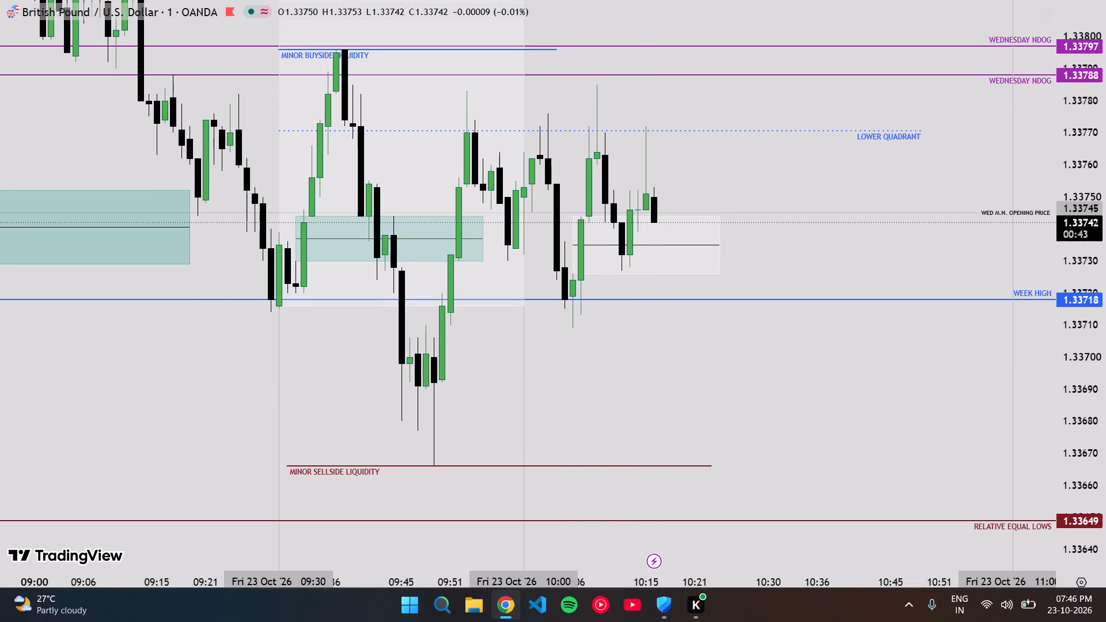
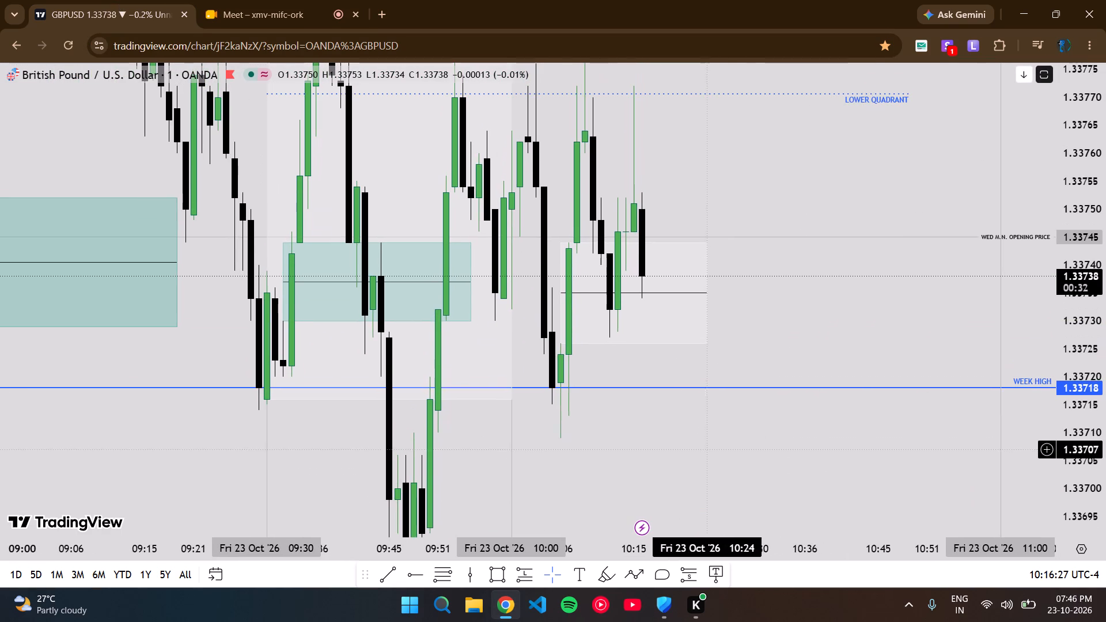
Examine the live 10:16 candle against the pale gap box, the week high and the surrounding Wednesday NDOG and minor liquidity levels.
{"action": "scroll", "coordinate": [1105, 353], "scroll_direction": "down", "scroll_amount": 4}
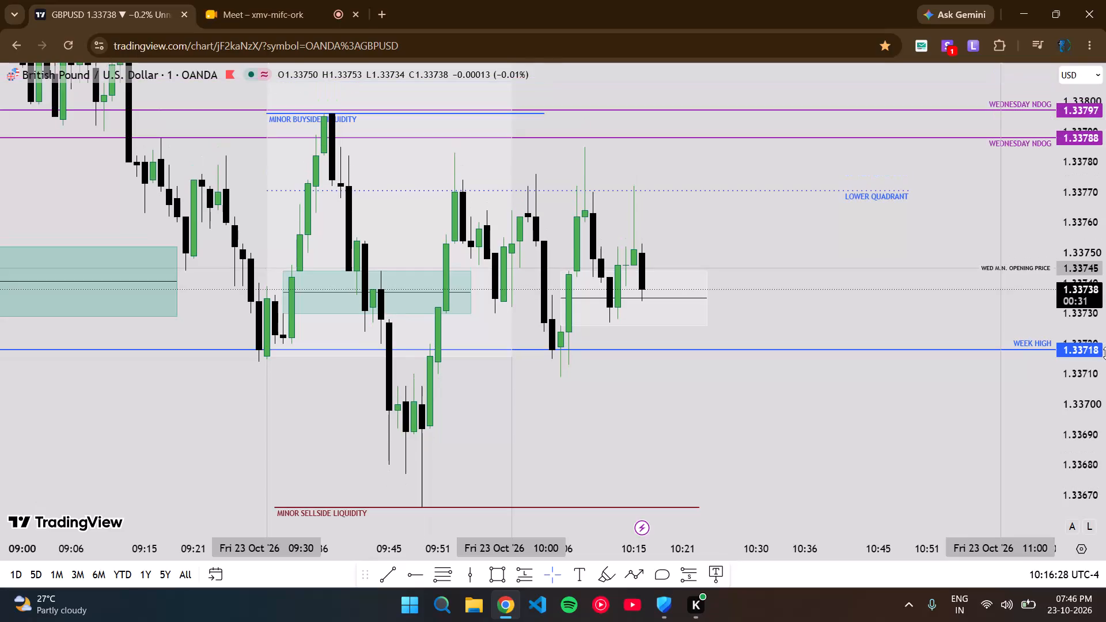
{"action": "scroll", "coordinate": [1105, 353], "scroll_direction": "up", "scroll_amount": 3}
{"action": "left_click_drag", "start_coordinate": [758, 308], "coordinate": [748, 359]}
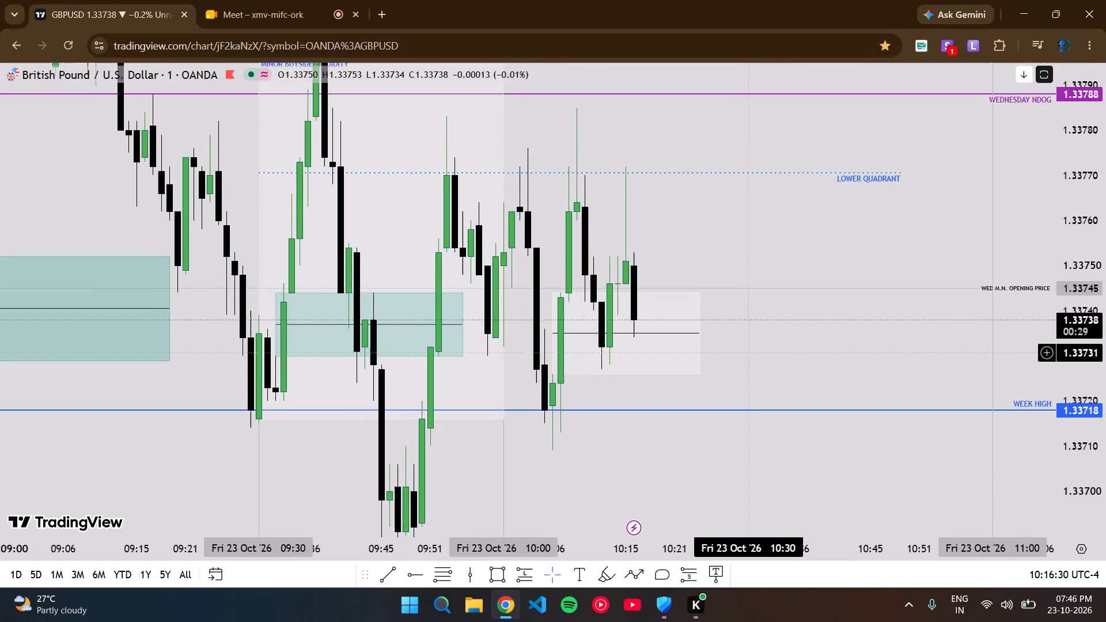
{"action": "left_click_drag", "start_coordinate": [748, 359], "coordinate": [746, 362]}
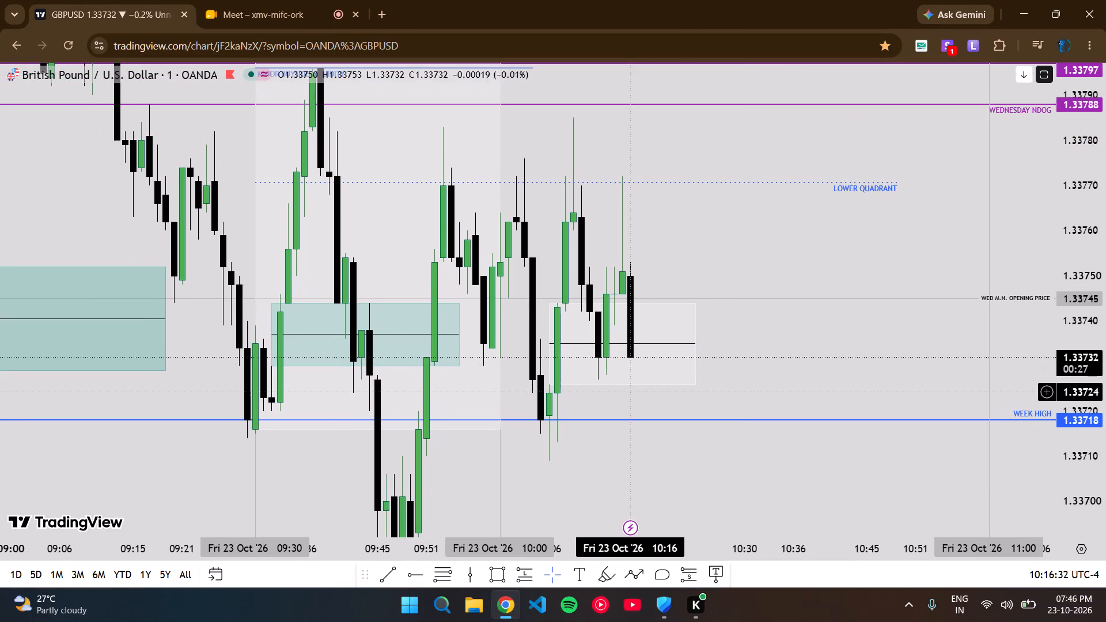
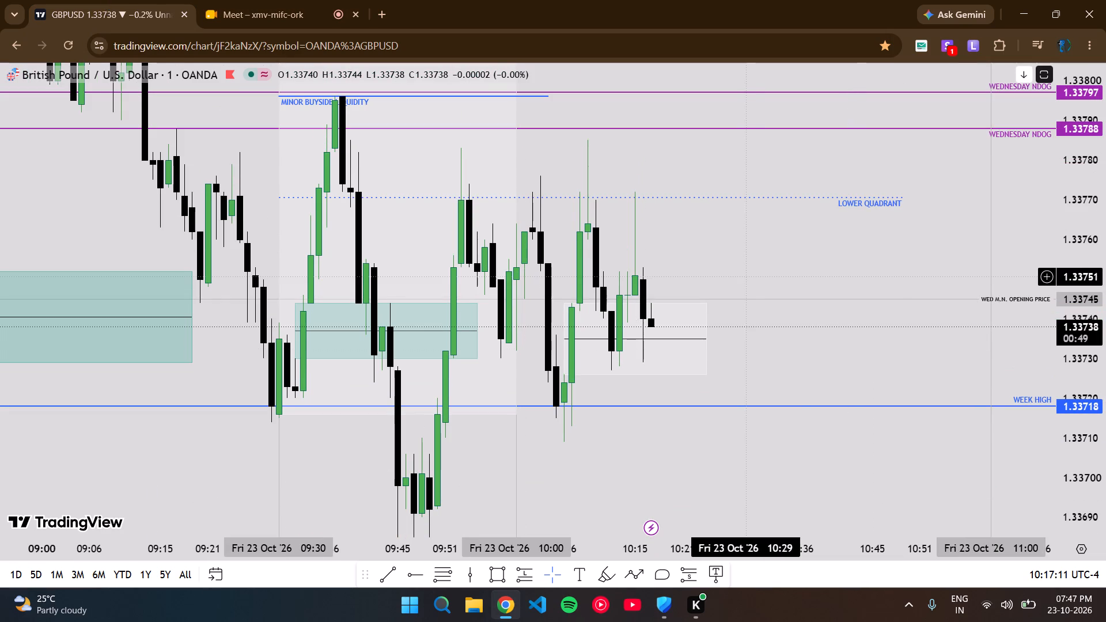
Examine the live 10:17 candle against the pale gap box, week high, lower quadrant and the minor buyside and sellside liquidity levels.
{"action": "left_click_drag", "start_coordinate": [650, 455], "coordinate": [642, 401]}
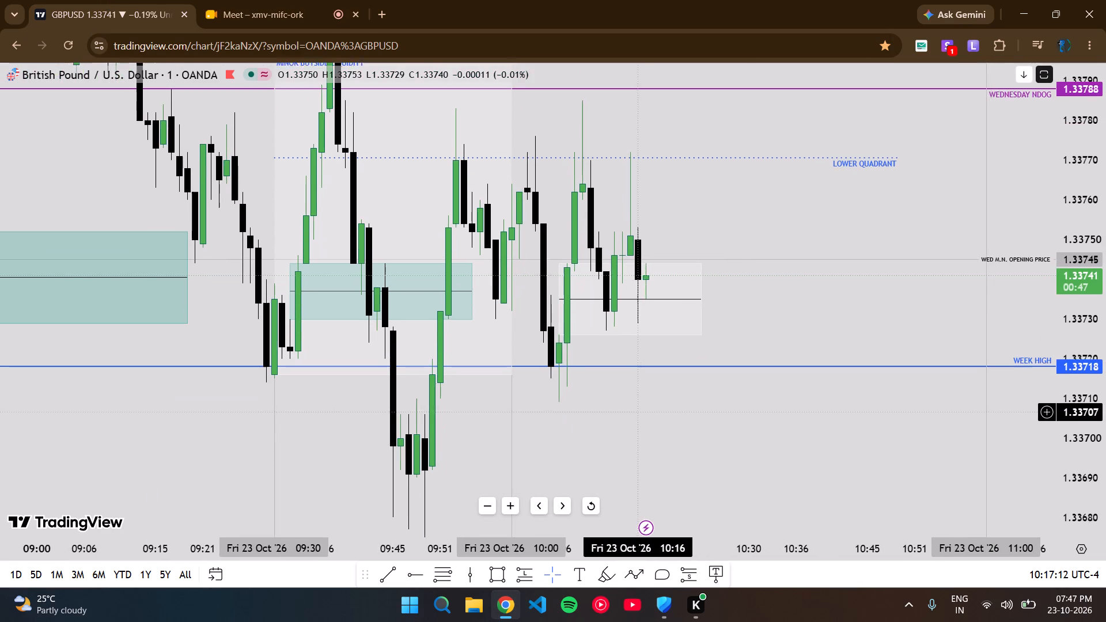
{"action": "left_click_drag", "start_coordinate": [642, 401], "coordinate": [646, 367]}
{"action": "left_click_drag", "start_coordinate": [650, 386], "coordinate": [635, 418]}
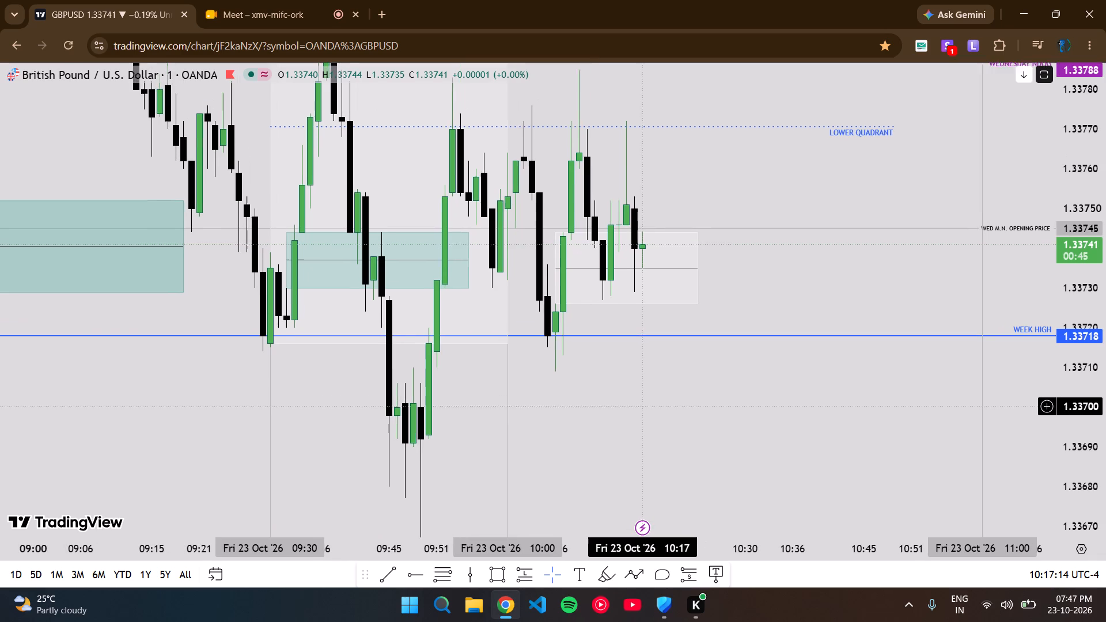
{"action": "left_click_drag", "start_coordinate": [635, 418], "coordinate": [631, 434]}
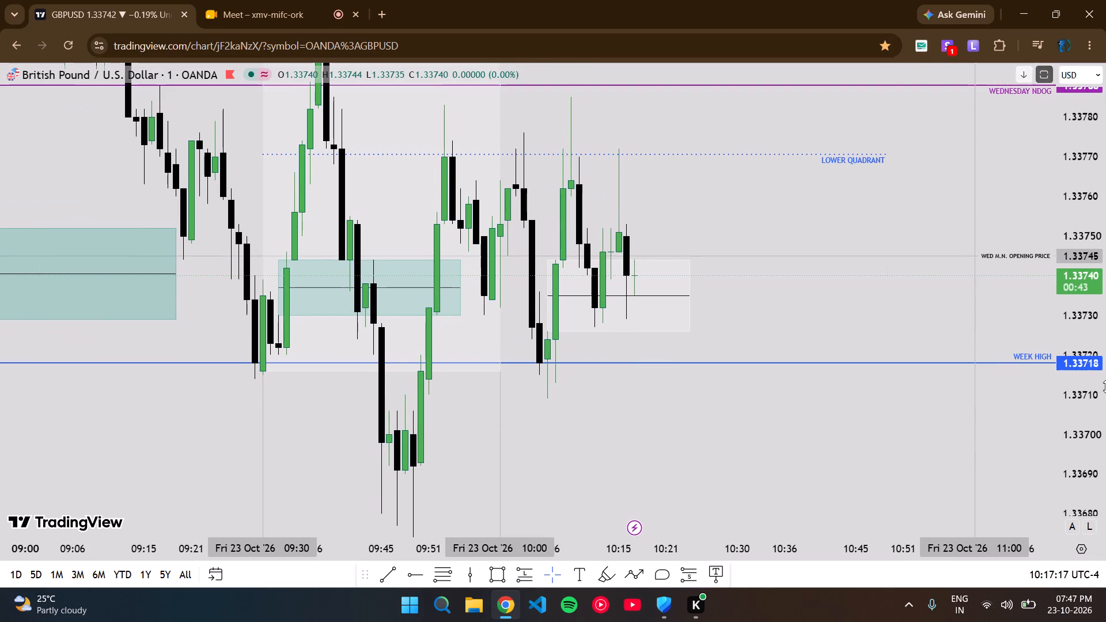
{"action": "scroll", "coordinate": [1105, 386], "scroll_direction": "down", "scroll_amount": 2}
{"action": "scroll", "coordinate": [698, 399], "scroll_direction": "down", "scroll_amount": 4}
{"action": "left_click_drag", "start_coordinate": [842, 240], "coordinate": [797, 278]}
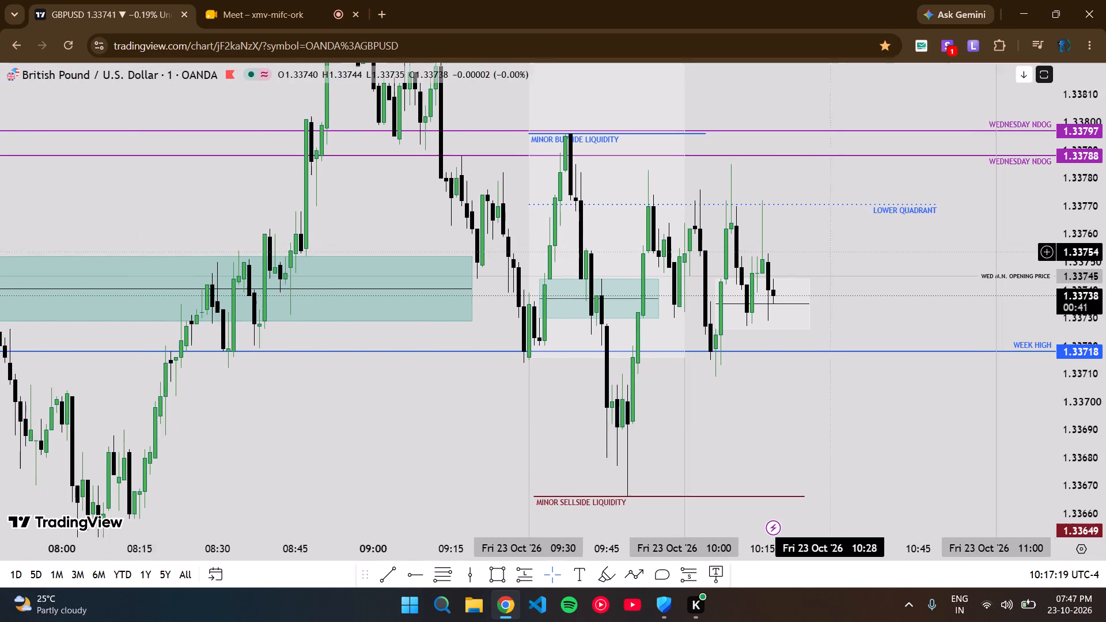
{"action": "left_click_drag", "start_coordinate": [797, 278], "coordinate": [762, 289]}
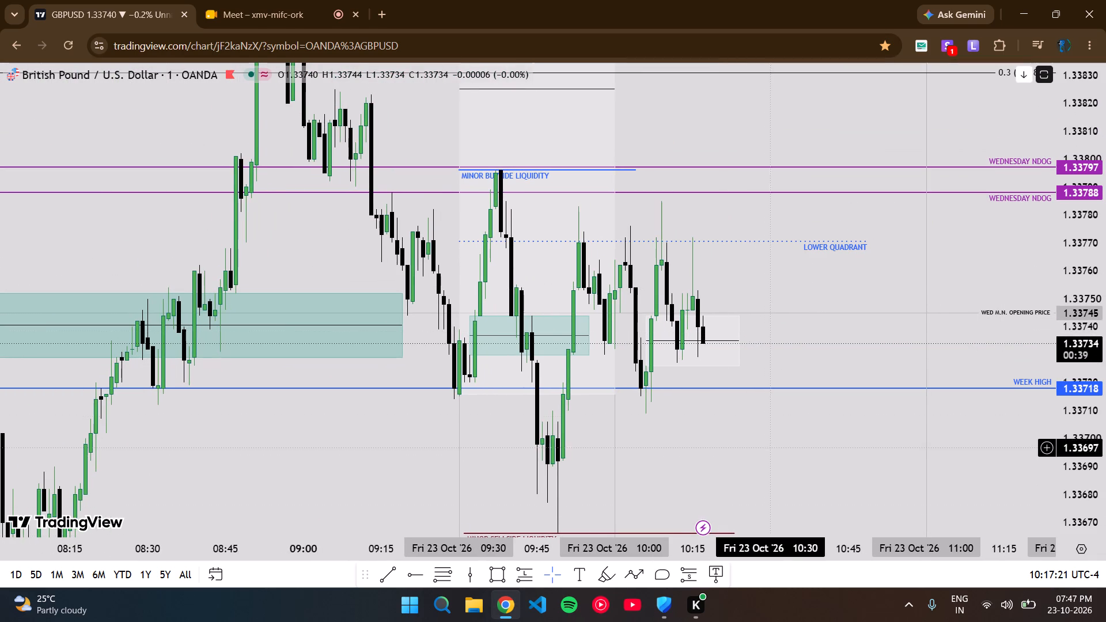
{"action": "scroll", "coordinate": [750, 474], "scroll_direction": "up", "scroll_amount": 2}
{"action": "left_click_drag", "start_coordinate": [695, 457], "coordinate": [685, 415]}
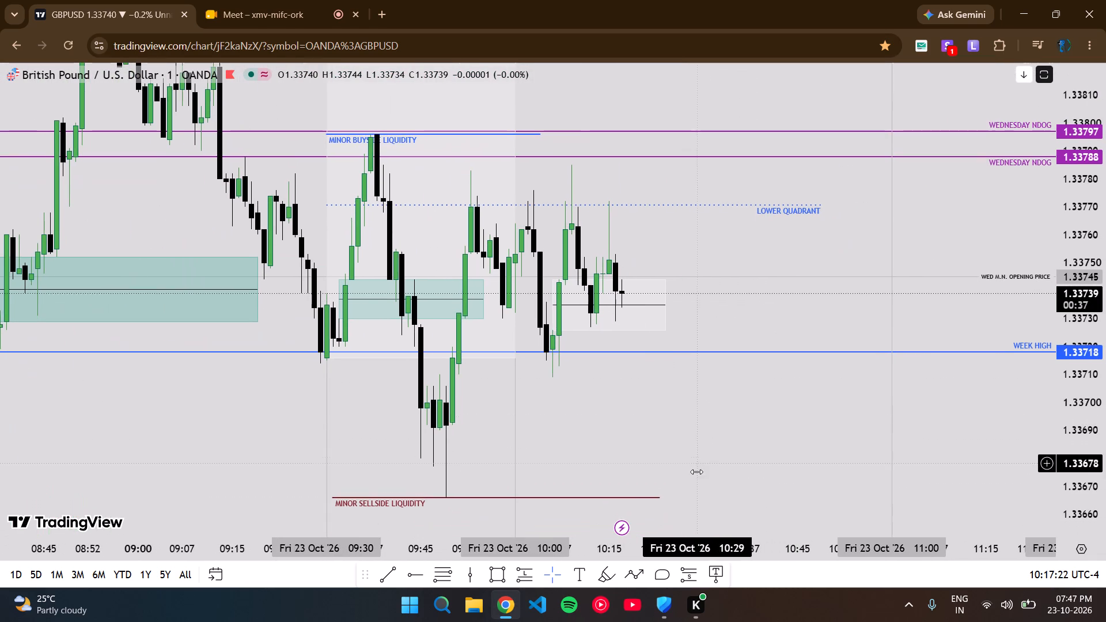
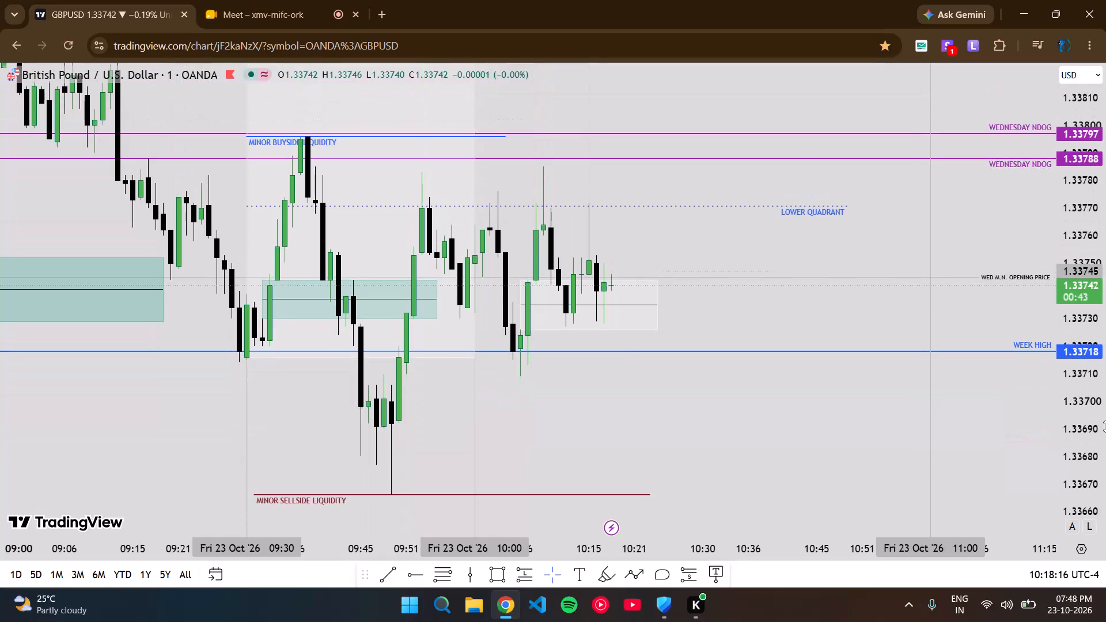
Switch the browser window with the one-minute GBPUSD chart to full screen.
{"action": "scroll", "coordinate": [1105, 426], "scroll_direction": "up", "scroll_amount": 1}
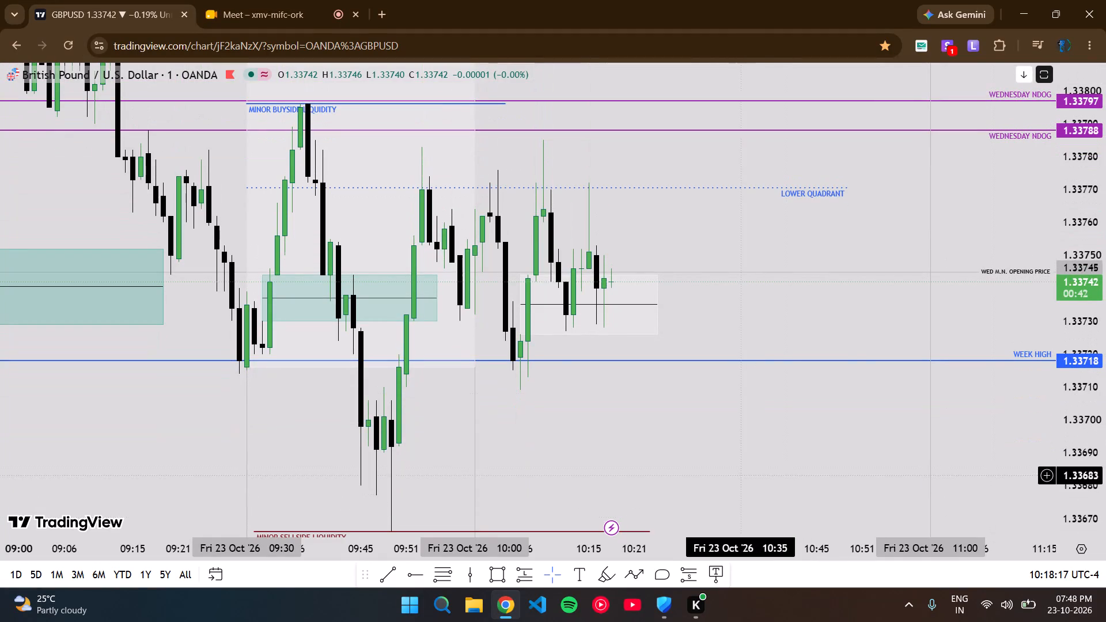
{"action": "left_click_drag", "start_coordinate": [671, 408], "coordinate": [825, 443]}
{"action": "scroll", "coordinate": [1105, 407], "scroll_direction": "up", "scroll_amount": 6}
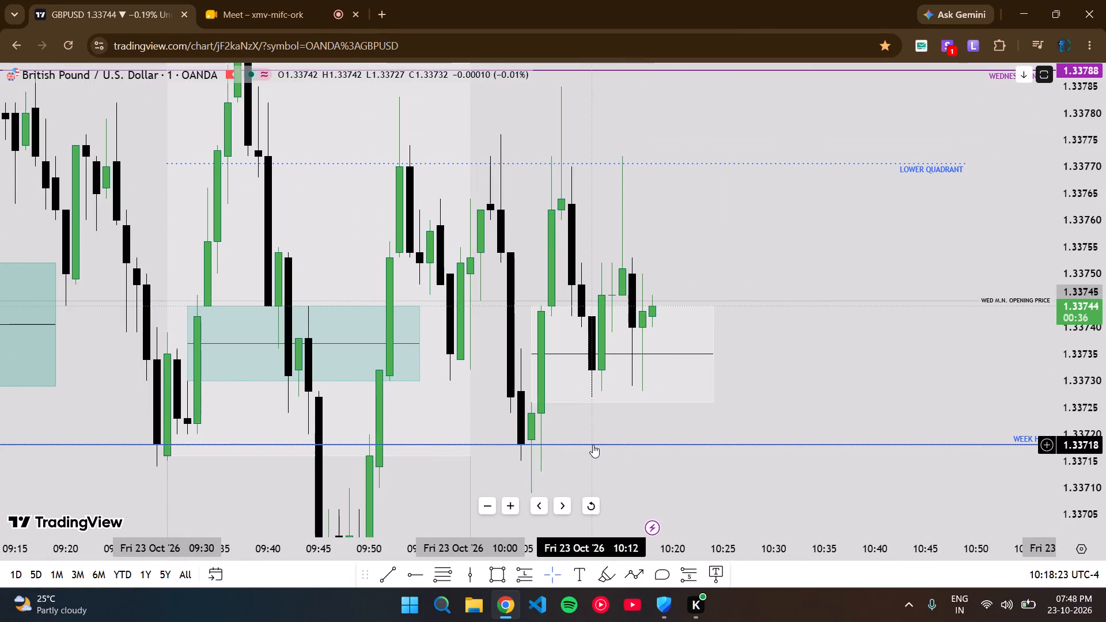
{"action": "scroll", "coordinate": [1097, 318], "scroll_direction": "down", "scroll_amount": 3}
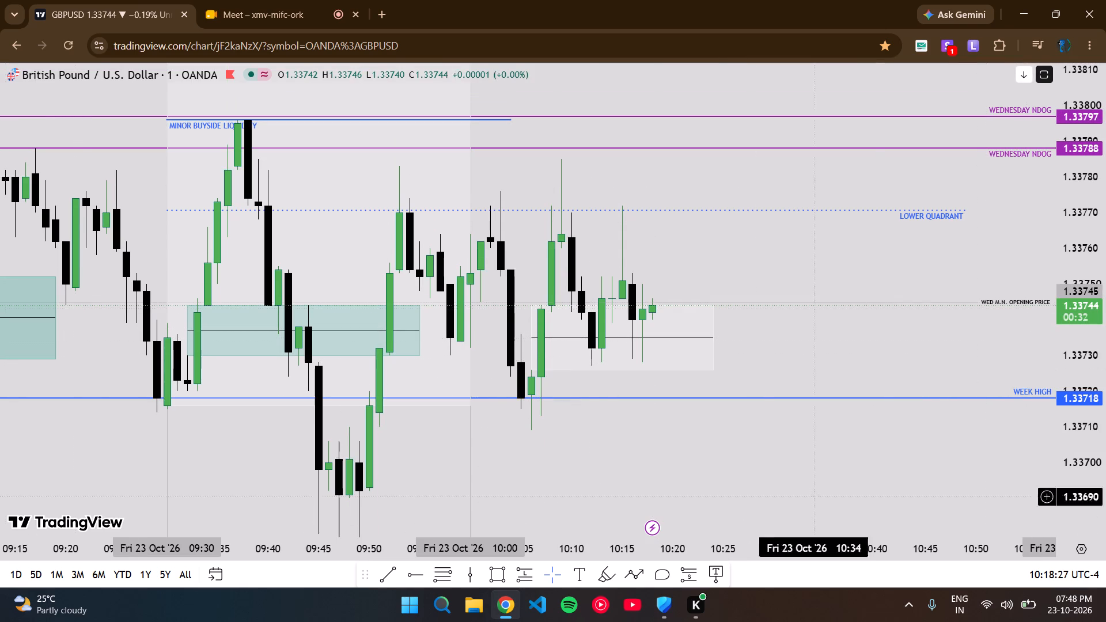
{"action": "left_click", "coordinate": [1099, 45]}
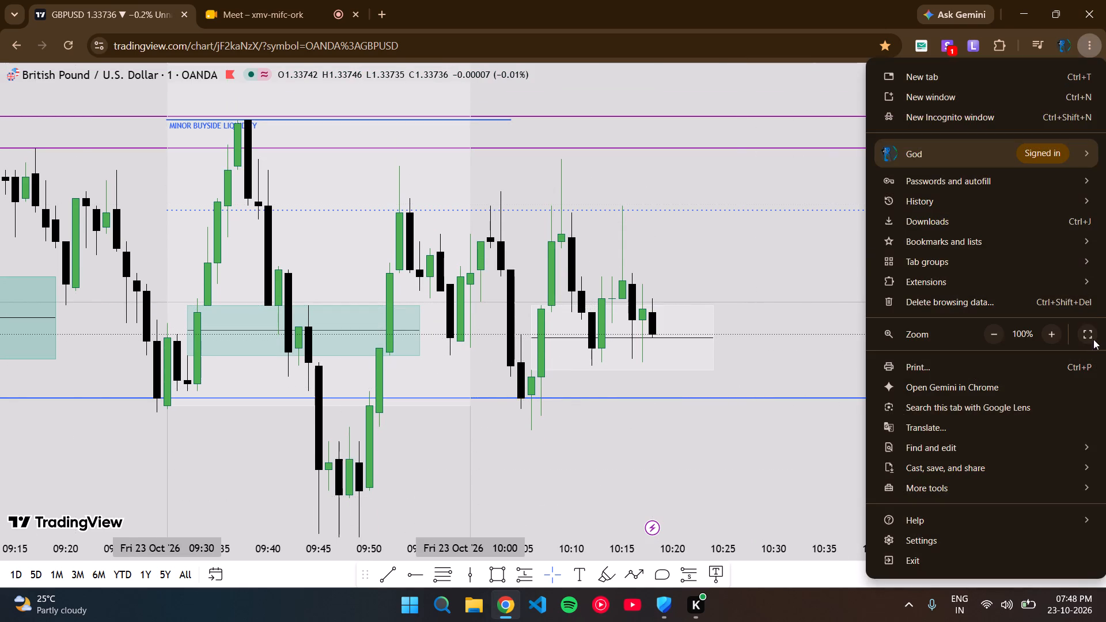
{"action": "left_click", "coordinate": [1096, 340]}
Examine the live 10:18 candle against the pale gap box, Wednesday midnight opening price, week high, lower quadrant and minor liquidity levels.
{"action": "scroll", "coordinate": [1105, 315], "scroll_direction": "down", "scroll_amount": 2}
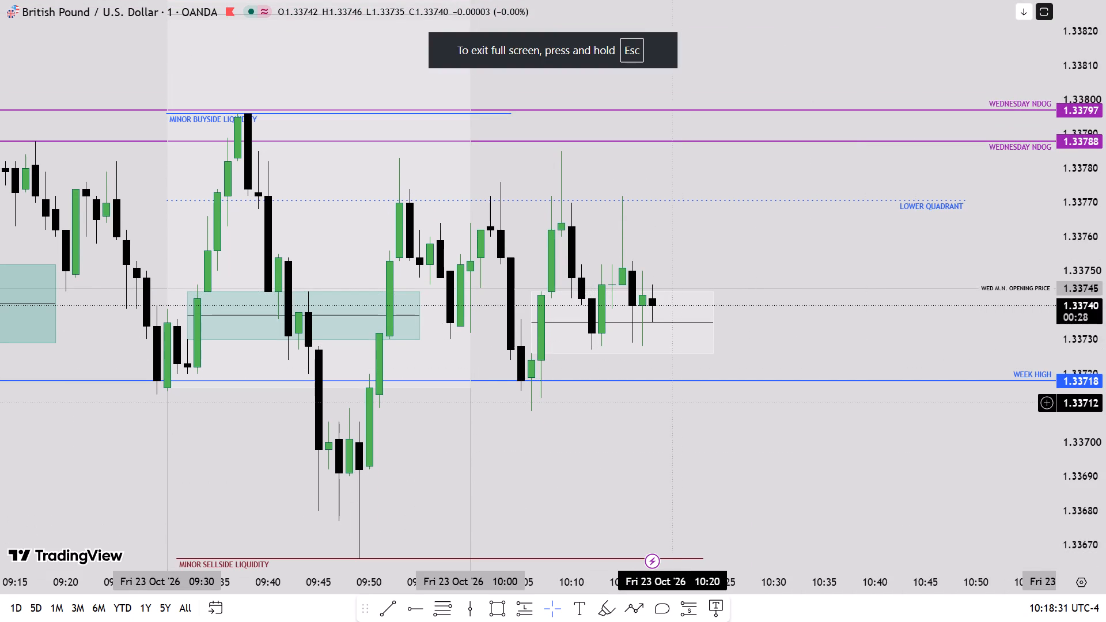
{"action": "left_click_drag", "start_coordinate": [655, 407], "coordinate": [654, 424]}
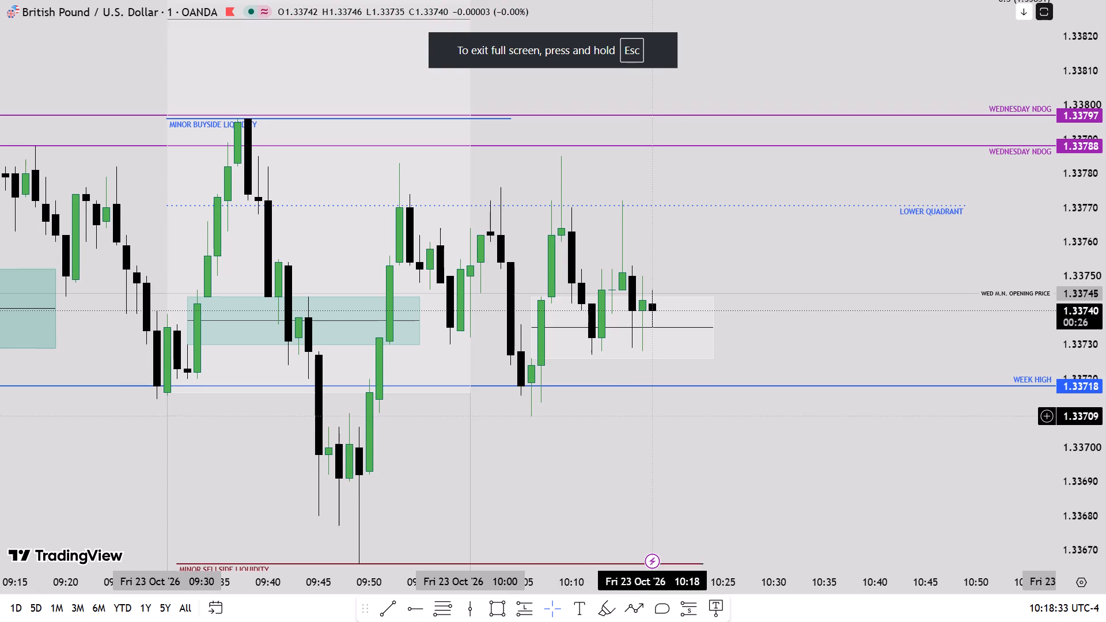
{"action": "left_click_drag", "start_coordinate": [654, 424], "coordinate": [654, 431]}
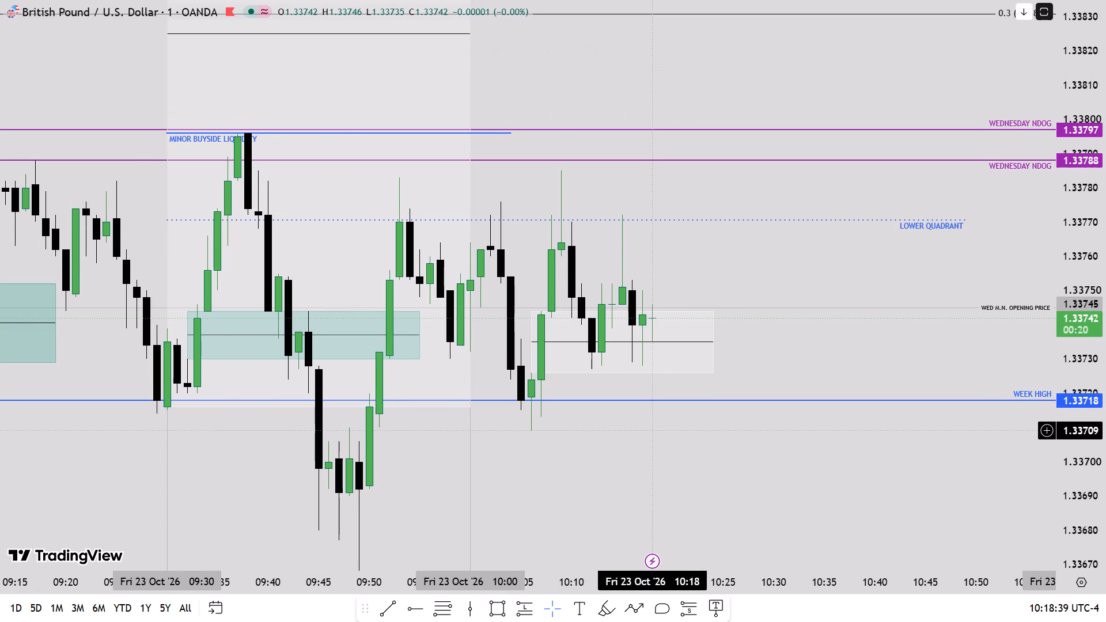
{"action": "scroll", "coordinate": [654, 431], "scroll_direction": "down", "scroll_amount": 4}
{"action": "scroll", "coordinate": [654, 431], "scroll_direction": "up", "scroll_amount": 4}
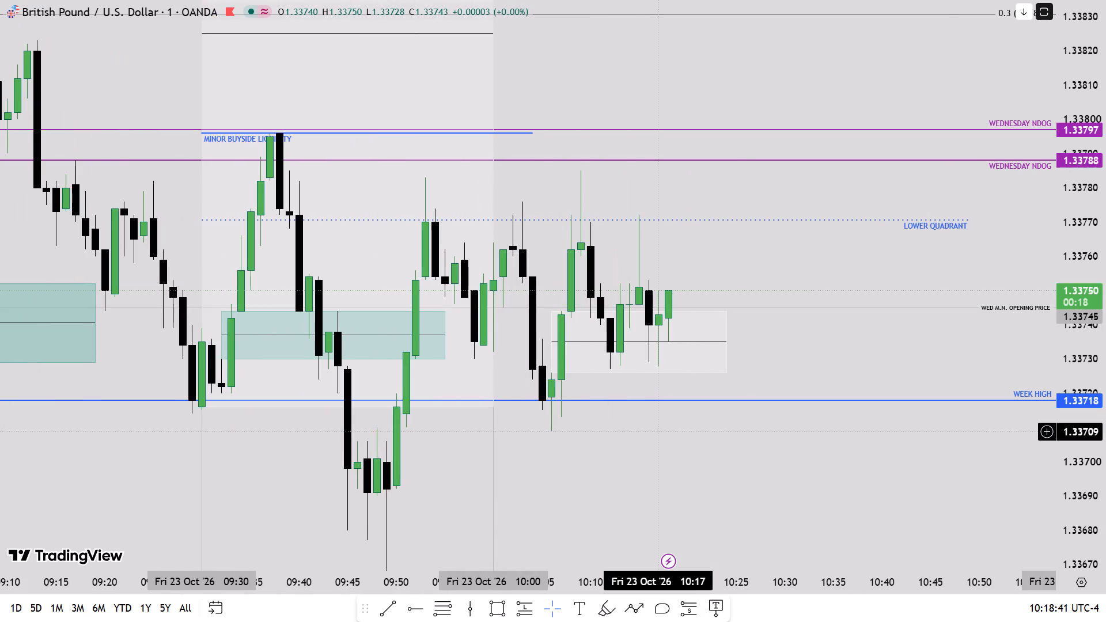
{"action": "scroll", "coordinate": [1105, 427], "scroll_direction": "down", "scroll_amount": 3}
{"action": "scroll", "coordinate": [1105, 427], "scroll_direction": "up", "scroll_amount": 6}
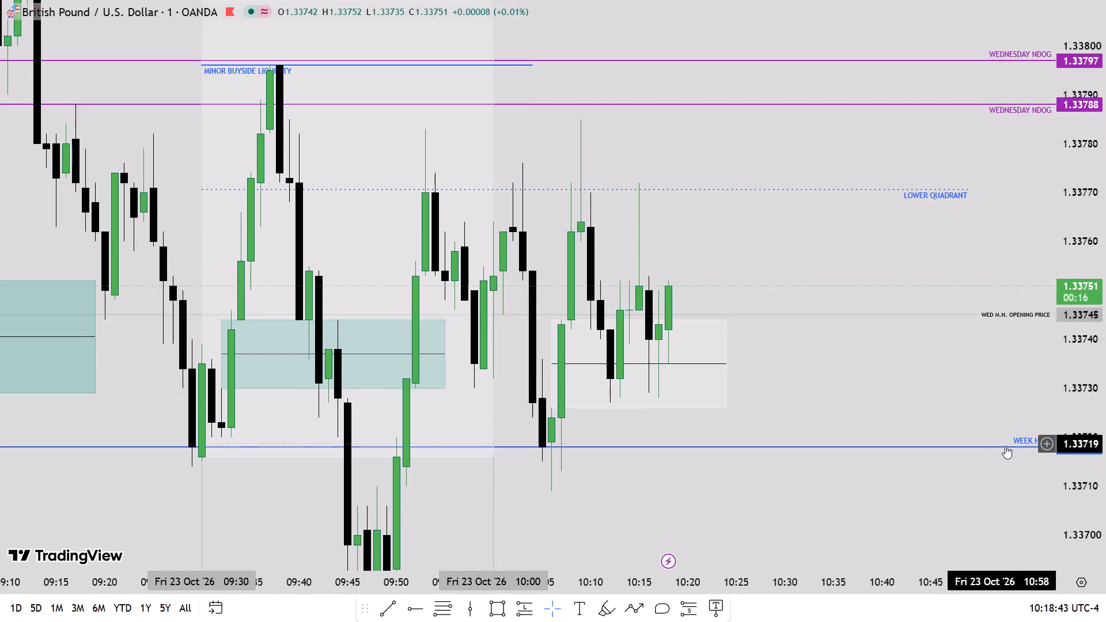
{"action": "scroll", "coordinate": [1105, 349], "scroll_direction": "down", "scroll_amount": 2}
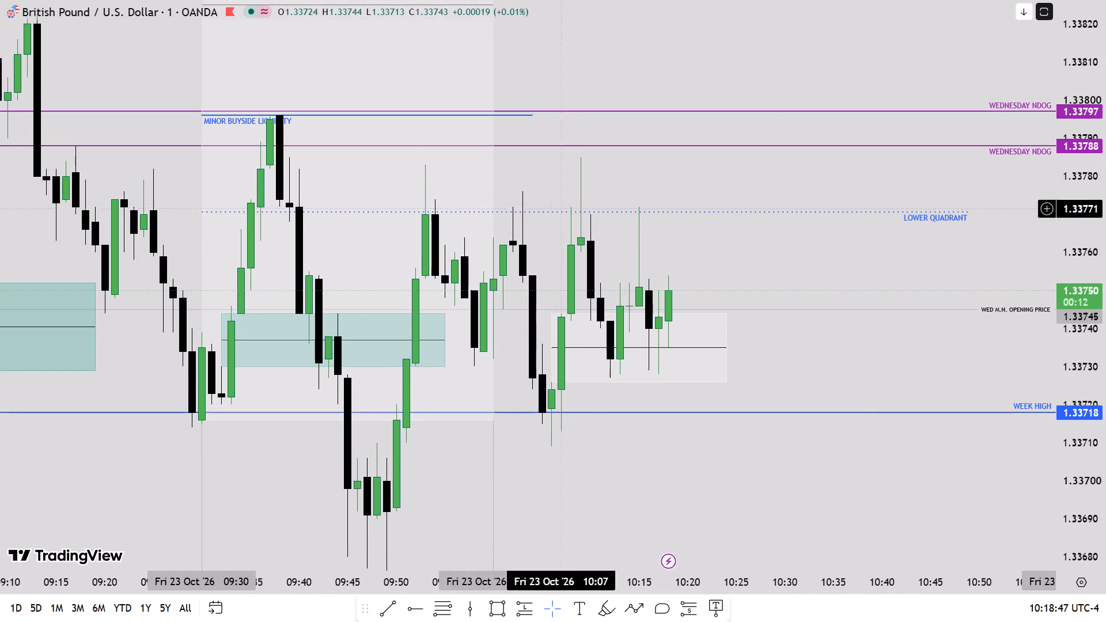
{"action": "scroll", "coordinate": [1105, 462], "scroll_direction": "up", "scroll_amount": 4}
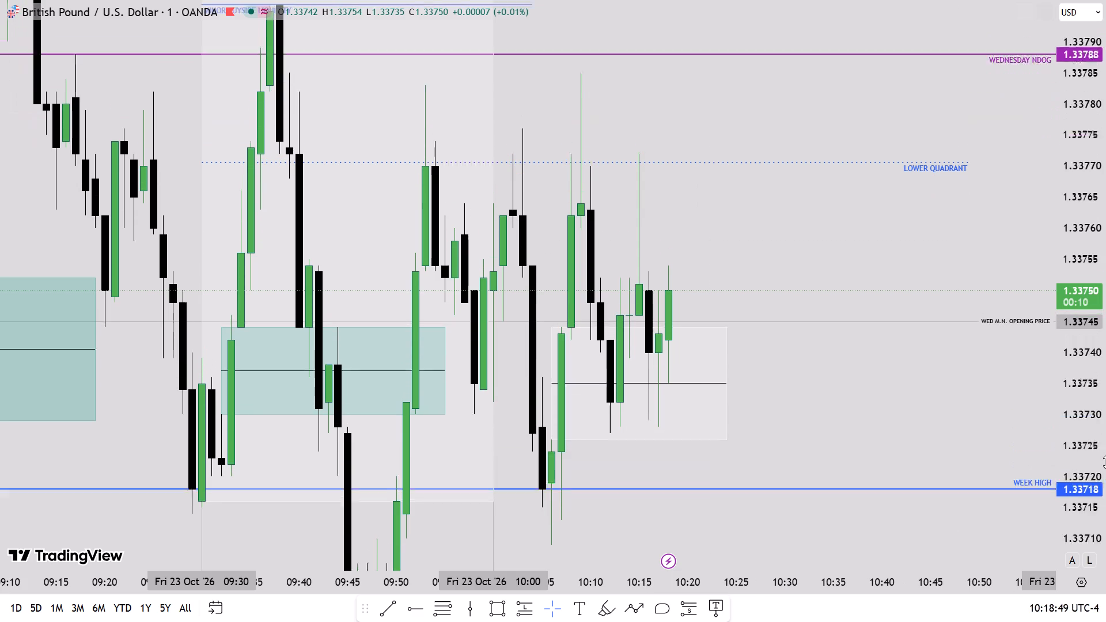
{"action": "scroll", "coordinate": [1105, 462], "scroll_direction": "down", "scroll_amount": 6}
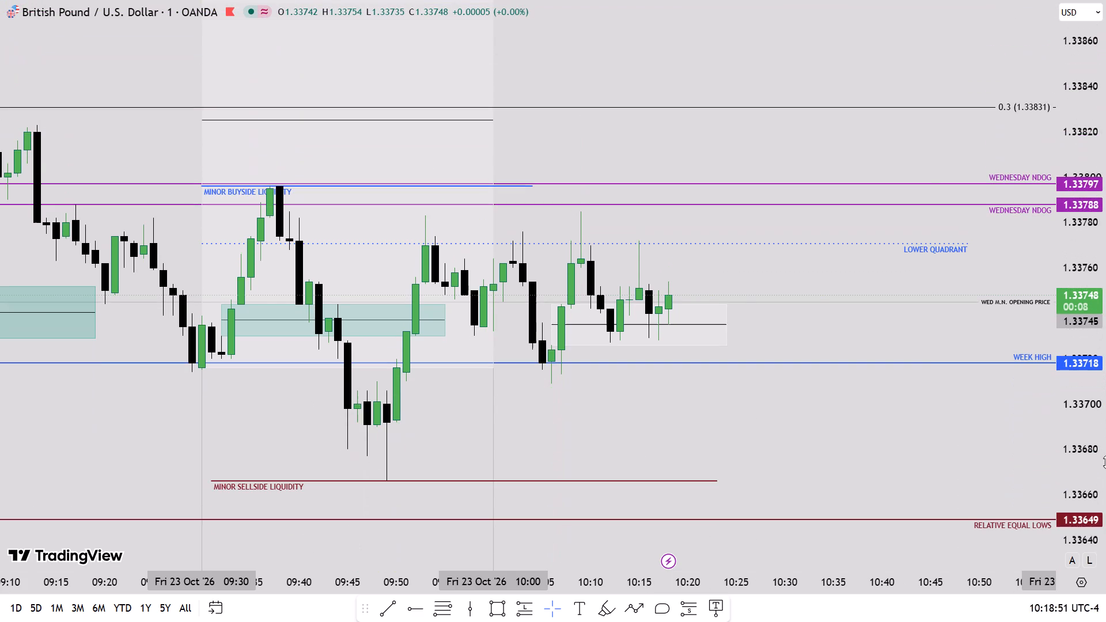
{"action": "left_click_drag", "start_coordinate": [667, 419], "coordinate": [666, 434]}
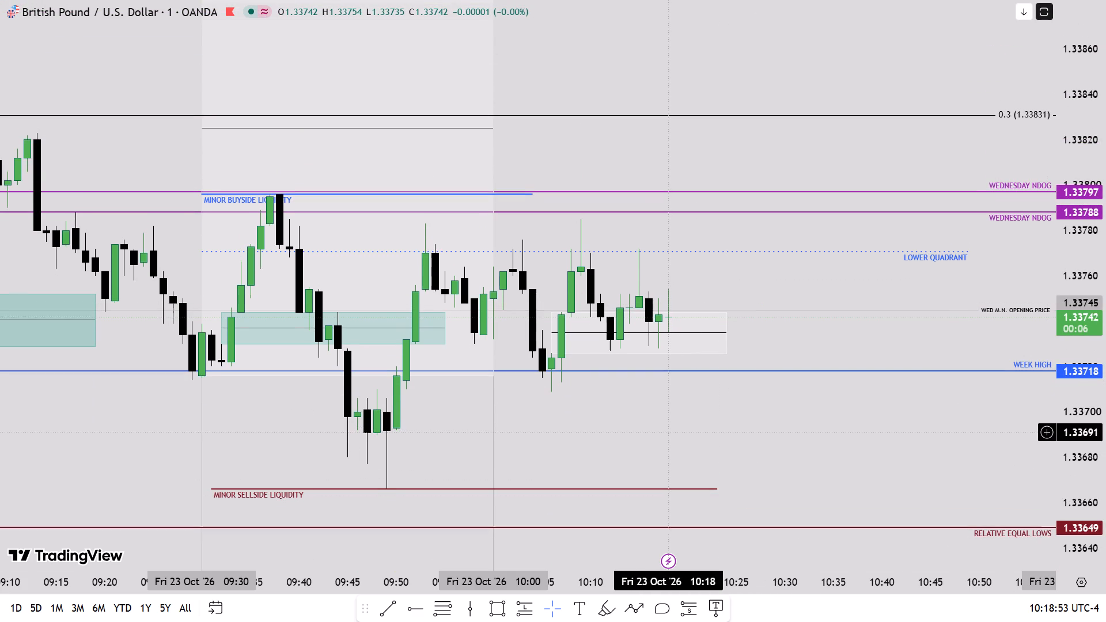
{"action": "left_click_drag", "start_coordinate": [666, 434], "coordinate": [665, 440]}
{"action": "scroll", "coordinate": [1105, 439], "scroll_direction": "up", "scroll_amount": 4}
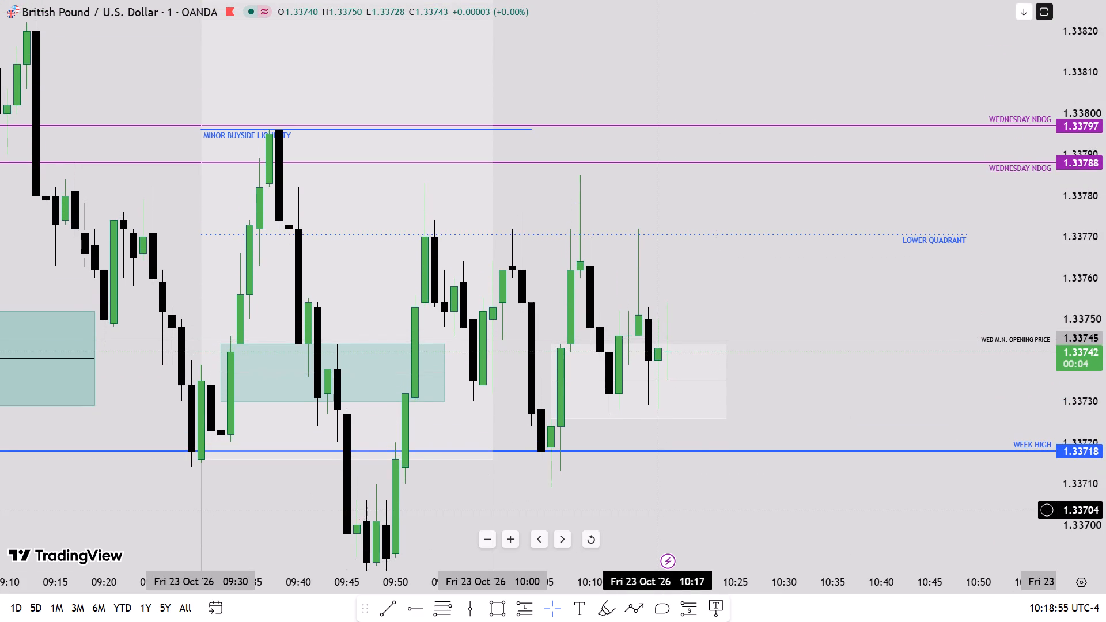
{"action": "left_click_drag", "start_coordinate": [661, 510], "coordinate": [552, 500]}
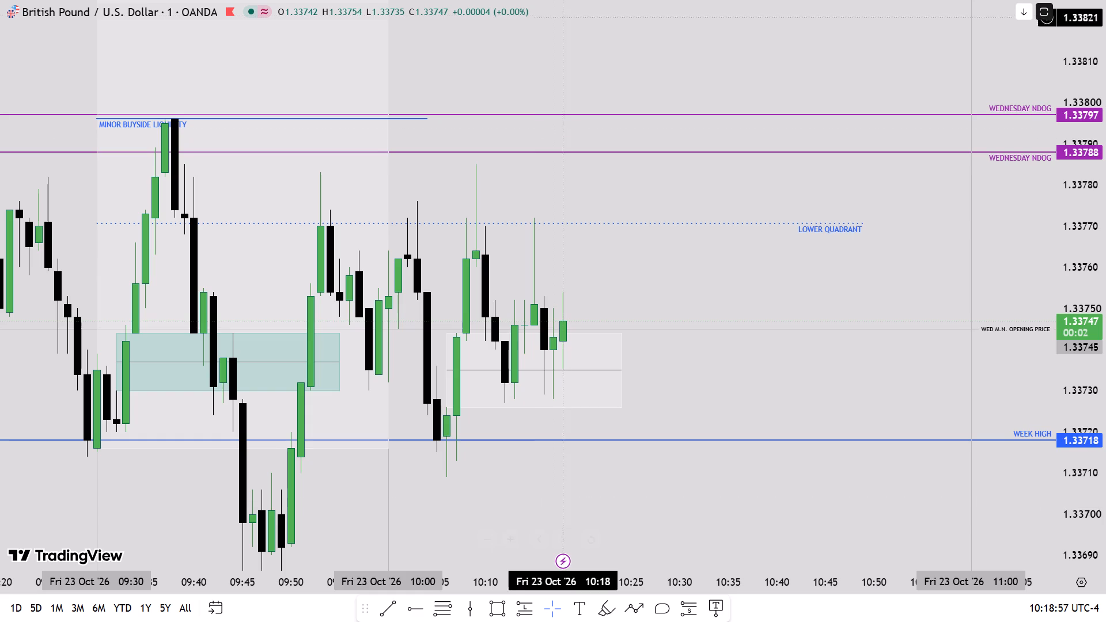
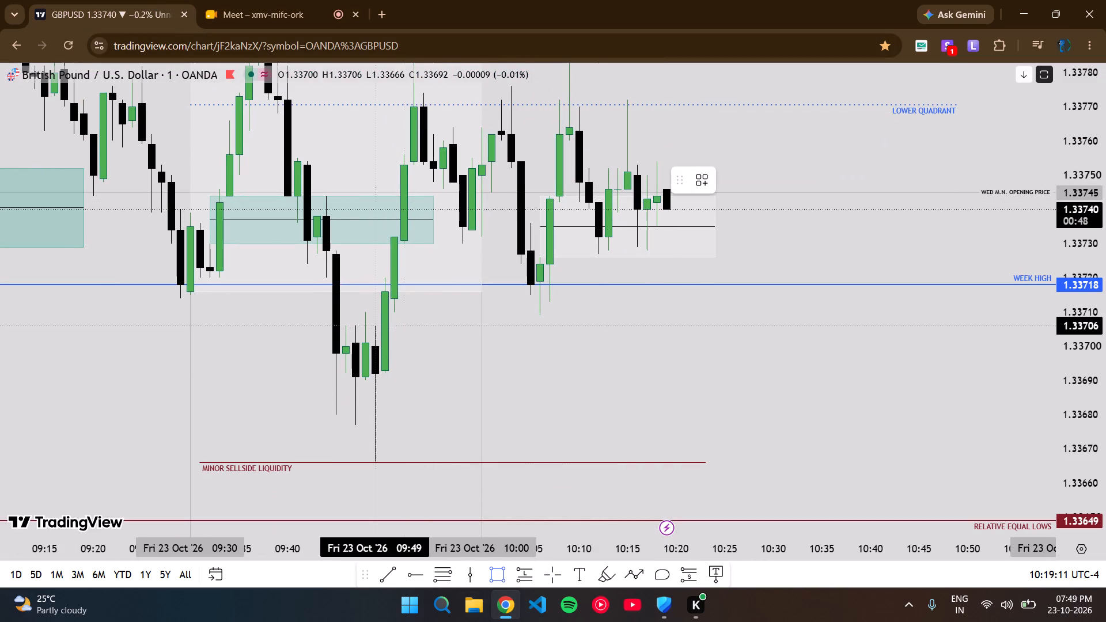
Draw a pale gap box from the 09:49 candle's high at 1.33706 up to about 1.33710, extended to about 10:13.
{"action": "left_click", "coordinate": [374, 328]}
{"action": "left_click", "coordinate": [396, 310]}
{"action": "left_click_drag", "start_coordinate": [396, 320], "coordinate": [612, 335]}
{"action": "left_click", "coordinate": [630, 370]}
Examine the live 10:19 candle against the pale gap boxes, Wednesday midnight opening price, lower quadrant, week high and Wednesday NDOG levels.
{"action": "scroll", "coordinate": [1105, 456], "scroll_direction": "up", "scroll_amount": 4}
{"action": "scroll", "coordinate": [1105, 456], "scroll_direction": "down", "scroll_amount": 2}
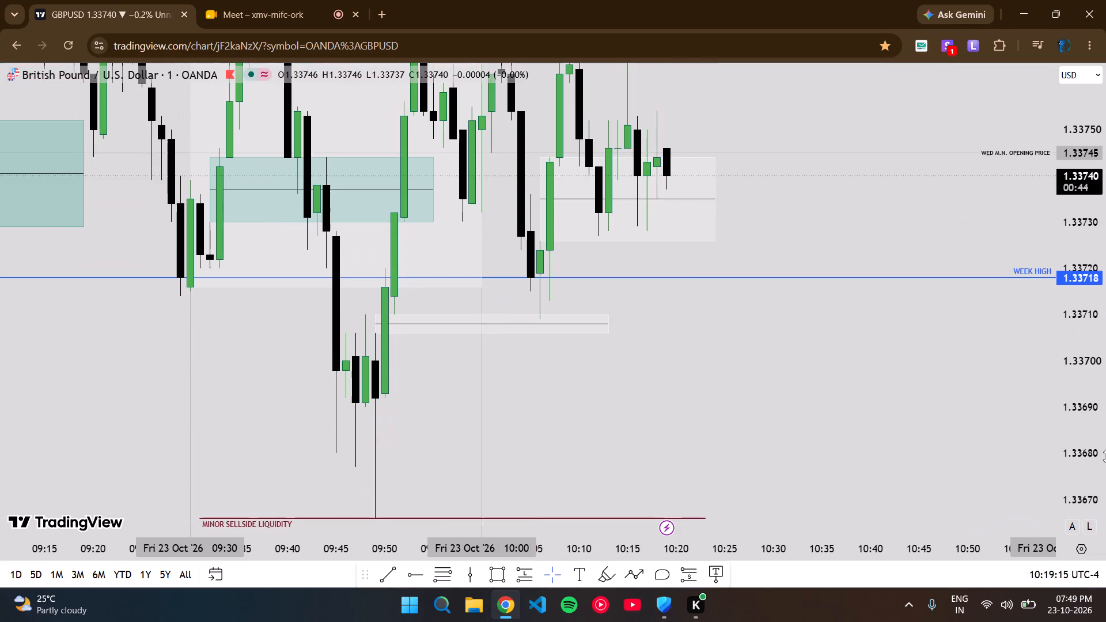
{"action": "scroll", "coordinate": [794, 473], "scroll_direction": "down", "scroll_amount": 3}
{"action": "scroll", "coordinate": [1105, 359], "scroll_direction": "down", "scroll_amount": 3}
{"action": "left_click_drag", "start_coordinate": [738, 369], "coordinate": [667, 388]}
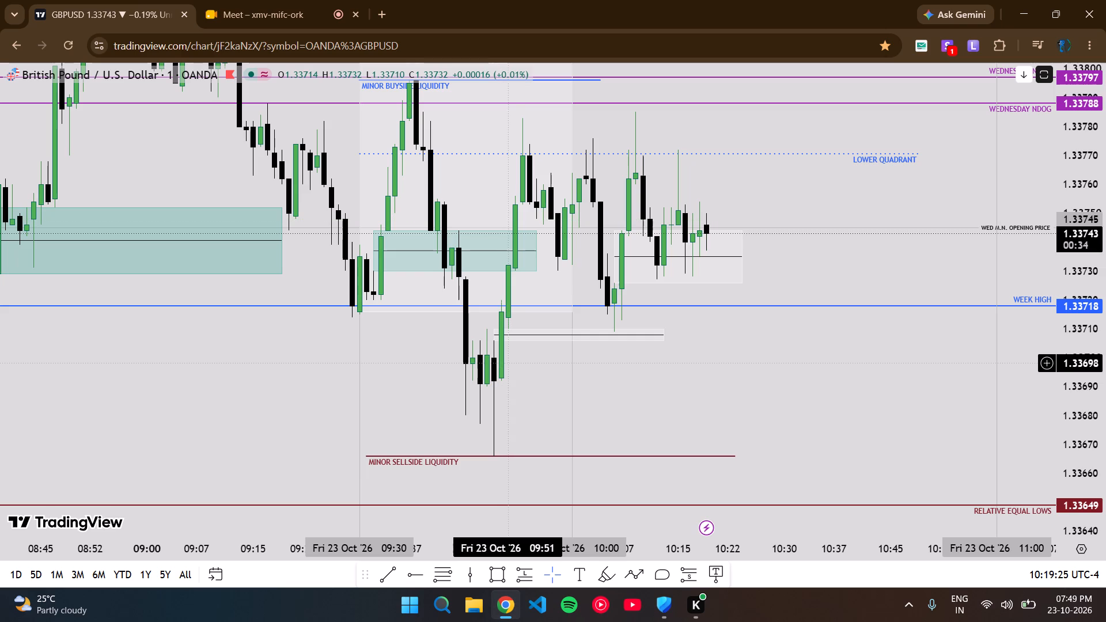
{"action": "left_click_drag", "start_coordinate": [611, 362], "coordinate": [575, 385]}
{"action": "scroll", "coordinate": [1105, 381], "scroll_direction": "up", "scroll_amount": 3}
{"action": "scroll", "coordinate": [1105, 381], "scroll_direction": "down", "scroll_amount": 2}
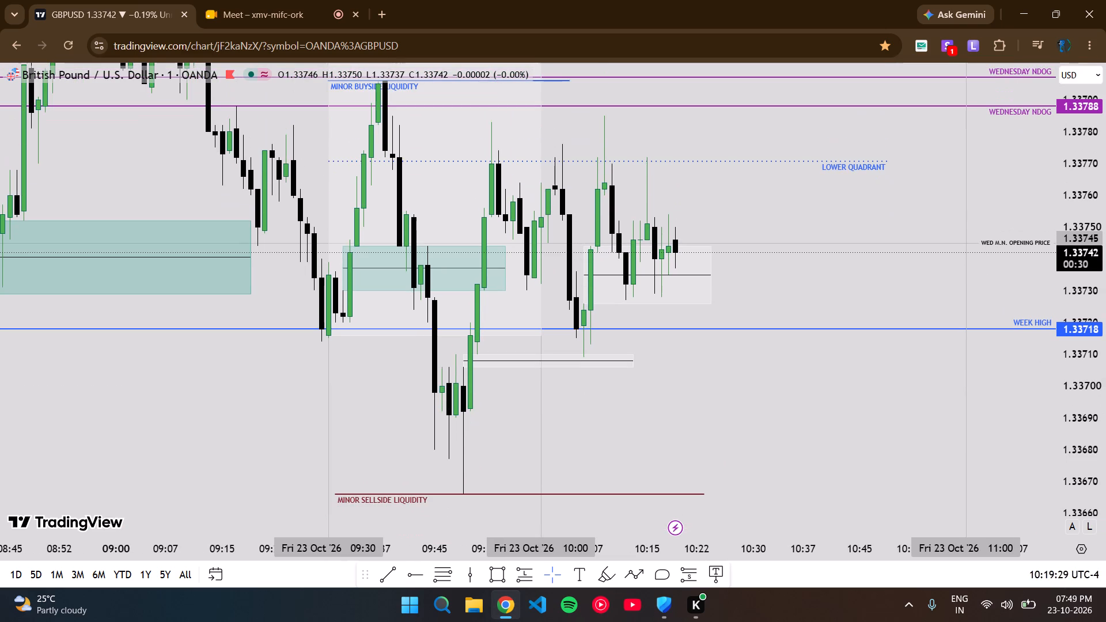
{"action": "left_click_drag", "start_coordinate": [702, 377], "coordinate": [700, 362]}
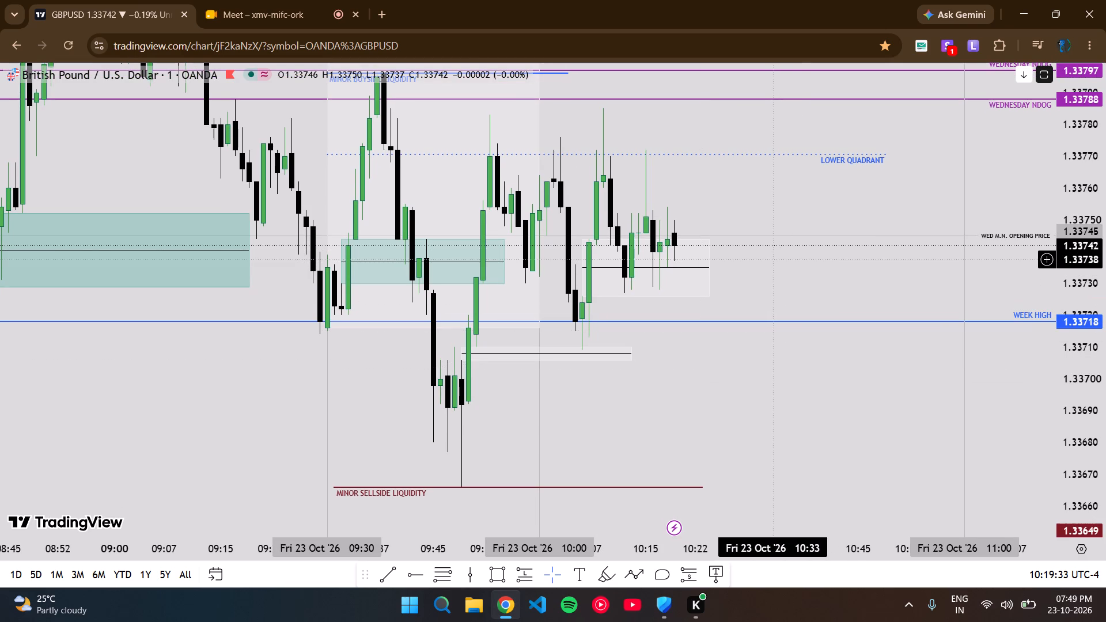
{"action": "left_click_drag", "start_coordinate": [731, 204], "coordinate": [745, 258]}
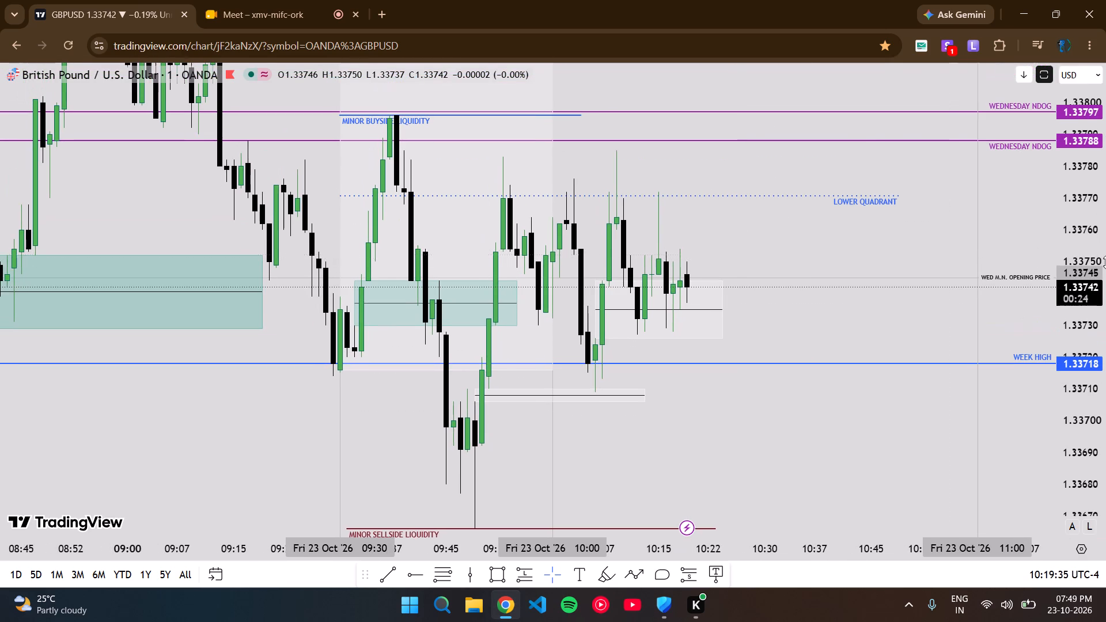
{"action": "scroll", "coordinate": [1105, 262], "scroll_direction": "down", "scroll_amount": 2}
Switch the browser window with the GBPUSD chart to full screen.
{"action": "left_click", "coordinate": [1087, 51]}
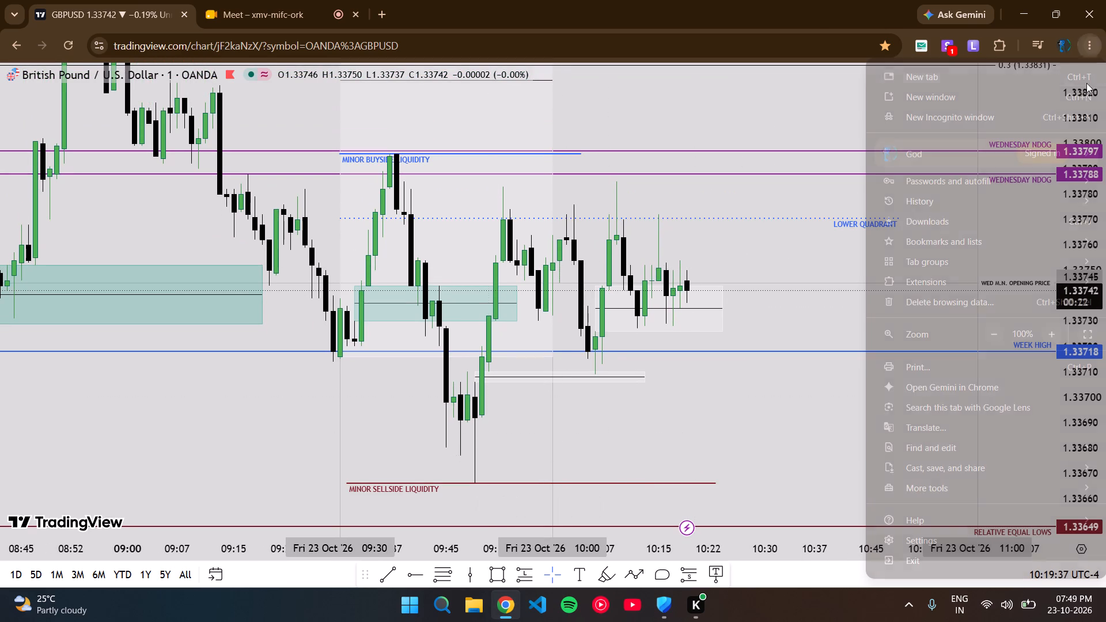
{"action": "left_click", "coordinate": [1090, 327]}
Draw a Fib retracement from the 09:38 high at 1.33796 down to the 09:49 low at 1.33666.
{"action": "scroll", "coordinate": [1105, 315], "scroll_direction": "down", "scroll_amount": 1}
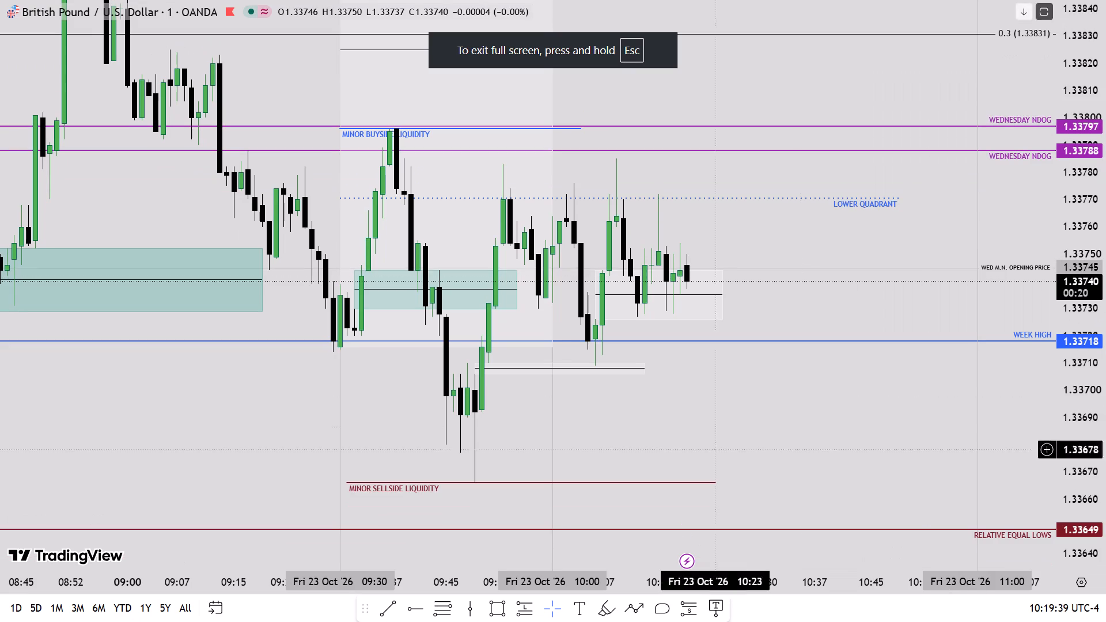
{"action": "left_click", "coordinate": [445, 604]}
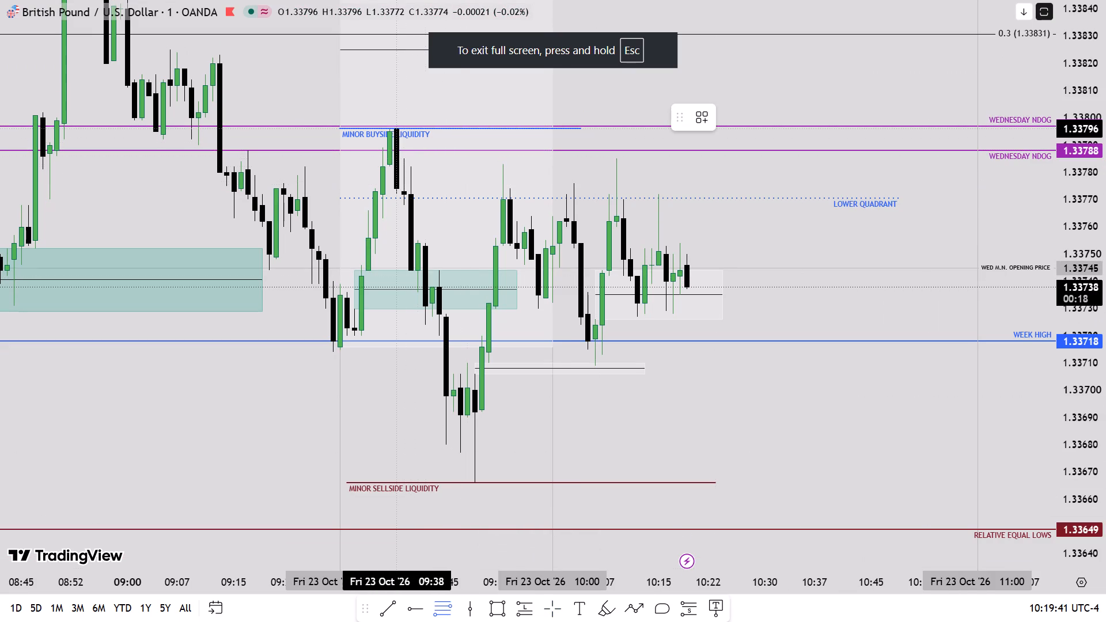
{"action": "left_click", "coordinate": [394, 127]}
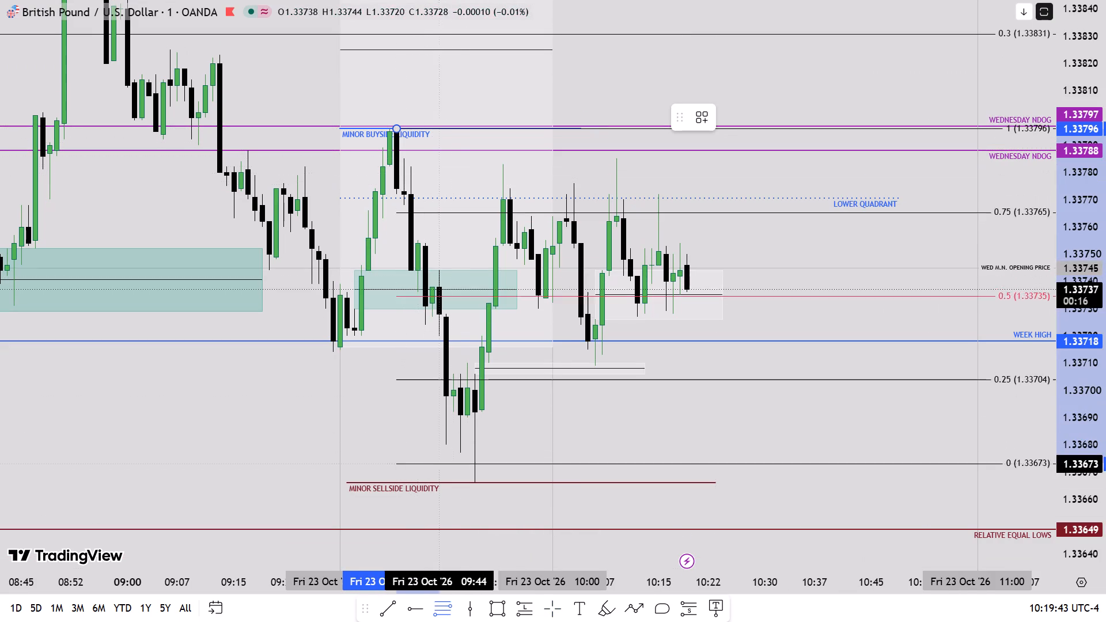
{"action": "left_click", "coordinate": [474, 483]}
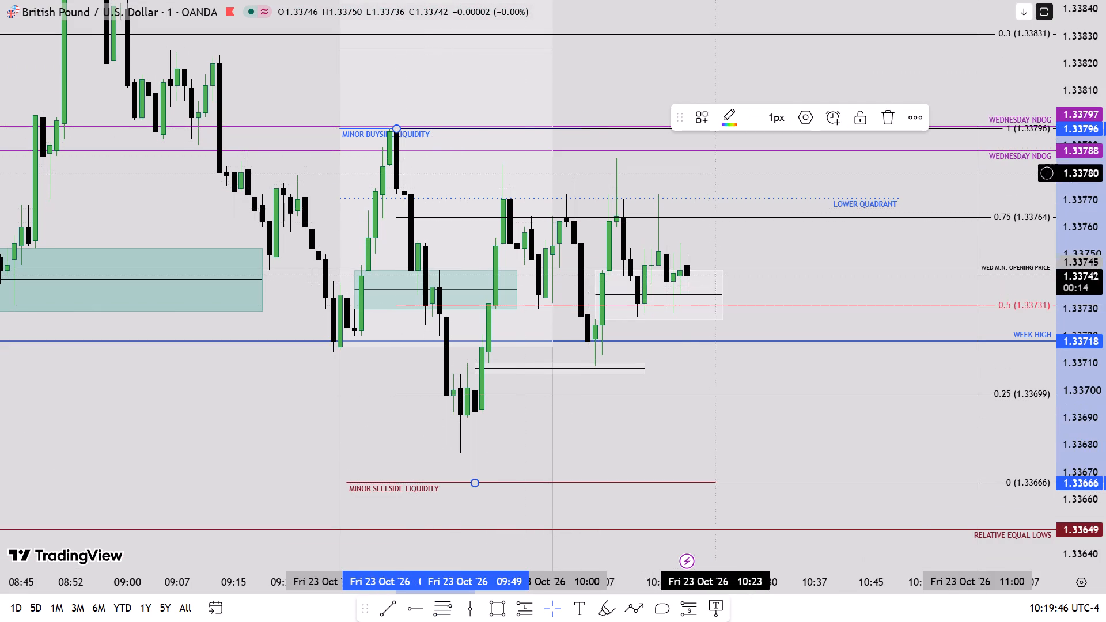
Examine the live candles against the new retracement levels, lower quadrant, Wednesday midnight opening price and pale gap boxes.
{"action": "left_click_drag", "start_coordinate": [712, 172], "coordinate": [727, 263]}
{"action": "scroll", "coordinate": [1105, 262], "scroll_direction": "up", "scroll_amount": 8}
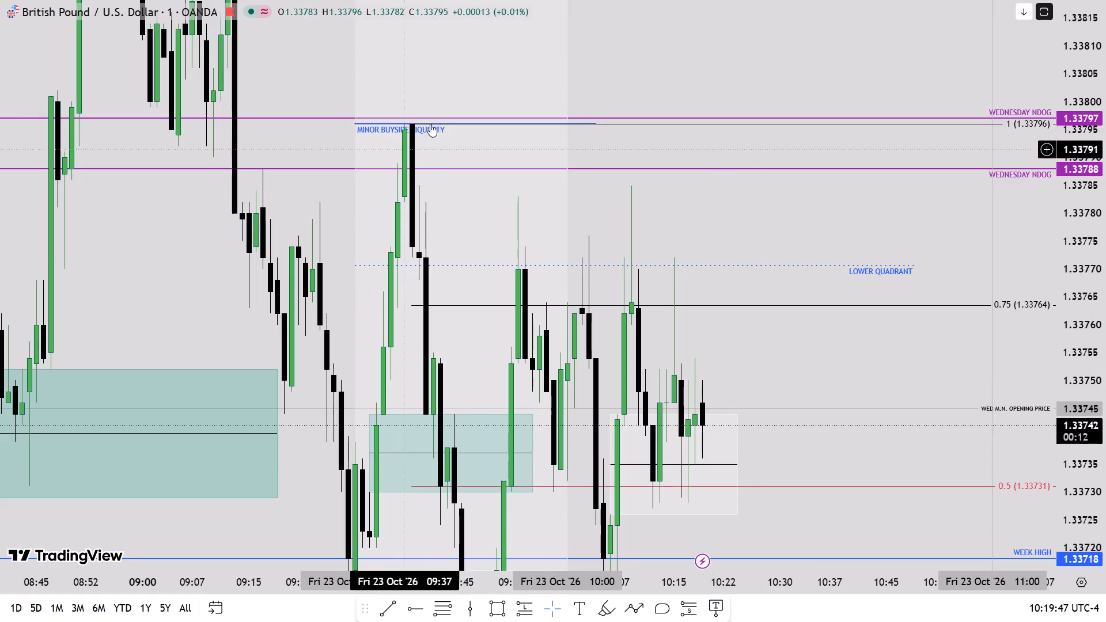
{"action": "left_click_drag", "start_coordinate": [782, 340], "coordinate": [664, 245]}
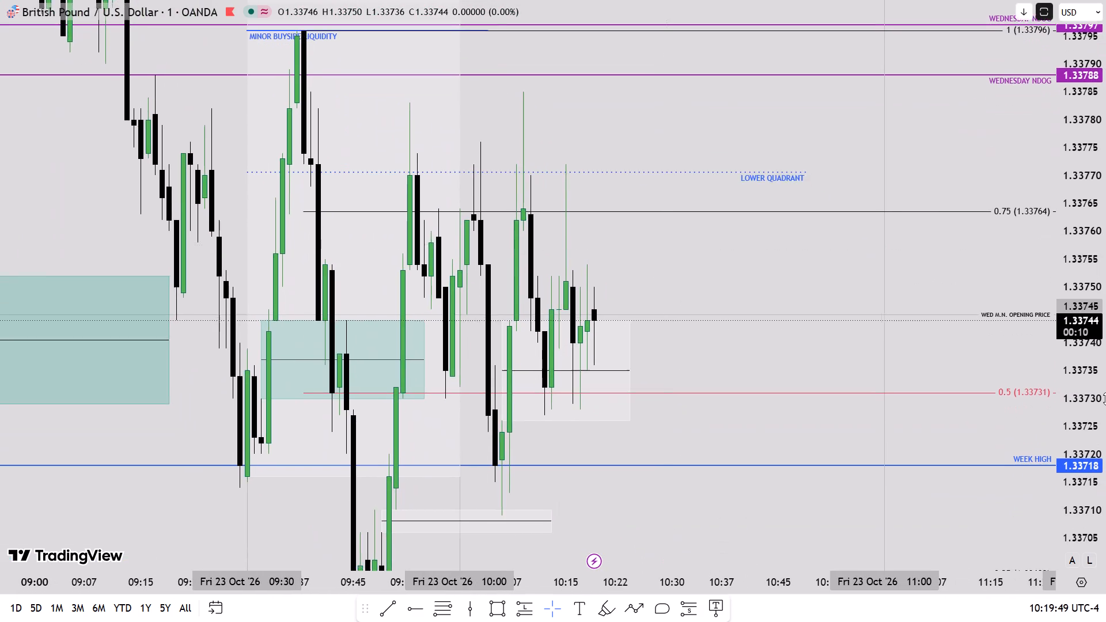
{"action": "scroll", "coordinate": [1105, 399], "scroll_direction": "down", "scroll_amount": 3}
{"action": "scroll", "coordinate": [1105, 399], "scroll_direction": "up", "scroll_amount": 7}
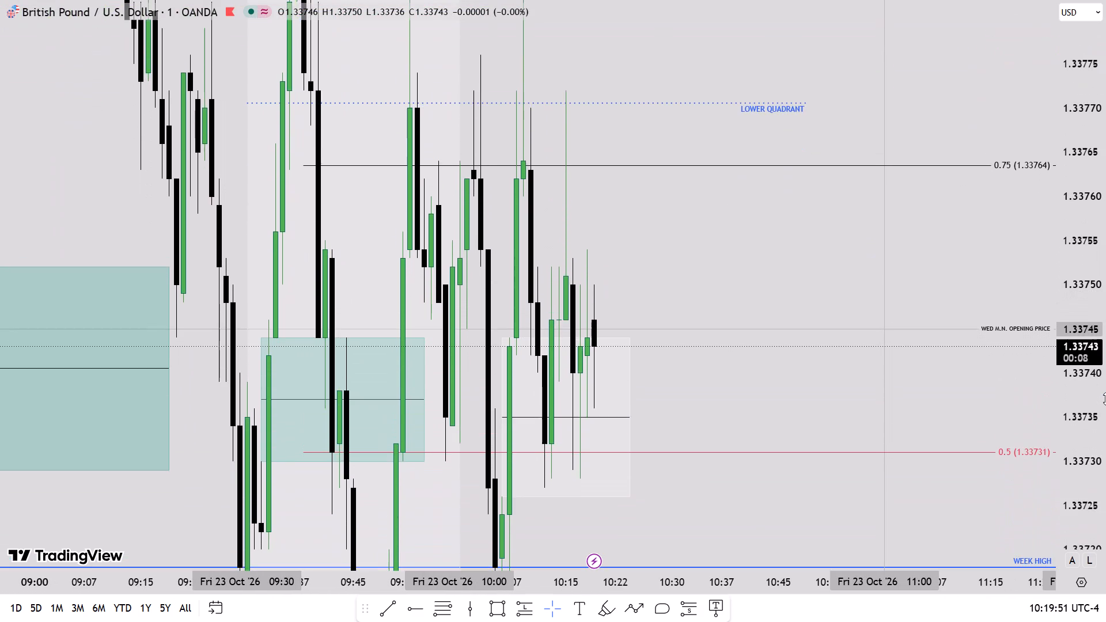
{"action": "scroll", "coordinate": [1105, 399], "scroll_direction": "down", "scroll_amount": 7}
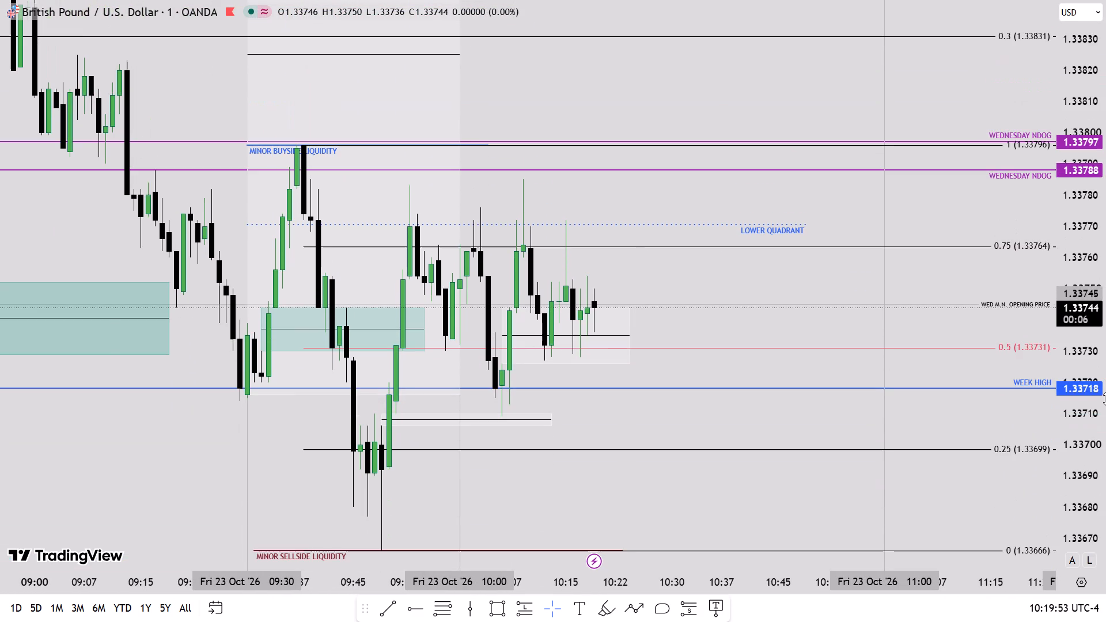
{"action": "scroll", "coordinate": [729, 470], "scroll_direction": "down", "scroll_amount": 2}
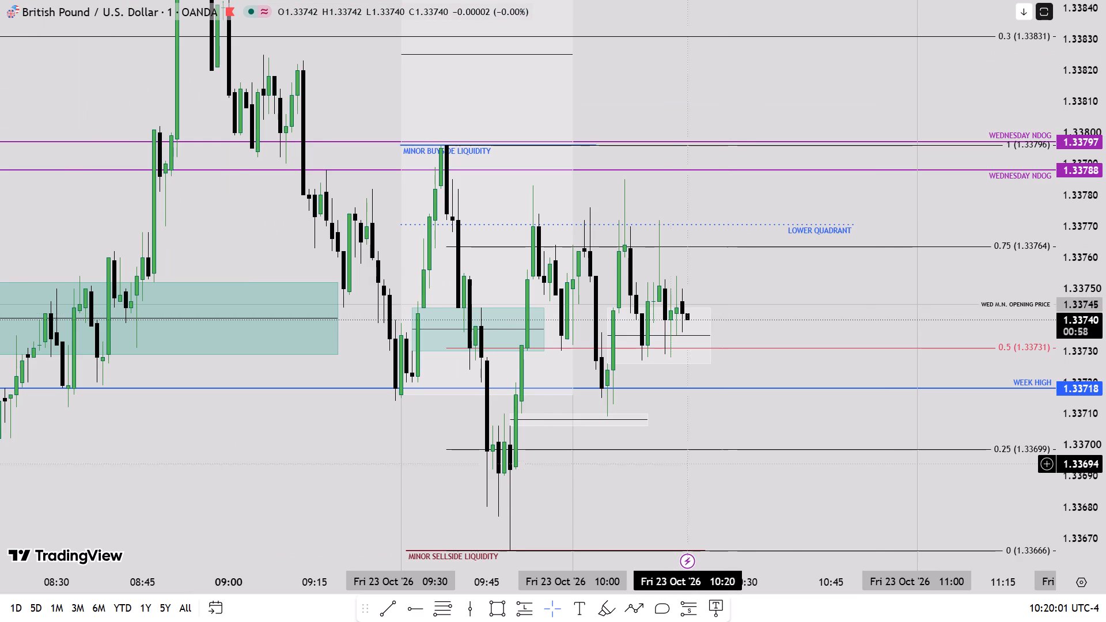
{"action": "scroll", "coordinate": [1105, 437], "scroll_direction": "up", "scroll_amount": 3}
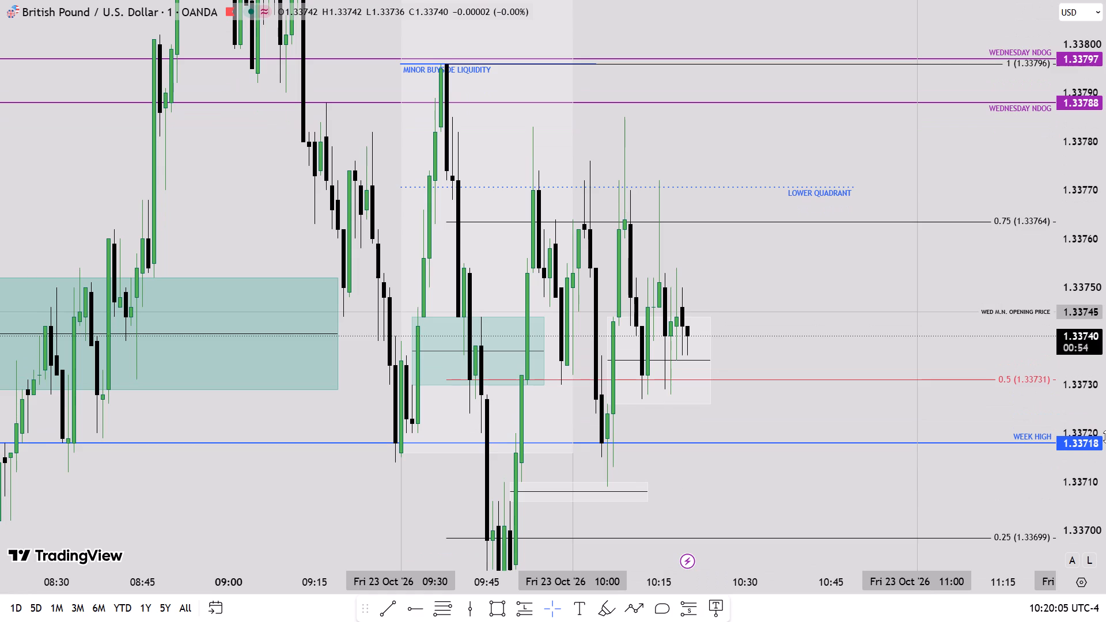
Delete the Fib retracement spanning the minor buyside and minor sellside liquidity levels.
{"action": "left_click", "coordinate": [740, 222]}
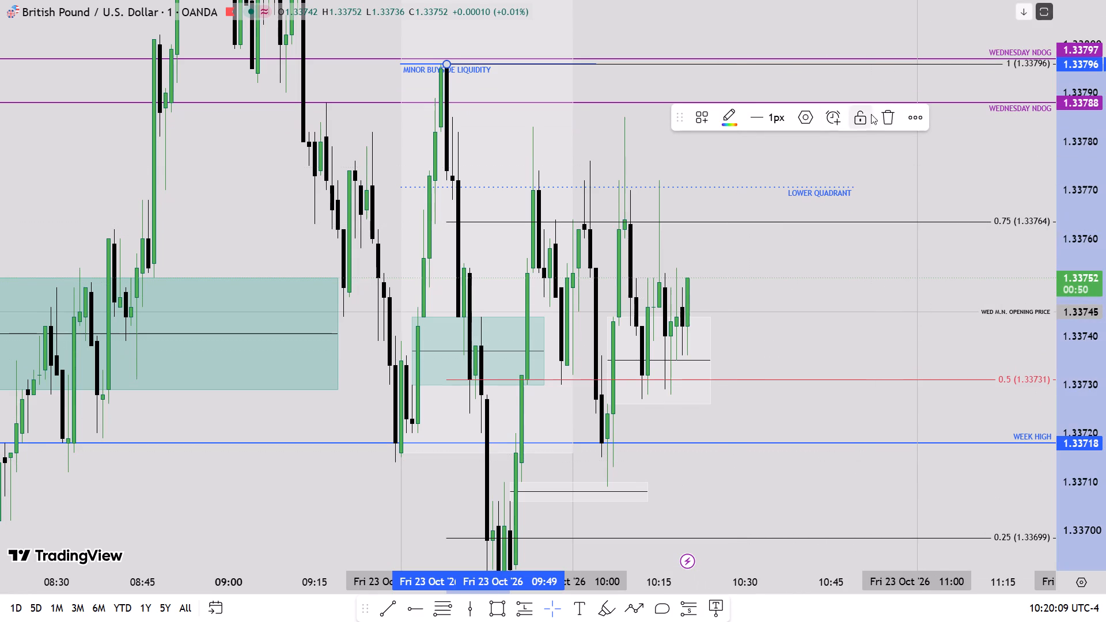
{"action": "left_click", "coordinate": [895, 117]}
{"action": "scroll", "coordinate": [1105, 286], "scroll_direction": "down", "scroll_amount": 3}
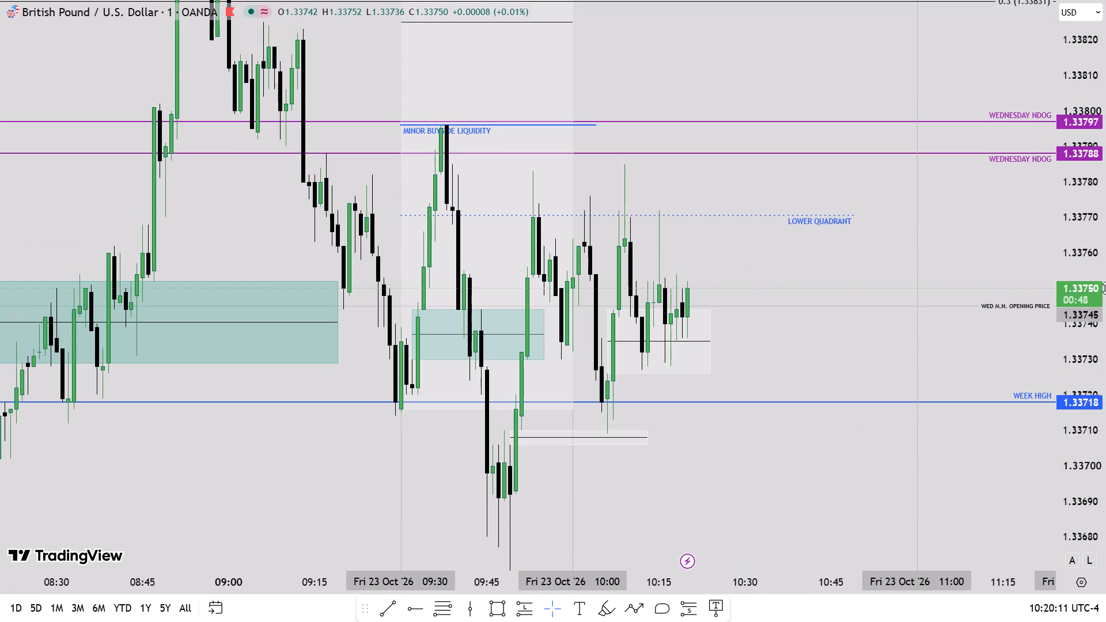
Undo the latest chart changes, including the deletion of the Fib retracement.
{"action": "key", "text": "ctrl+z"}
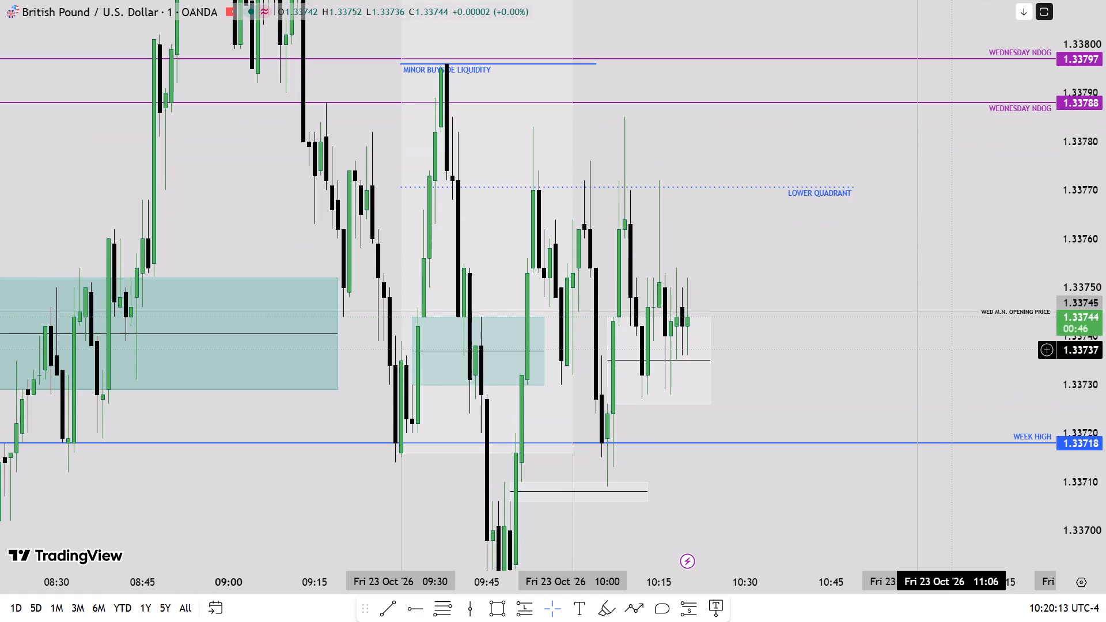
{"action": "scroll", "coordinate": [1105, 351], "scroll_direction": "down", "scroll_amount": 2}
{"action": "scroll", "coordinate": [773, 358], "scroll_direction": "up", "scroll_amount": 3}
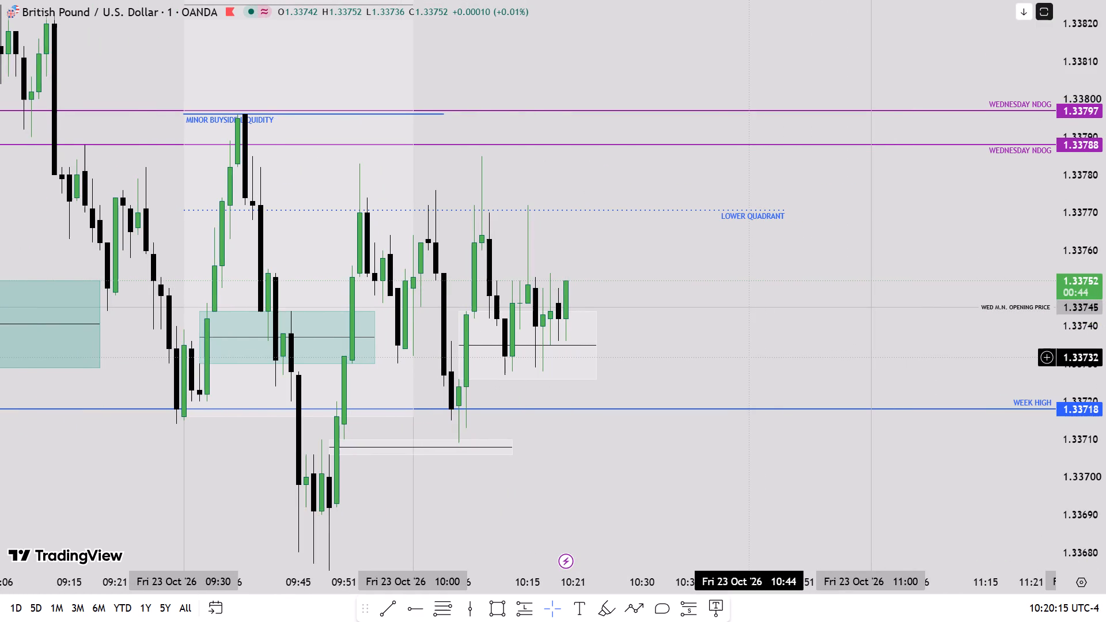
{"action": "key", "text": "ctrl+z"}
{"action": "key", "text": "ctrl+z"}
Examine the live 10:20 candle against the retracement's 0.75 and 0.5 levels, lower quadrant, Wednesday NDOG lines and minor buyside liquidity.
{"action": "scroll", "coordinate": [1105, 350], "scroll_direction": "down", "scroll_amount": 2}
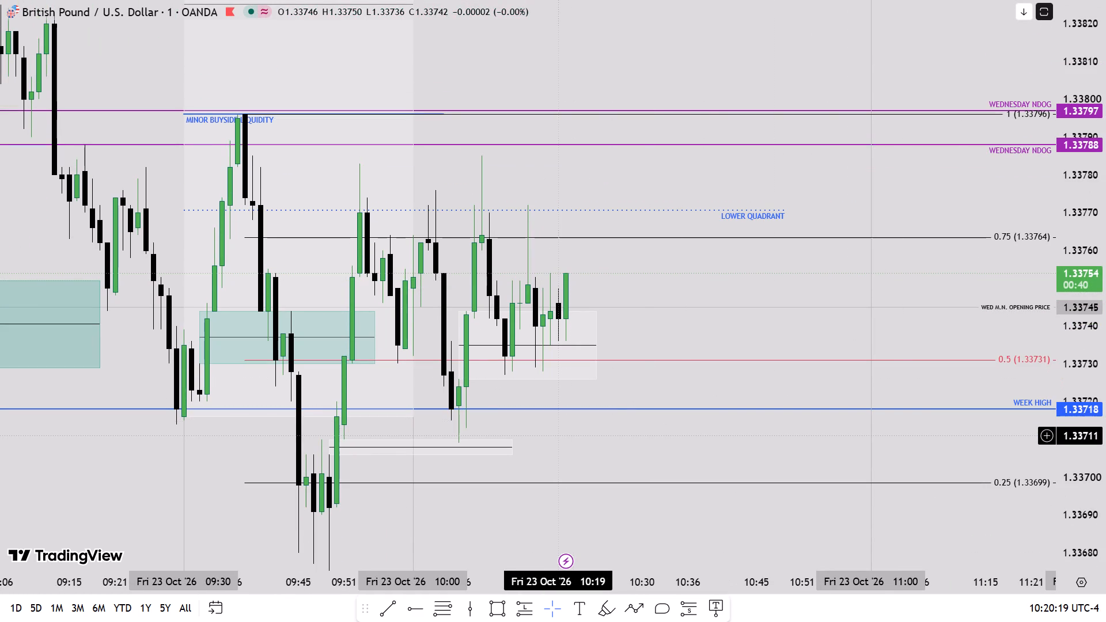
{"action": "left_click_drag", "start_coordinate": [566, 434], "coordinate": [571, 411]}
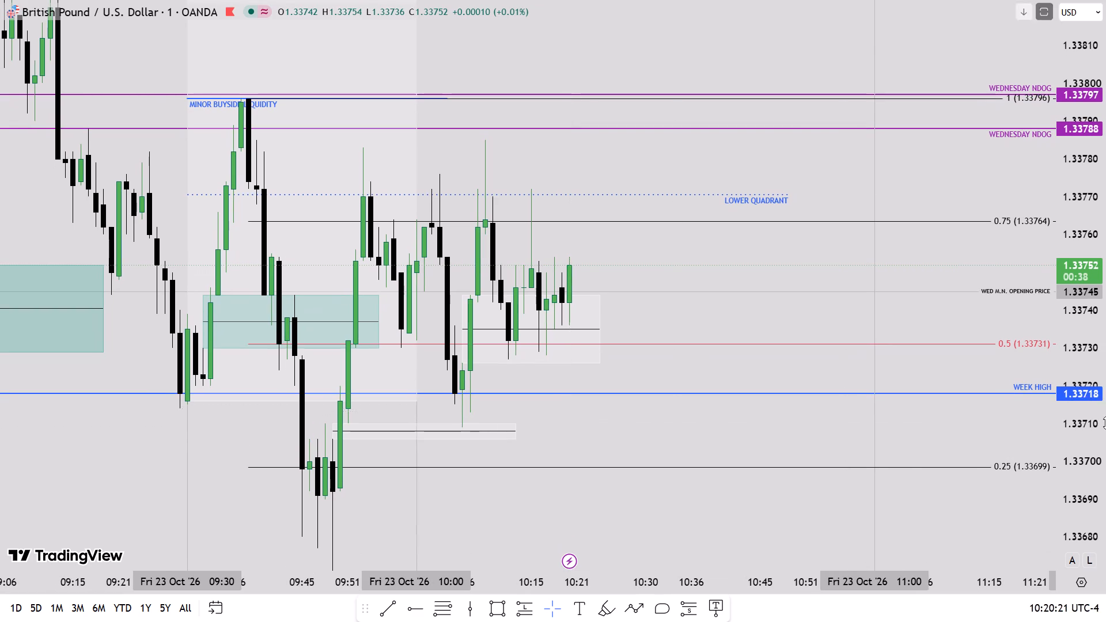
{"action": "scroll", "coordinate": [1105, 423], "scroll_direction": "up", "scroll_amount": 3}
{"action": "scroll", "coordinate": [1105, 423], "scroll_direction": "down", "scroll_amount": 4}
{"action": "scroll", "coordinate": [1105, 423], "scroll_direction": "up", "scroll_amount": 4}
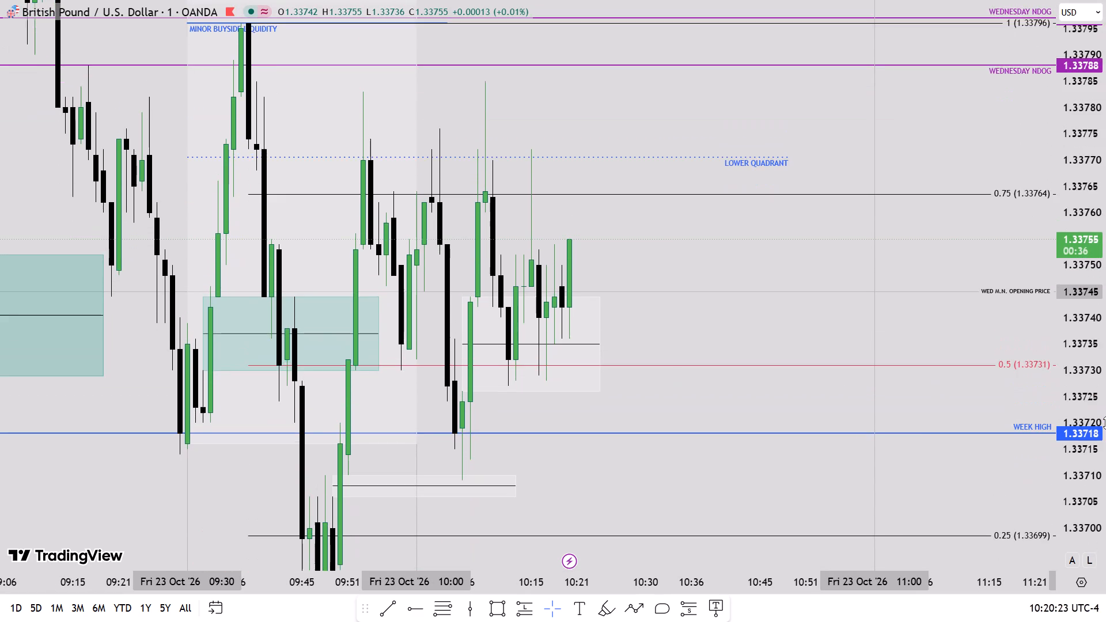
{"action": "scroll", "coordinate": [1105, 423], "scroll_direction": "down", "scroll_amount": 3}
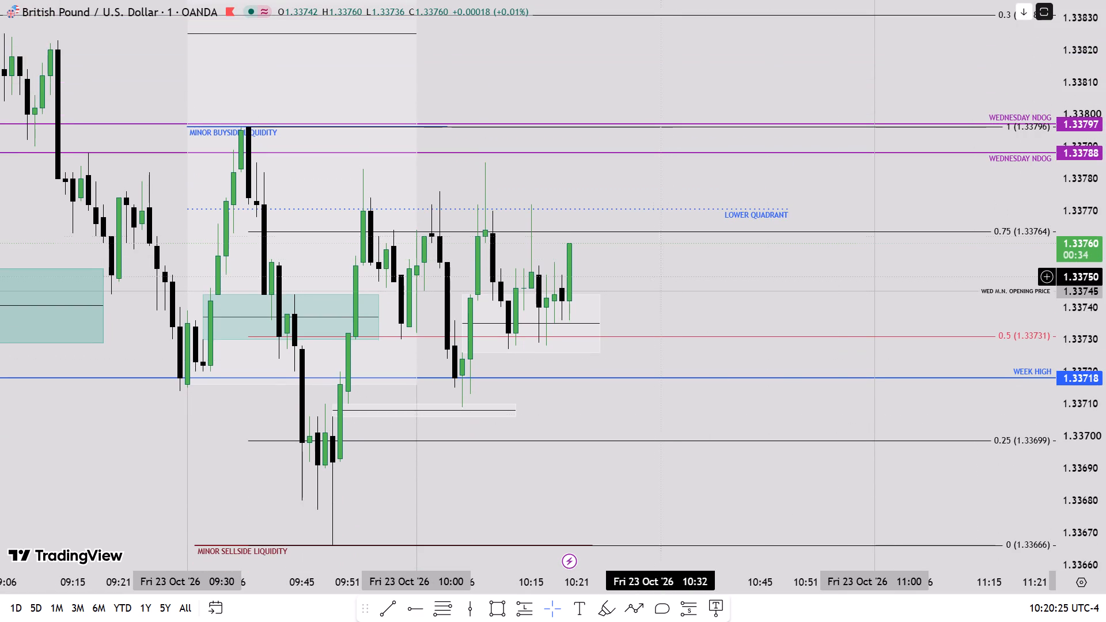
{"action": "left_click_drag", "start_coordinate": [647, 268], "coordinate": [669, 309]}
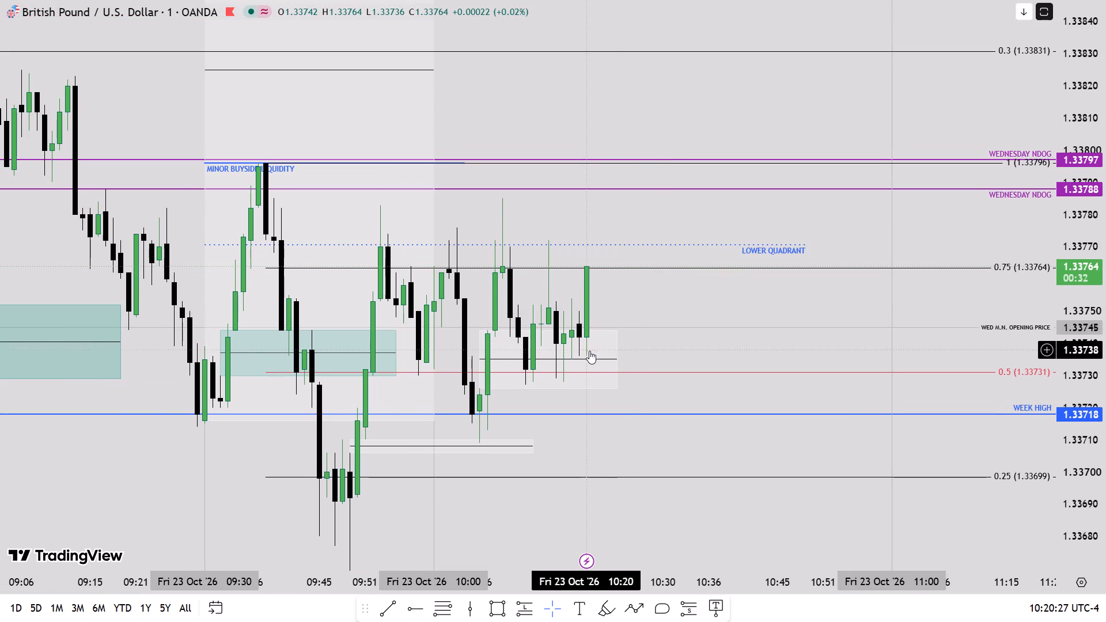
{"action": "left_click_drag", "start_coordinate": [645, 308], "coordinate": [656, 291]}
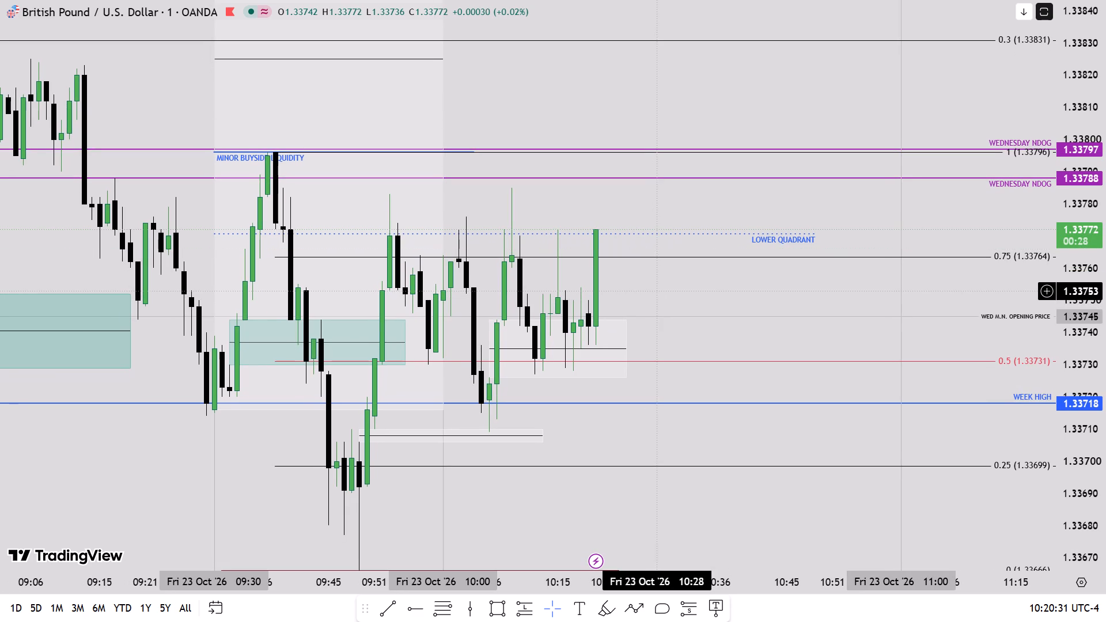
{"action": "scroll", "coordinate": [1105, 310], "scroll_direction": "up", "scroll_amount": 4}
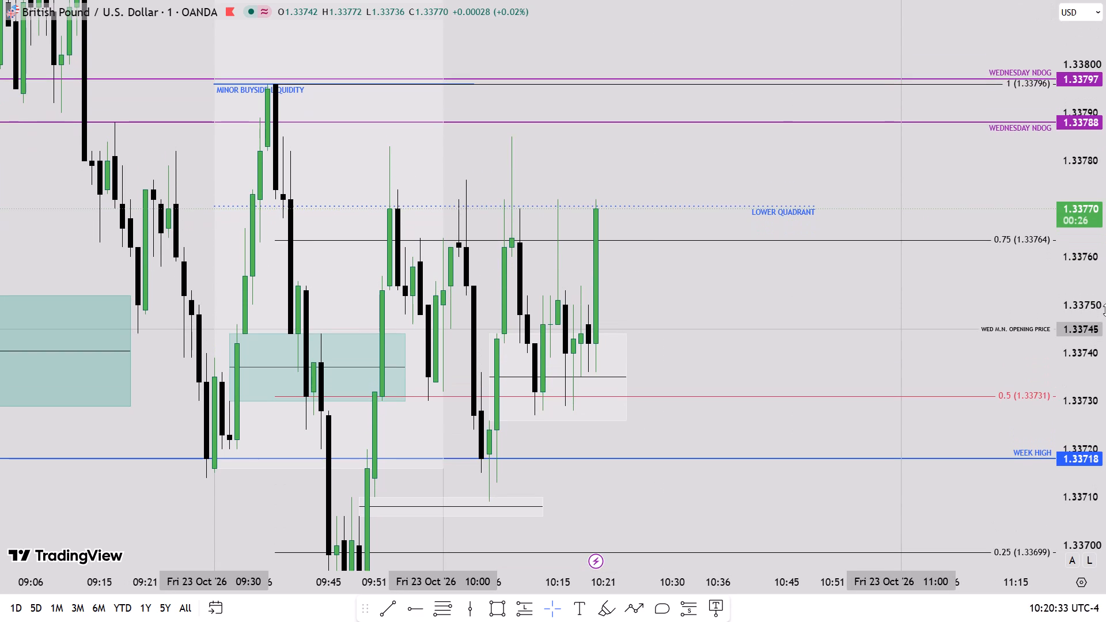
{"action": "scroll", "coordinate": [1105, 310], "scroll_direction": "down", "scroll_amount": 3}
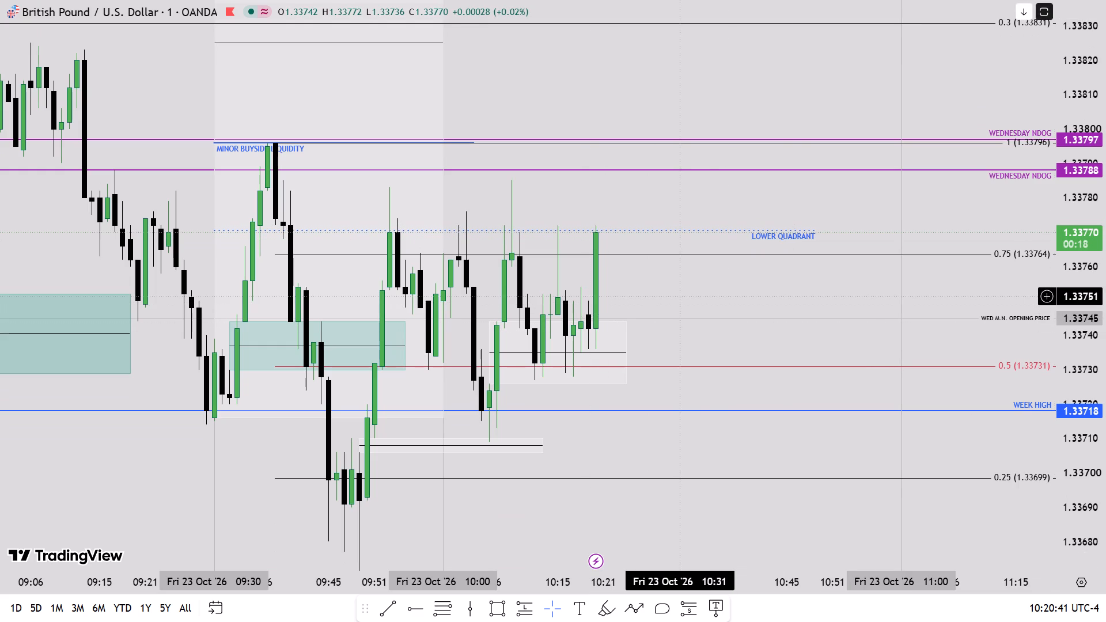
{"action": "left_click_drag", "start_coordinate": [681, 308], "coordinate": [692, 310]}
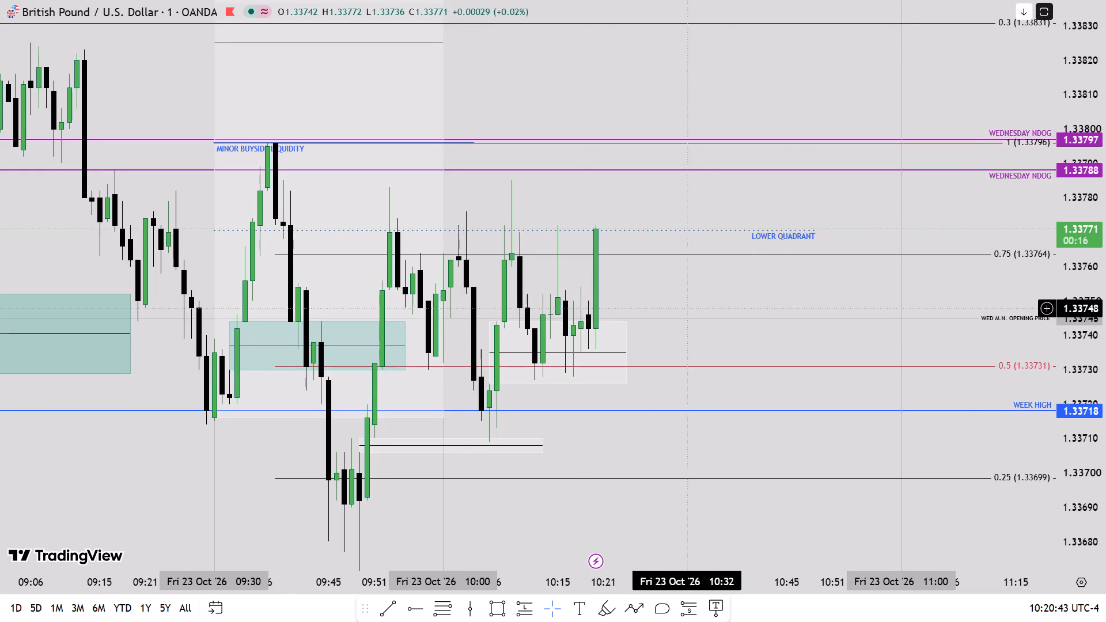
{"action": "left_click_drag", "start_coordinate": [692, 310], "coordinate": [705, 314]}
{"action": "scroll", "coordinate": [1105, 256], "scroll_direction": "up", "scroll_amount": 3}
{"action": "scroll", "coordinate": [1105, 256], "scroll_direction": "down", "scroll_amount": 3}
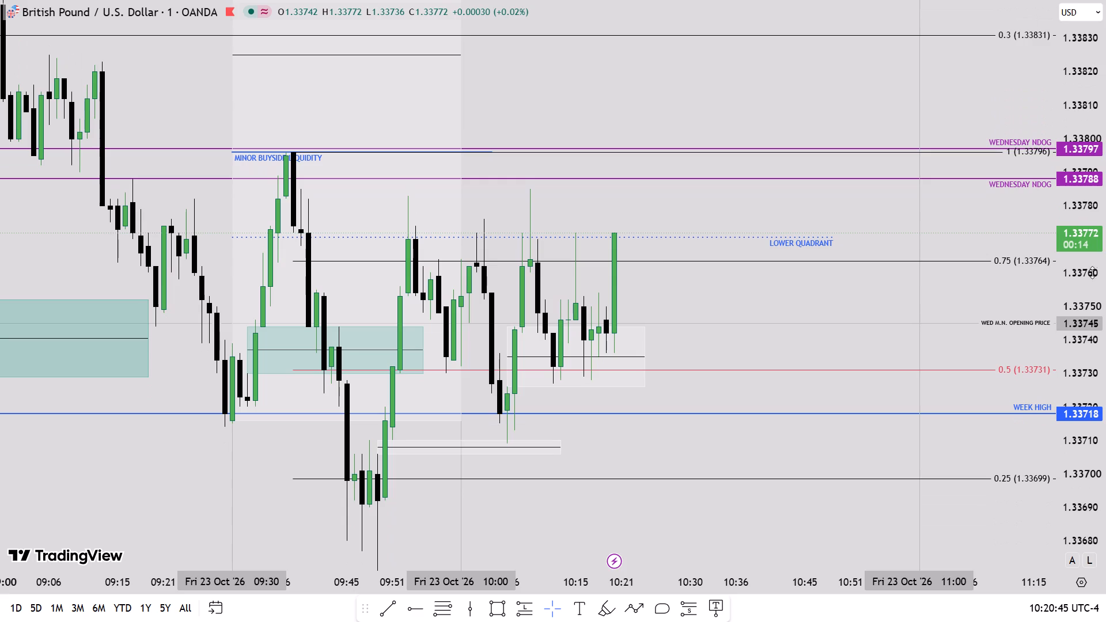
{"action": "left_click_drag", "start_coordinate": [678, 298], "coordinate": [710, 287]}
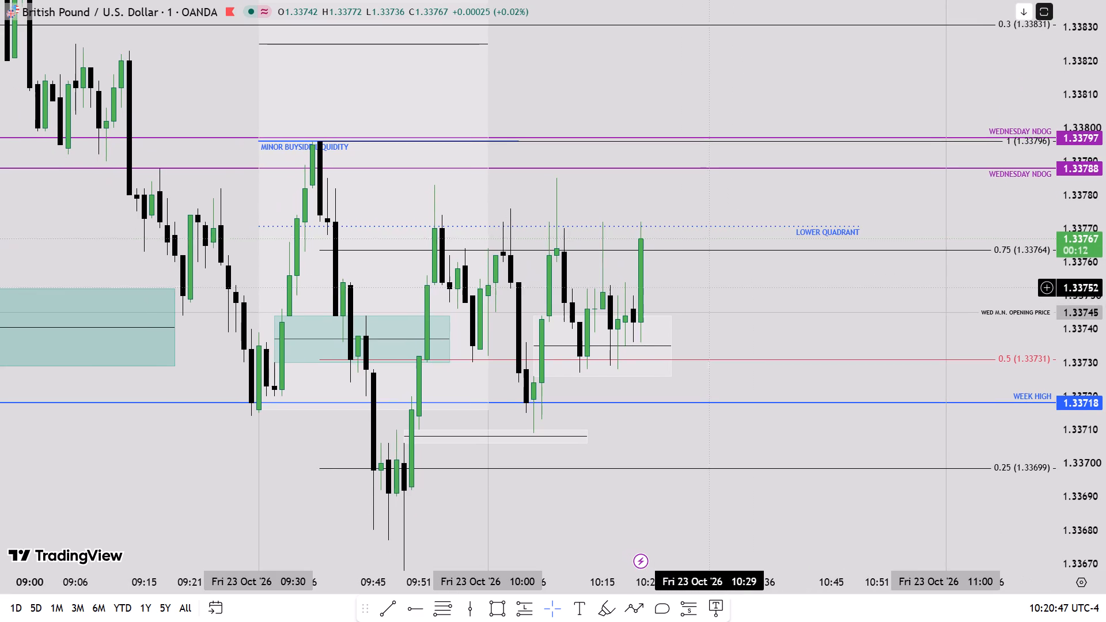
{"action": "scroll", "coordinate": [1105, 285], "scroll_direction": "up", "scroll_amount": 7}
{"action": "scroll", "coordinate": [1105, 285], "scroll_direction": "down", "scroll_amount": 5}
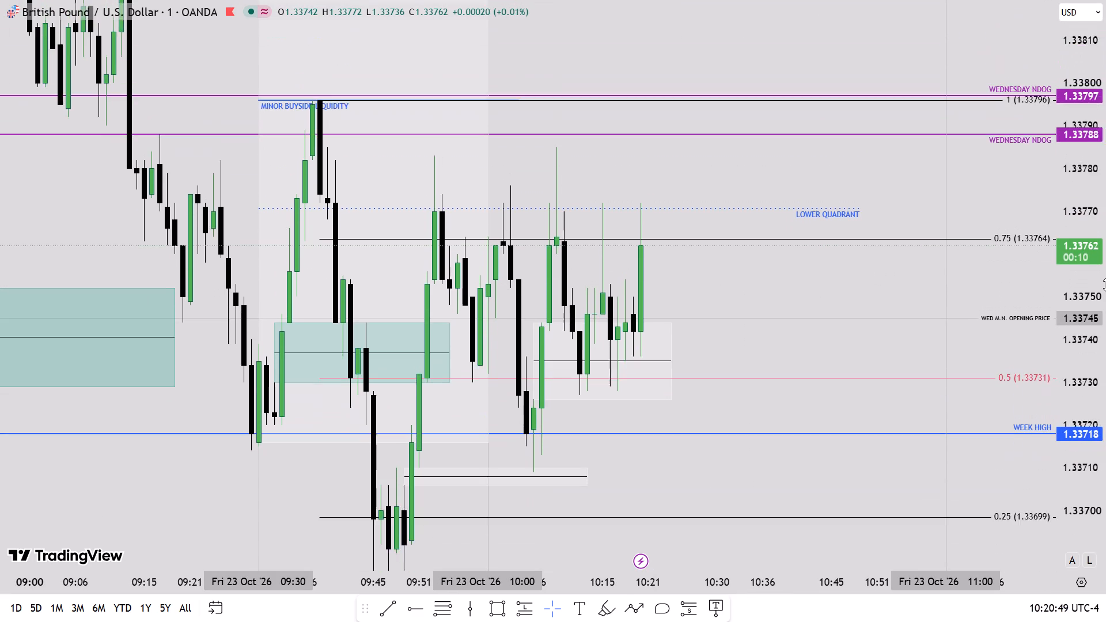
{"action": "scroll", "coordinate": [1105, 285], "scroll_direction": "down", "scroll_amount": 7}
{"action": "scroll", "coordinate": [1105, 285], "scroll_direction": "up", "scroll_amount": 7}
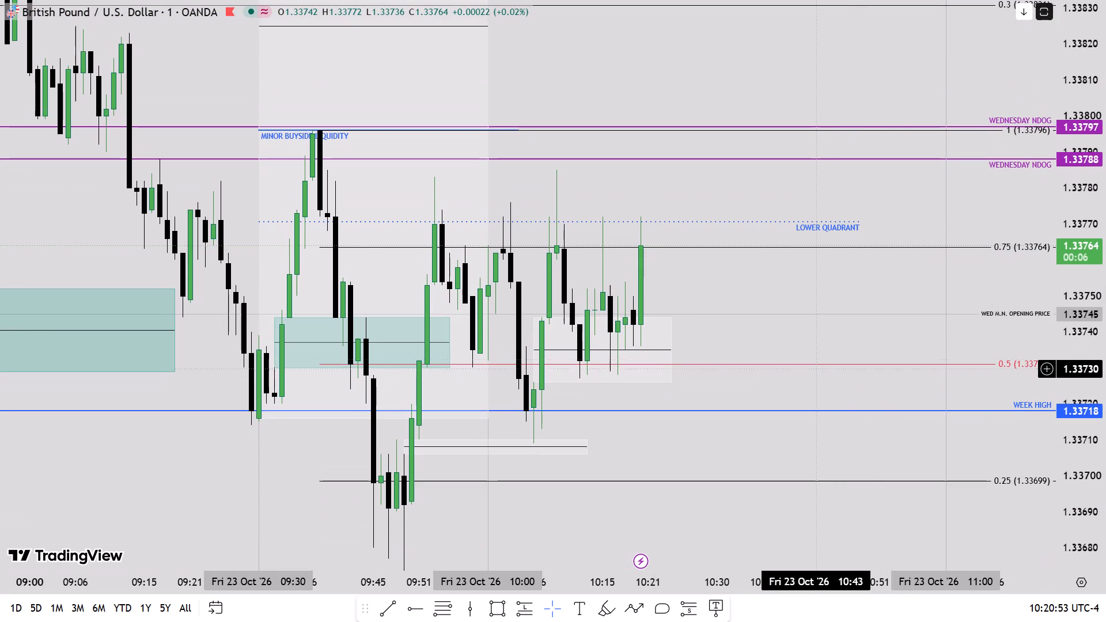
{"action": "scroll", "coordinate": [1104, 312], "scroll_direction": "down", "scroll_amount": 2}
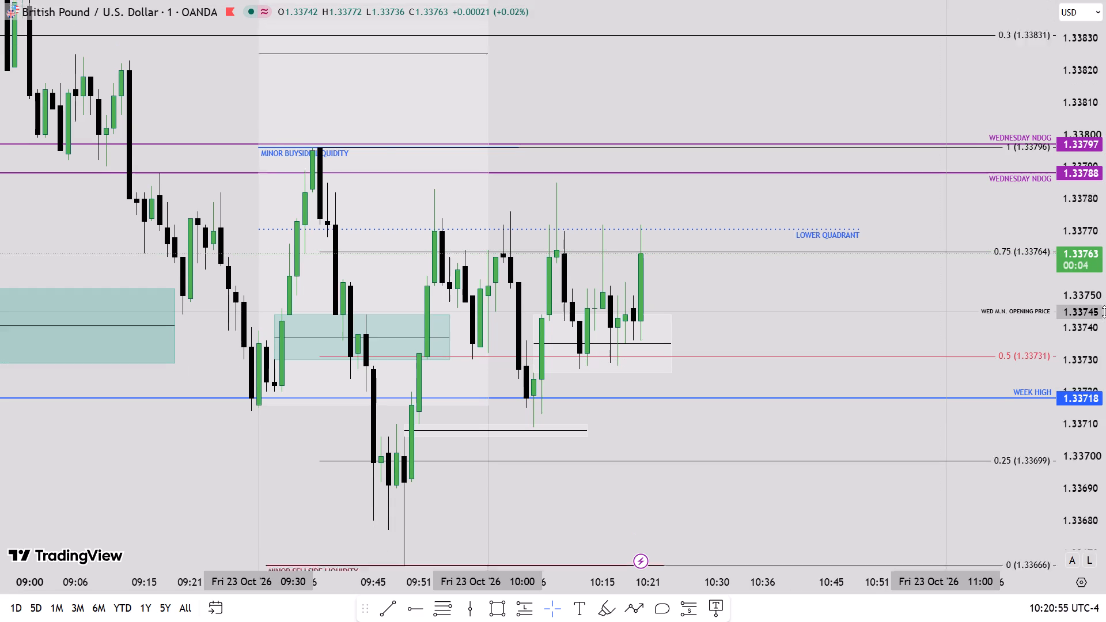
{"action": "left_click_drag", "start_coordinate": [732, 287], "coordinate": [736, 300]}
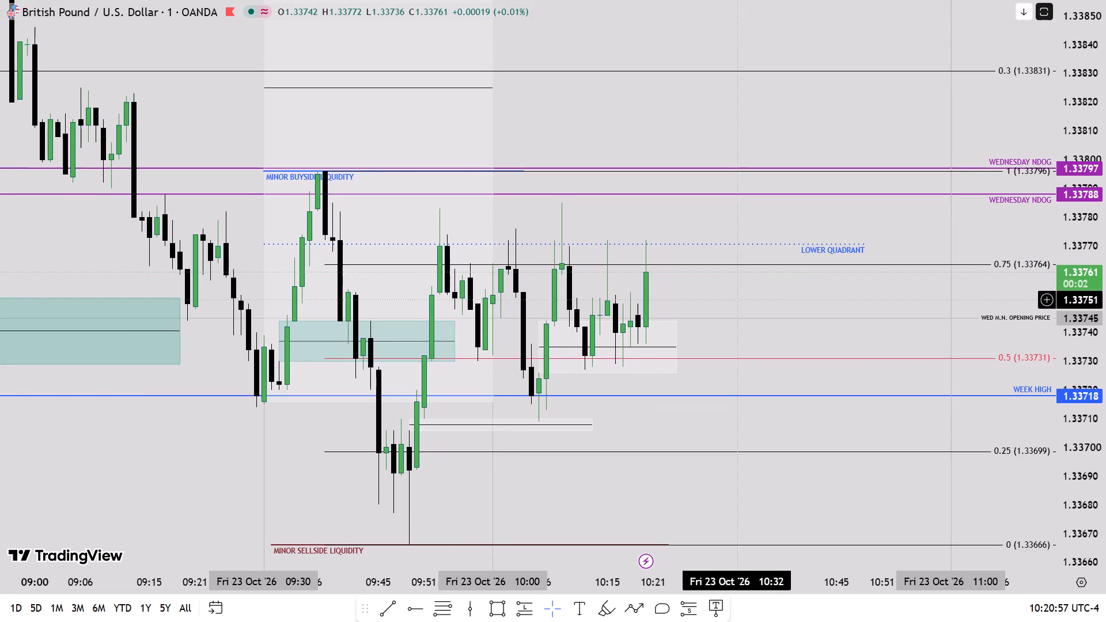
Delete the Fib retracement spanning the minor buyside and minor sellside liquidity levels.
{"action": "left_click_drag", "start_coordinate": [736, 300], "coordinate": [737, 301]}
{"action": "scroll", "coordinate": [1105, 304], "scroll_direction": "up", "scroll_amount": 3}
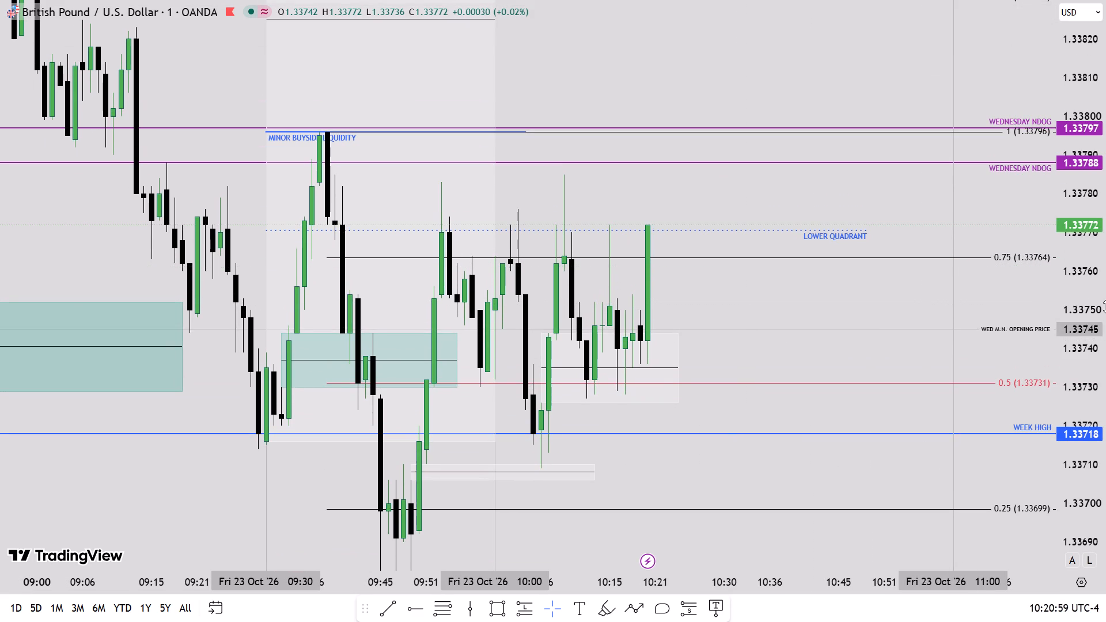
{"action": "left_click", "coordinate": [725, 382]}
{"action": "left_click", "coordinate": [880, 124]}
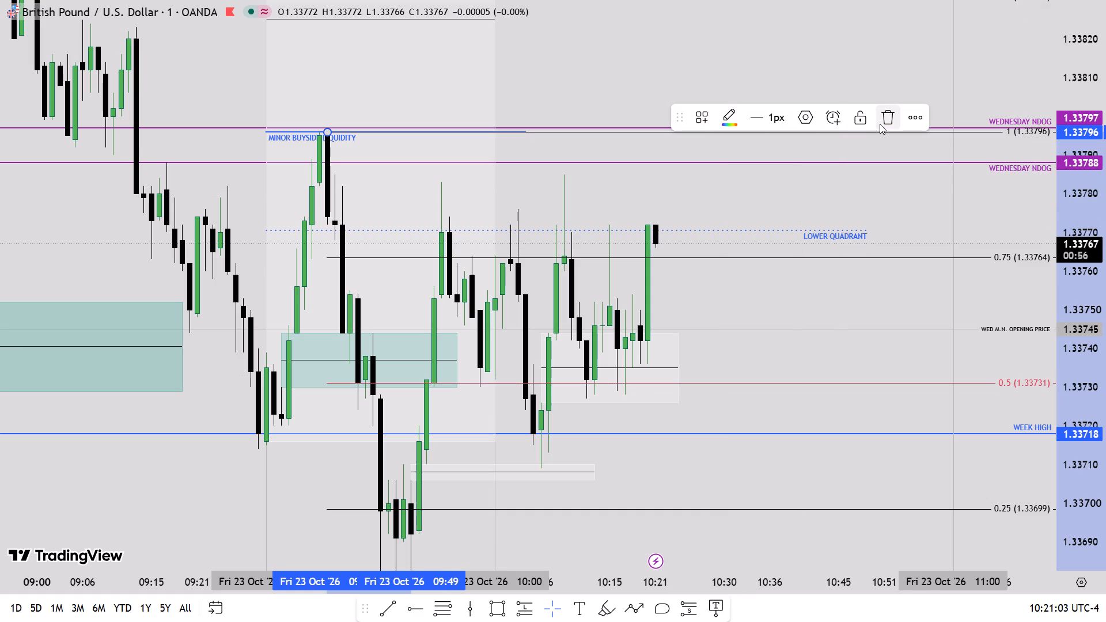
Examine the live 10:21 candle against the lower quadrant, Wednesday NDOG lines, minor buyside liquidity and midnight opening price.
{"action": "scroll", "coordinate": [1105, 426], "scroll_direction": "down", "scroll_amount": 4}
{"action": "scroll", "coordinate": [1105, 426], "scroll_direction": "up", "scroll_amount": 4}
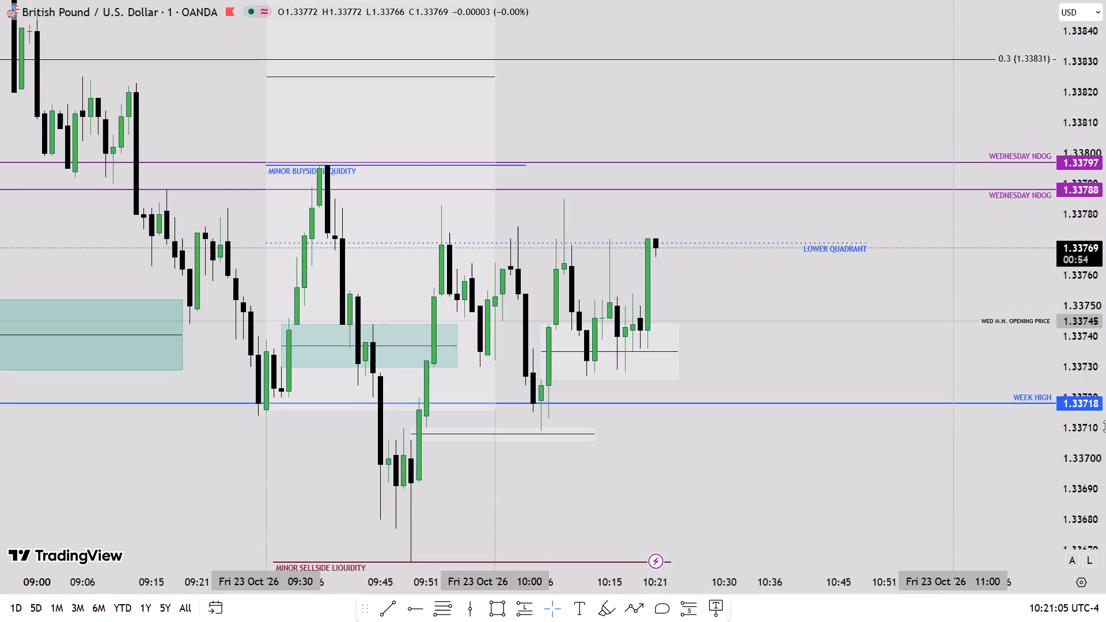
{"action": "scroll", "coordinate": [1105, 426], "scroll_direction": "up", "scroll_amount": 2}
{"action": "scroll", "coordinate": [1105, 426], "scroll_direction": "down", "scroll_amount": 4}
{"action": "scroll", "coordinate": [1105, 426], "scroll_direction": "up", "scroll_amount": 4}
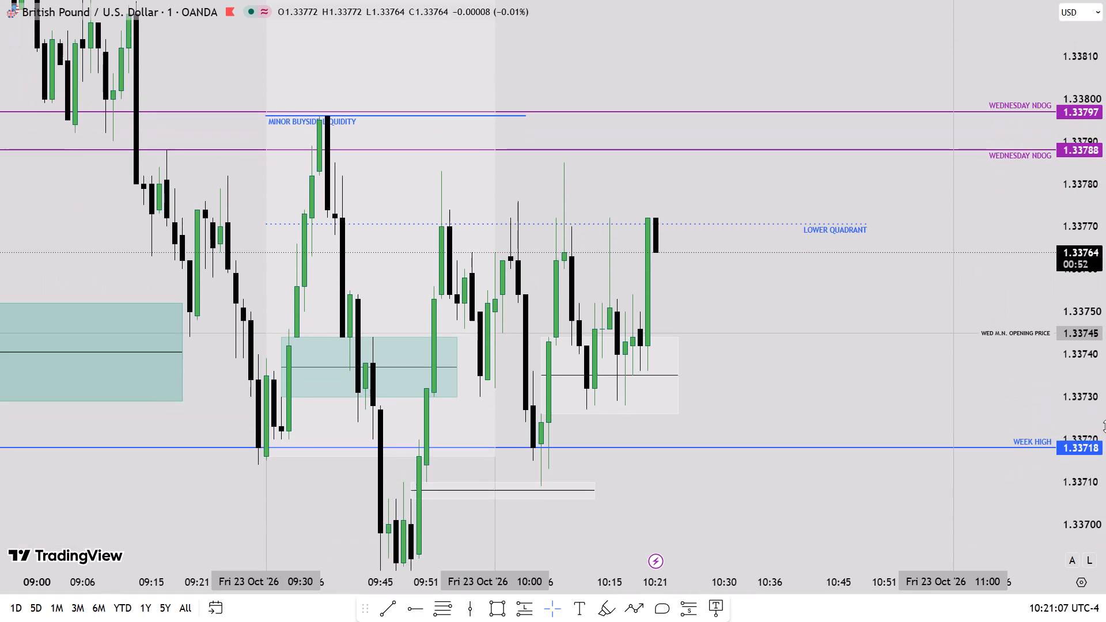
{"action": "scroll", "coordinate": [1105, 426], "scroll_direction": "up", "scroll_amount": 3}
{"action": "scroll", "coordinate": [1105, 426], "scroll_direction": "down", "scroll_amount": 5}
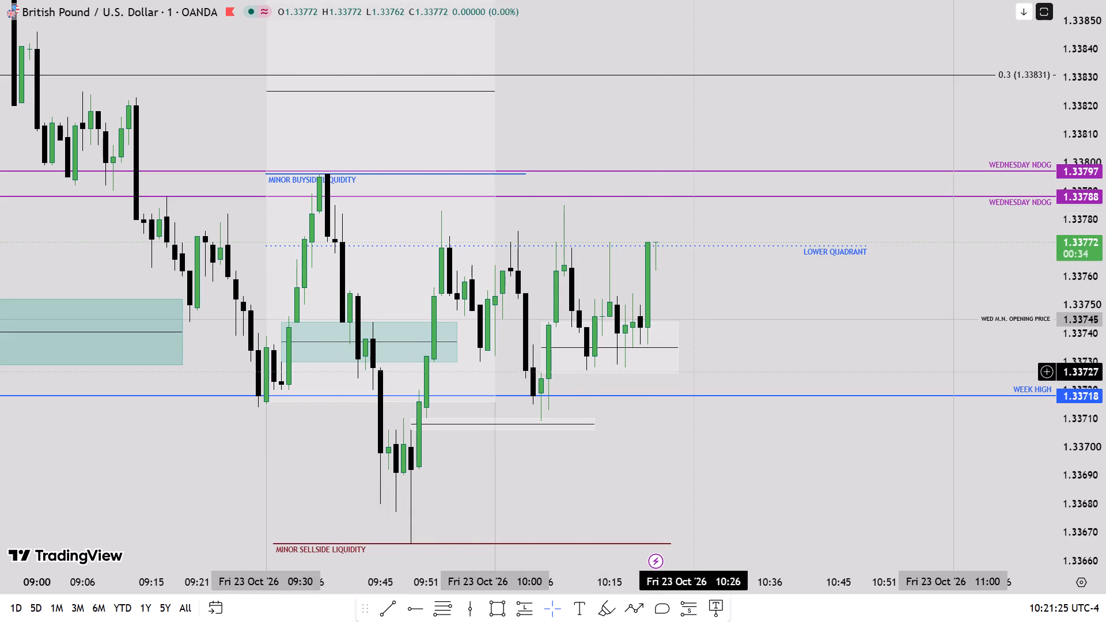
Measure the range from about 1.33744 at 10:34 to about 1.33849 at 10:14, and clear the measurement.
{"action": "left_click", "coordinate": [756, 322], "text": "shift"}
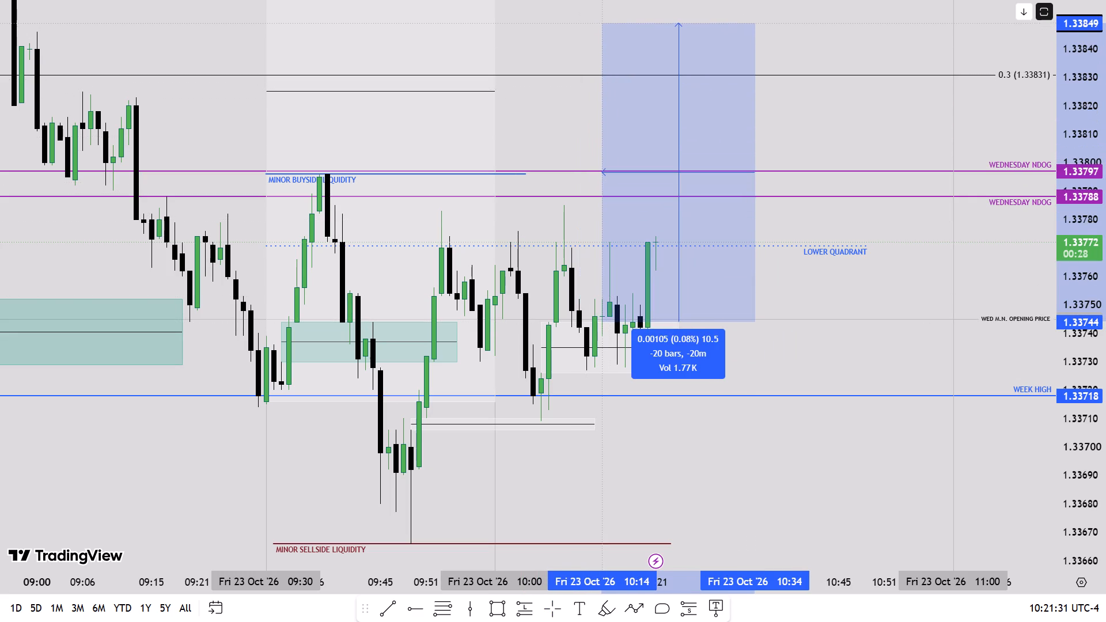
{"action": "left_click", "coordinate": [600, 22], "text": "shift"}
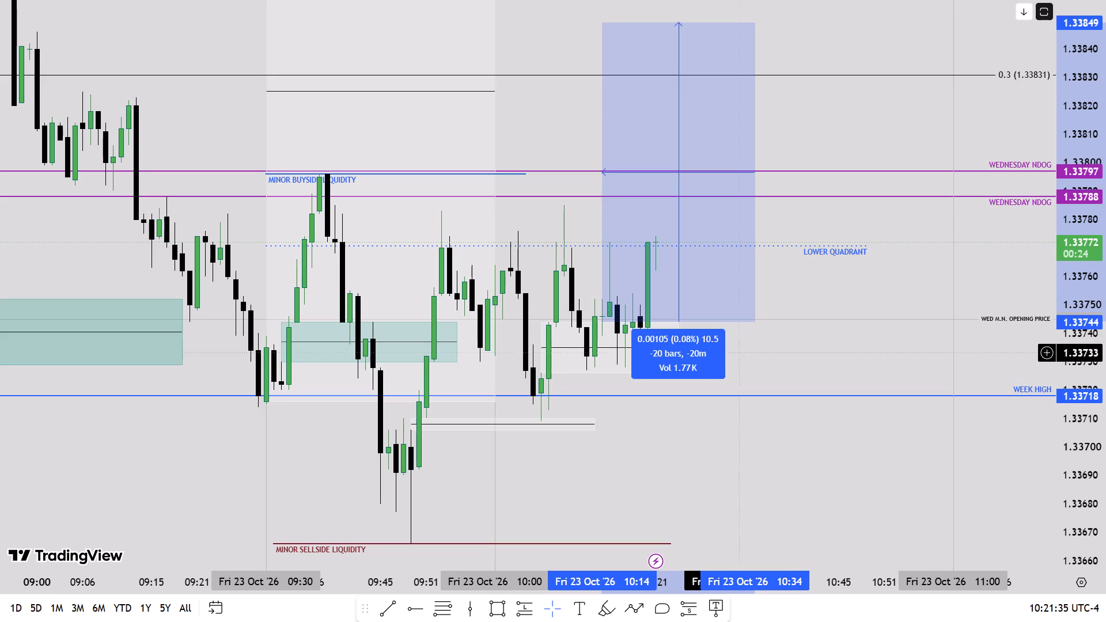
{"action": "left_click_drag", "start_coordinate": [749, 357], "coordinate": [754, 426]}
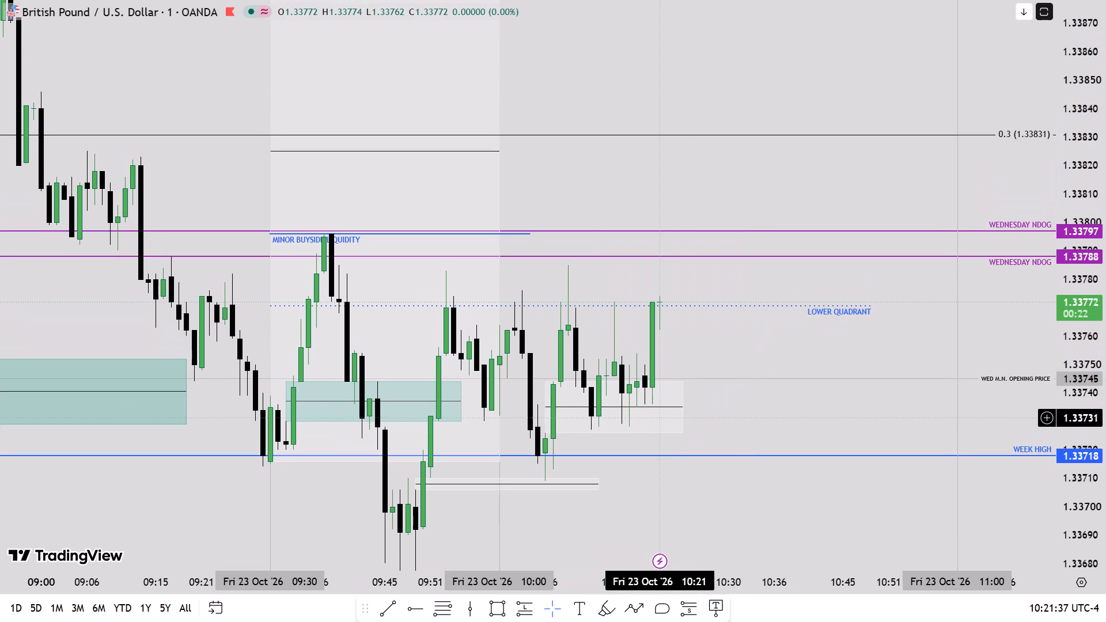
Compare GBPUSD with the Euro / U.S. Dollar pane over a wider time span, and maximise the GBPUSD pane again.
{"action": "double_click", "coordinate": [725, 419]}
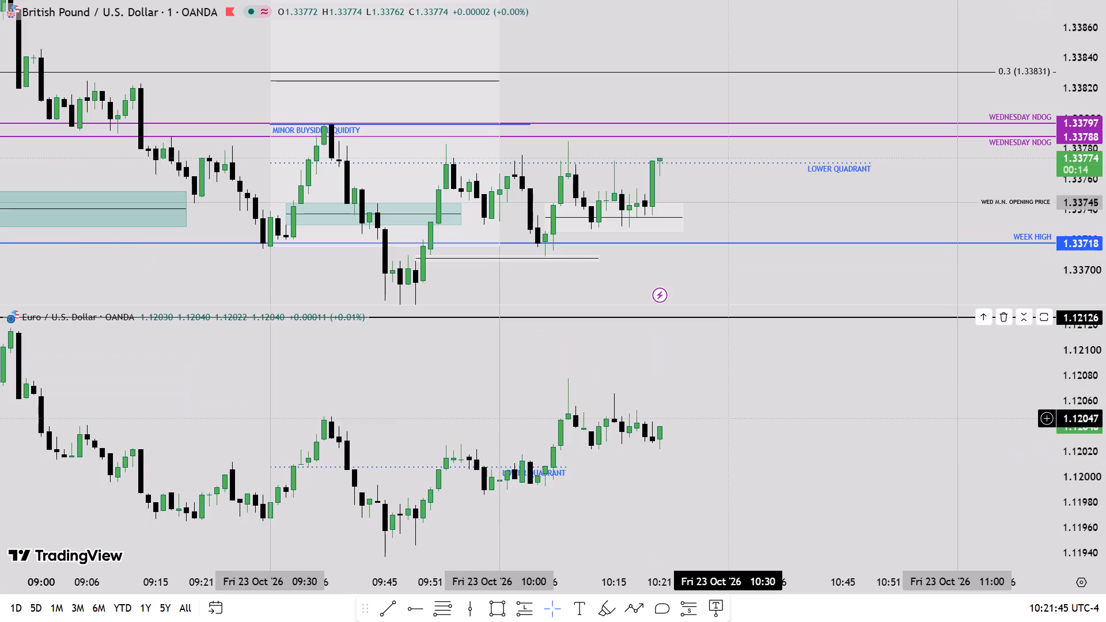
{"action": "scroll", "coordinate": [698, 447], "scroll_direction": "down", "scroll_amount": 3}
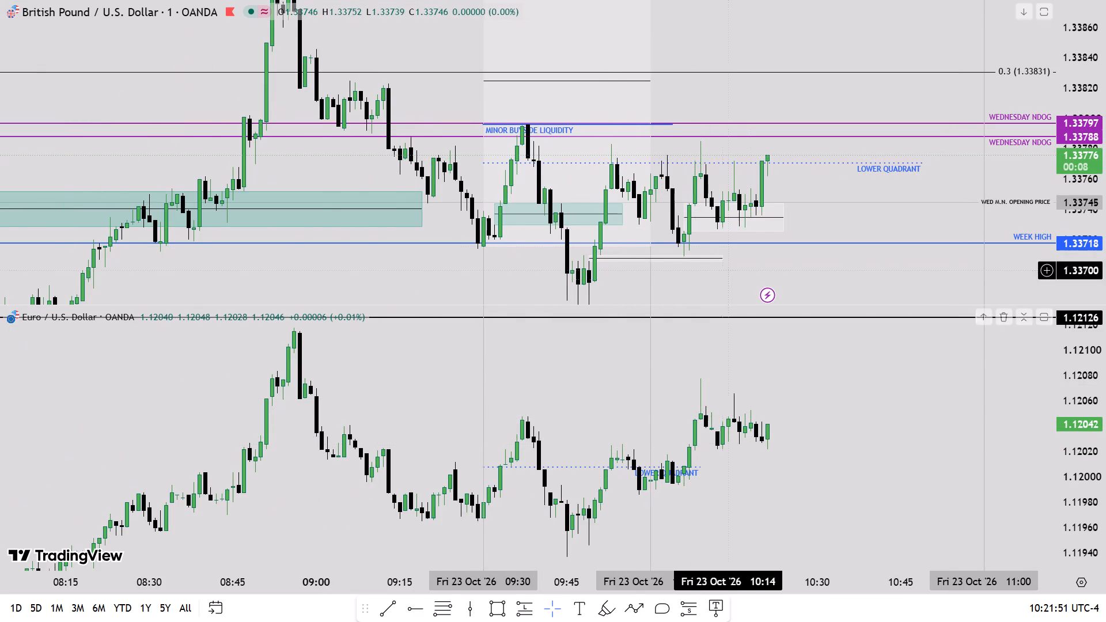
{"action": "double_click", "coordinate": [800, 188]}
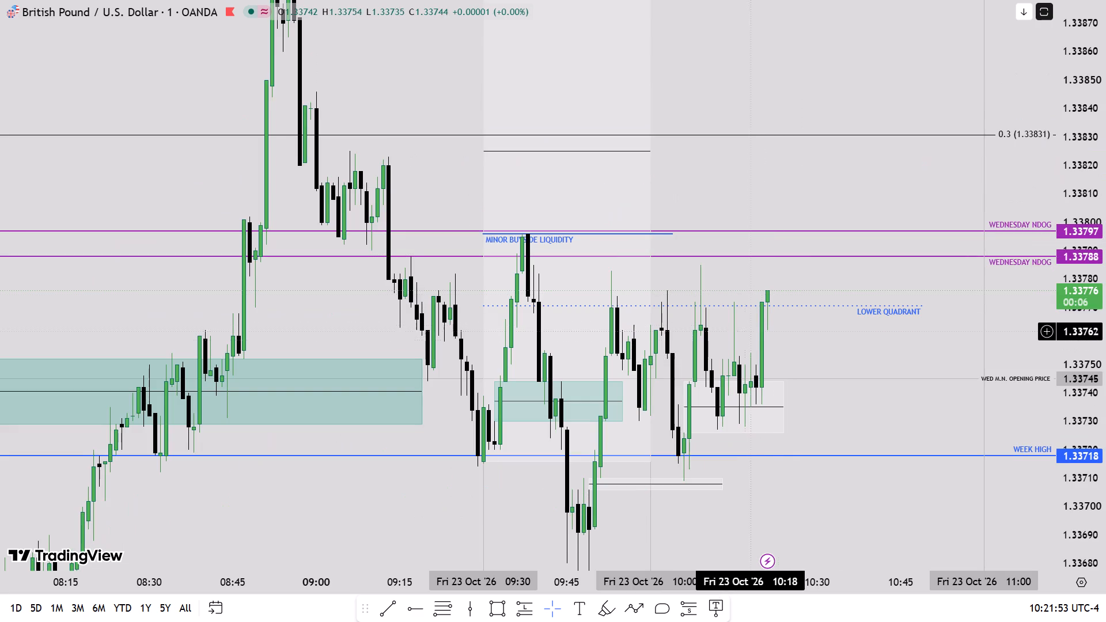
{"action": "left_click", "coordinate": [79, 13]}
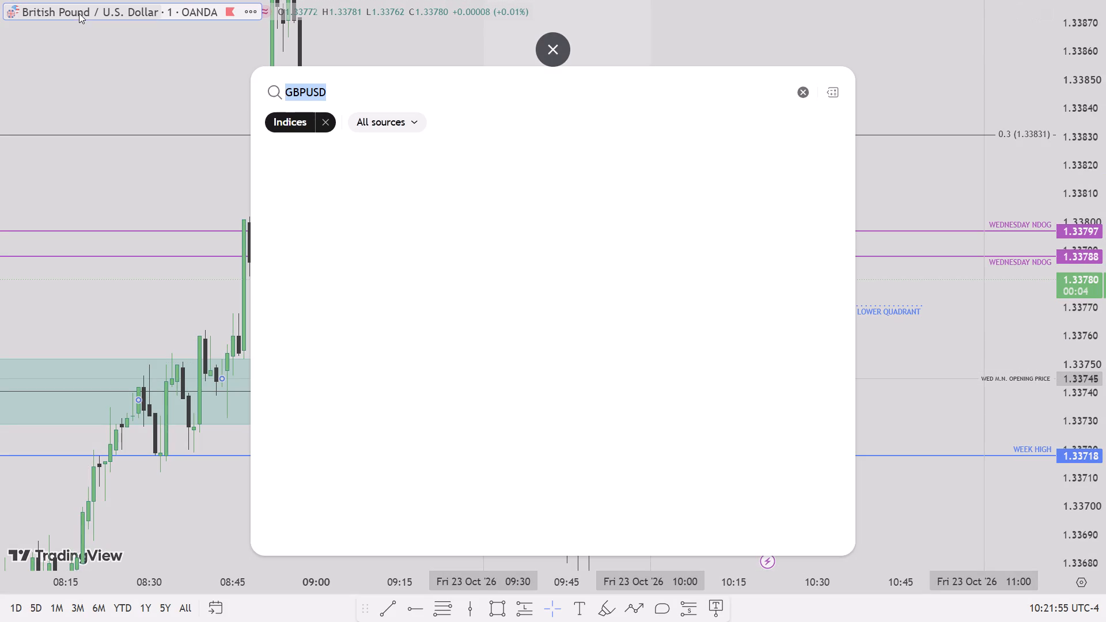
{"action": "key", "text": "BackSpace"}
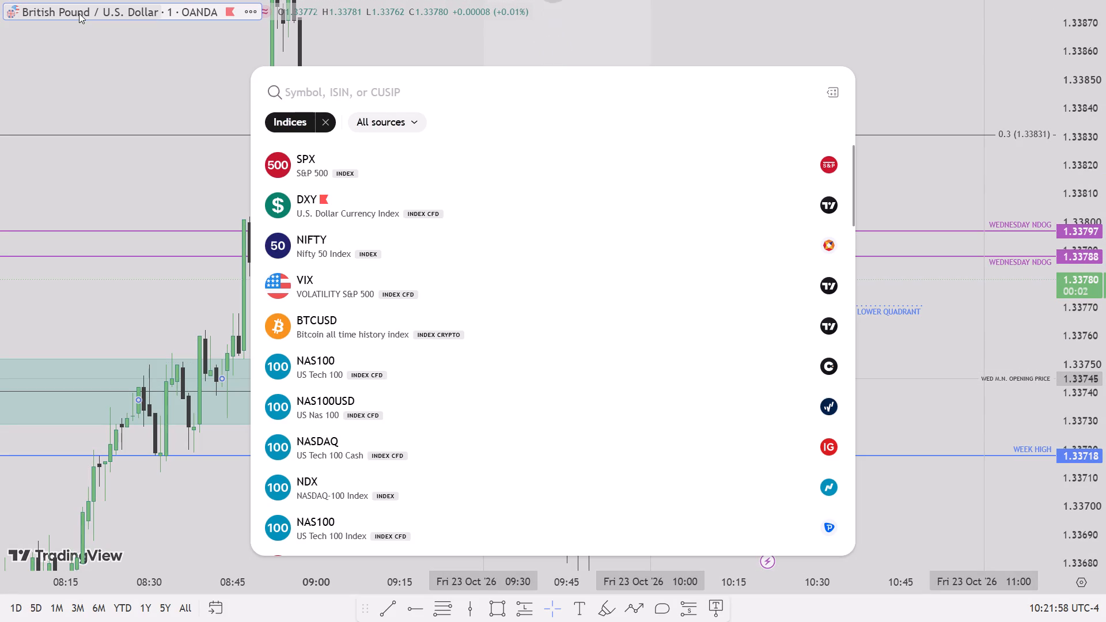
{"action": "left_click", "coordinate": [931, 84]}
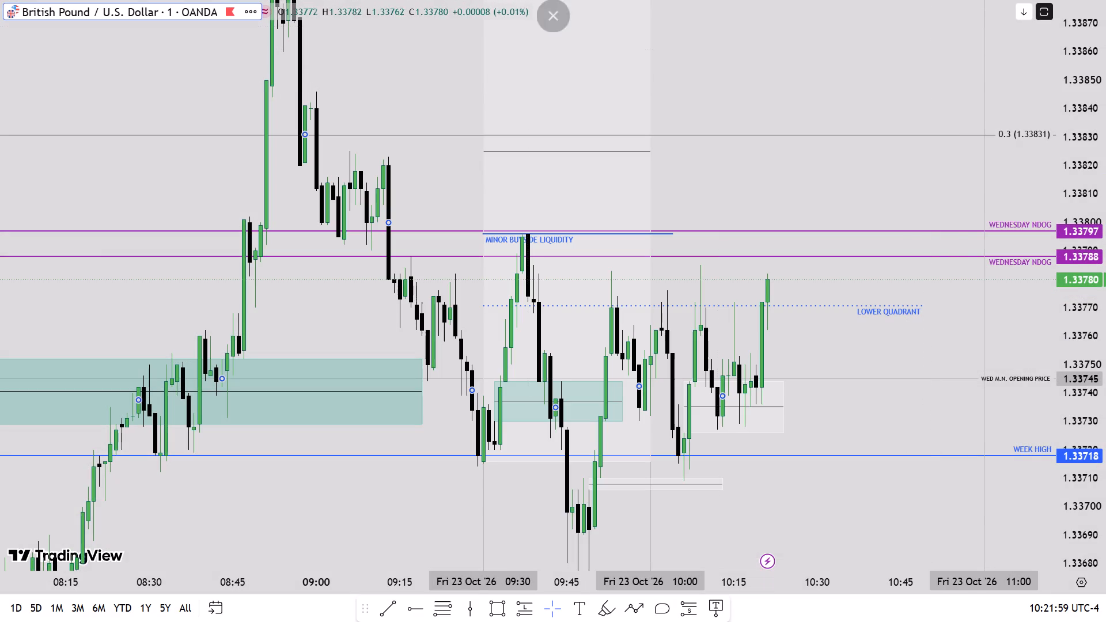
Switch the chart symbol to DXY and view its one-minute candles down to the relative equal low.
{"action": "left_click", "coordinate": [66, 3]}
{"action": "double_click", "coordinate": [69, 8]}
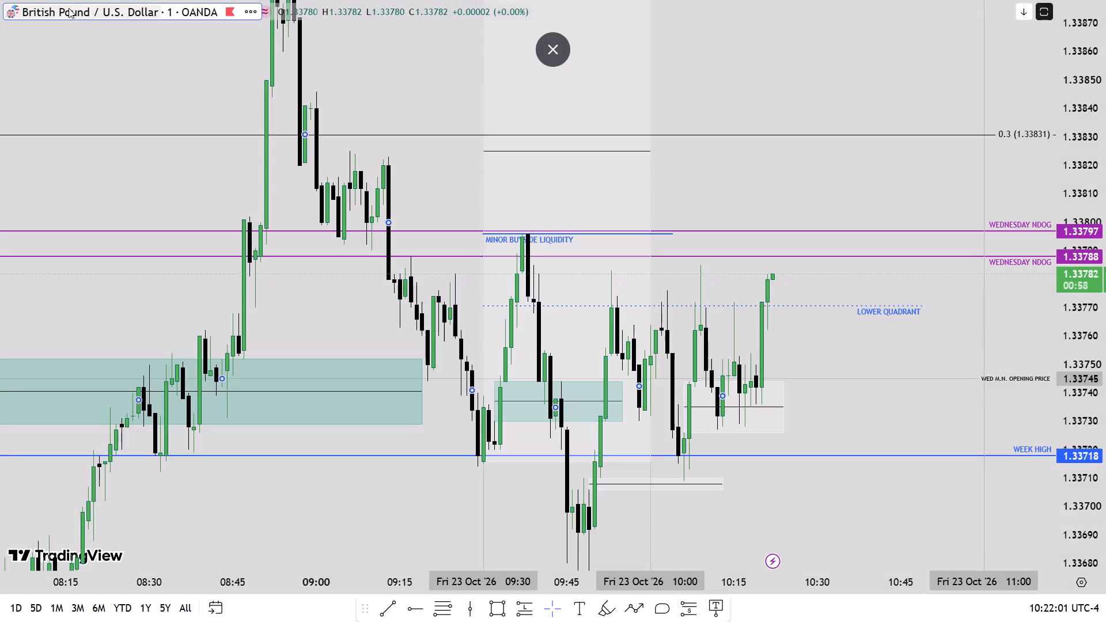
{"action": "left_click", "coordinate": [69, 8]}
{"action": "key", "text": "BackSpace"}
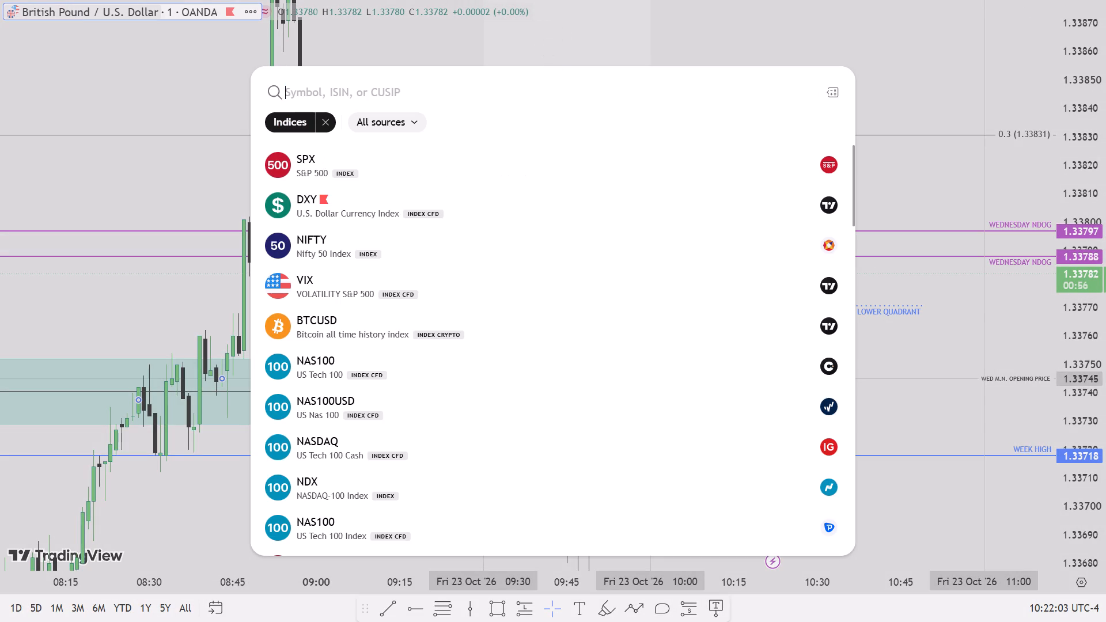
{"action": "type", "text": "DXY"}
{"action": "key", "text": "Return"}
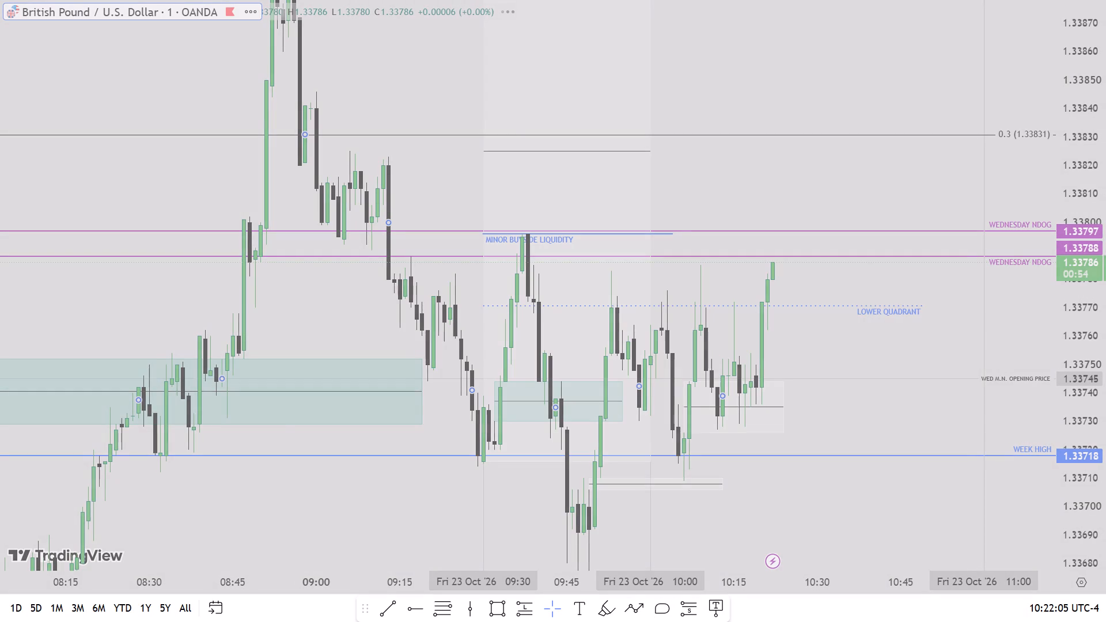
{"action": "scroll", "coordinate": [1105, 332], "scroll_direction": "up", "scroll_amount": 4}
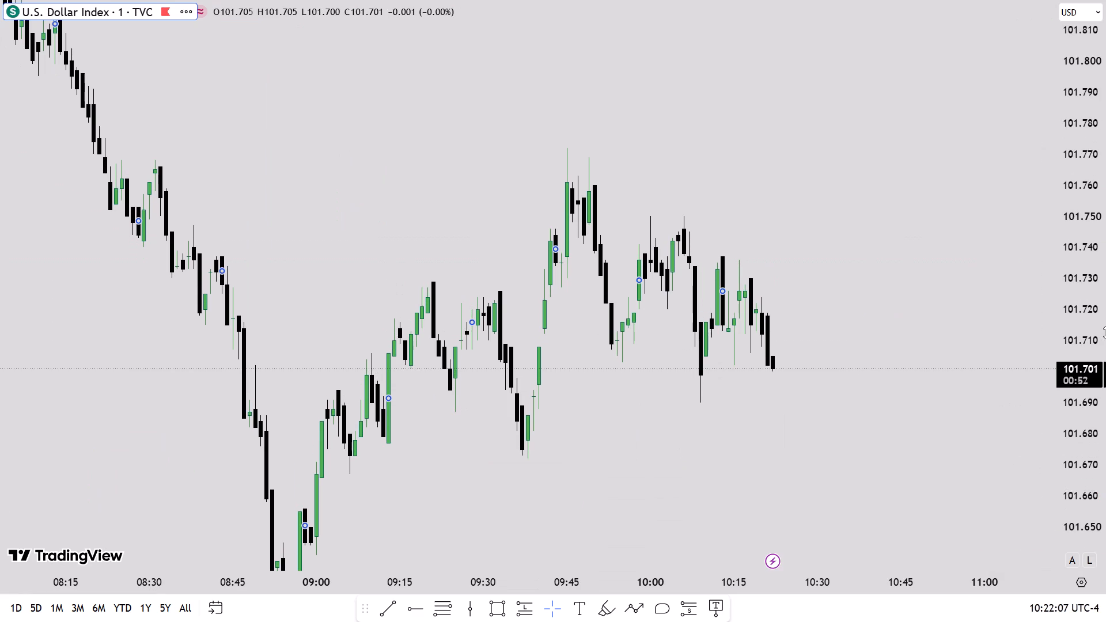
{"action": "scroll", "coordinate": [1098, 333], "scroll_direction": "down", "scroll_amount": 3}
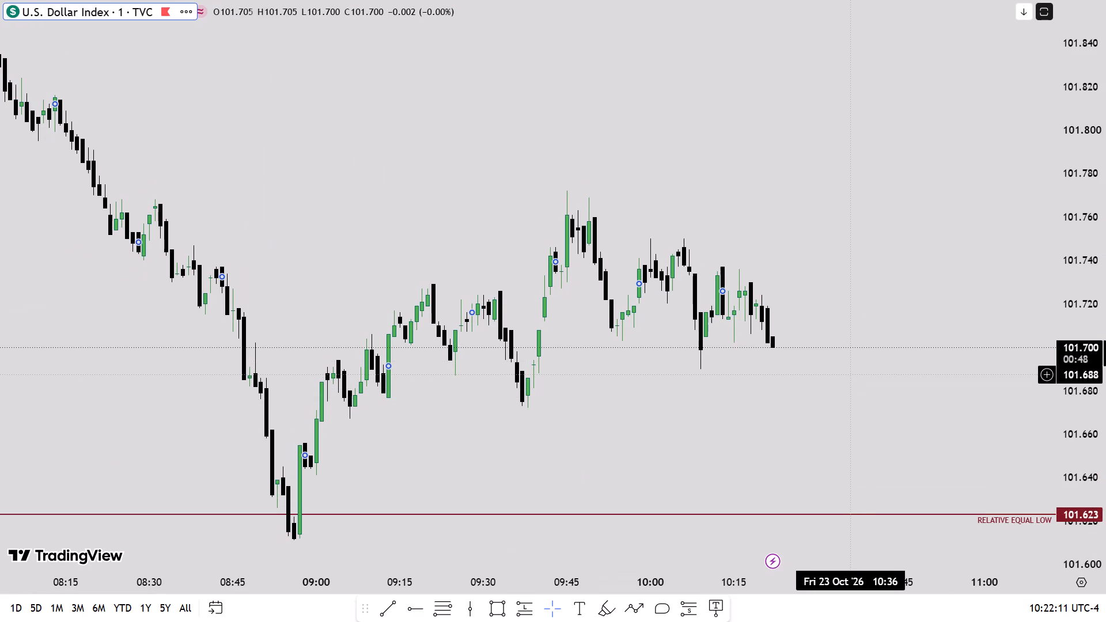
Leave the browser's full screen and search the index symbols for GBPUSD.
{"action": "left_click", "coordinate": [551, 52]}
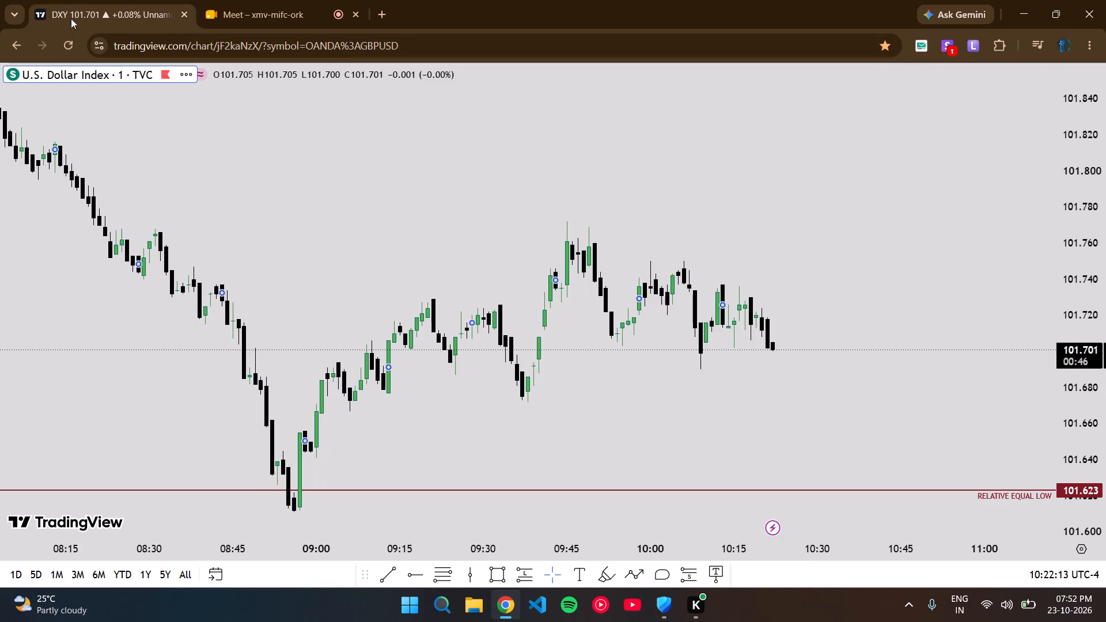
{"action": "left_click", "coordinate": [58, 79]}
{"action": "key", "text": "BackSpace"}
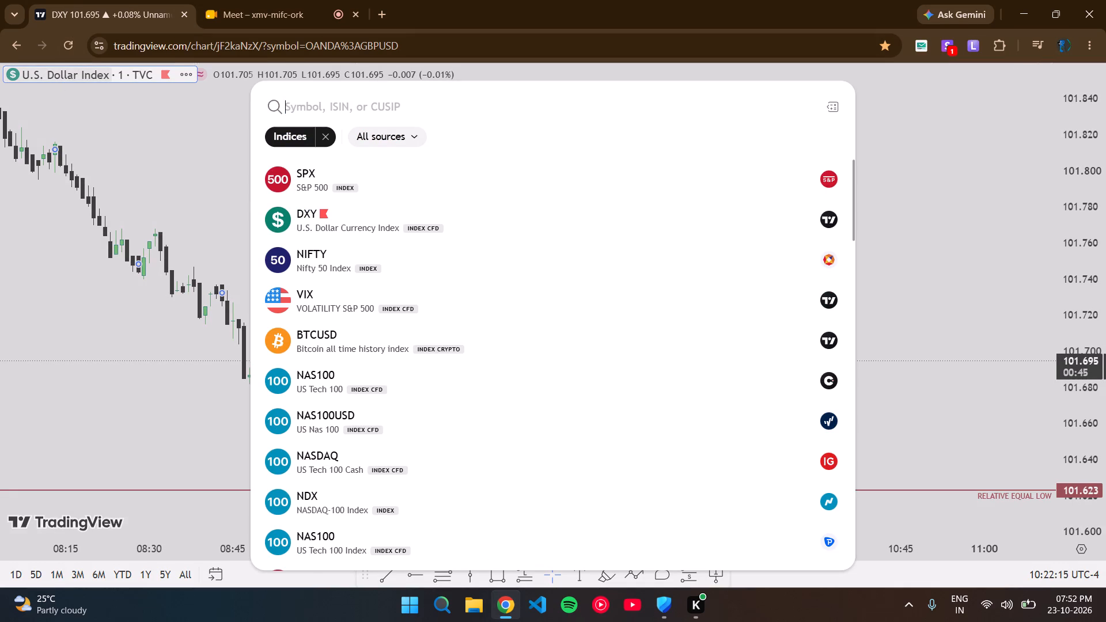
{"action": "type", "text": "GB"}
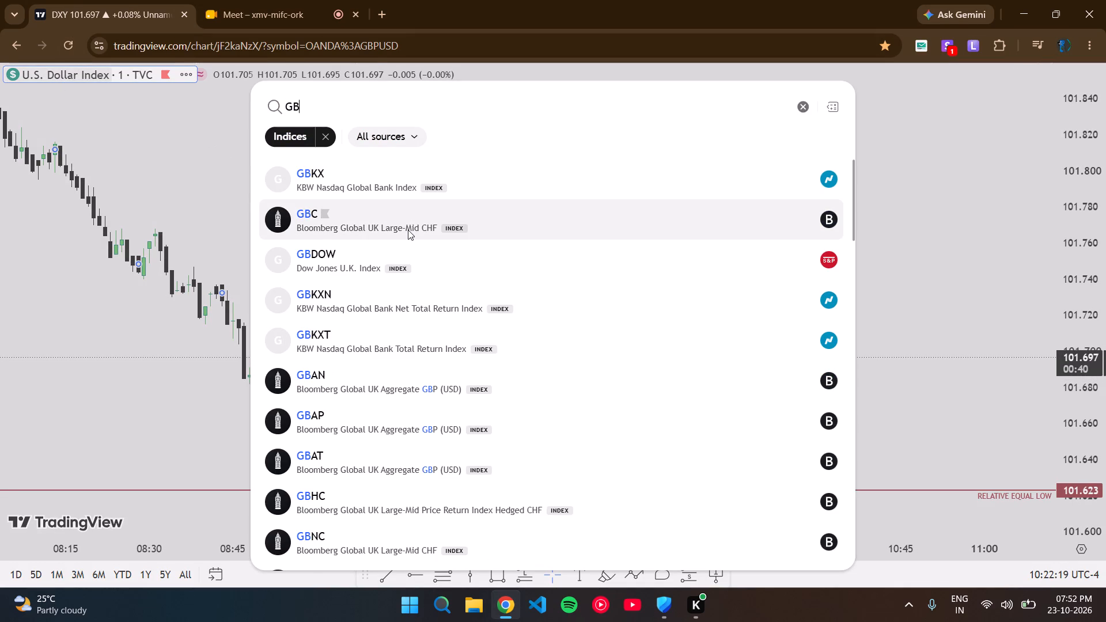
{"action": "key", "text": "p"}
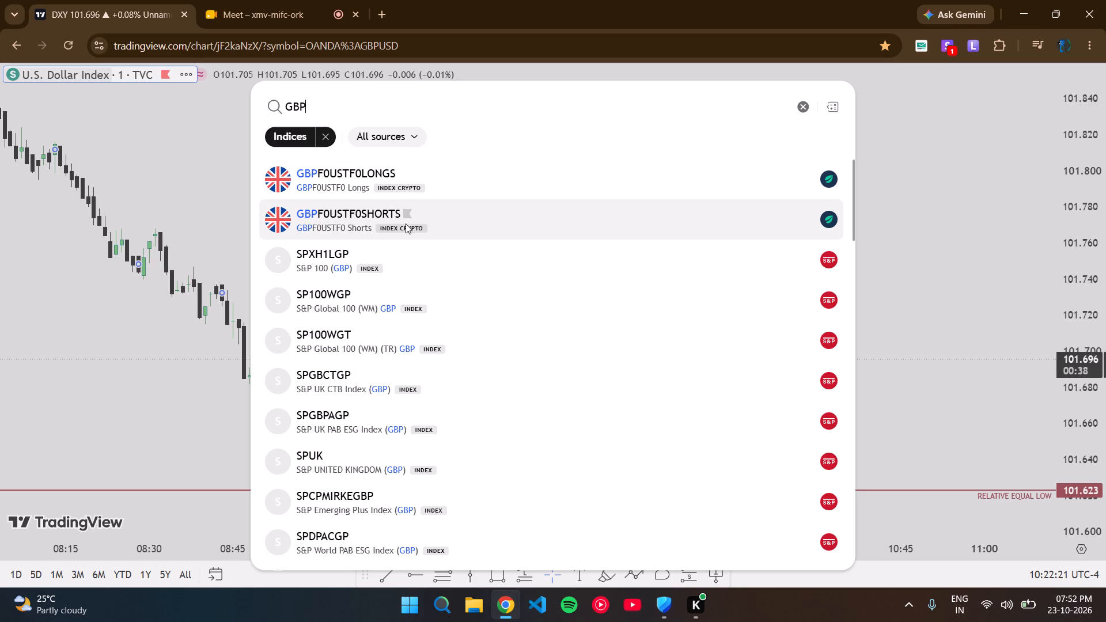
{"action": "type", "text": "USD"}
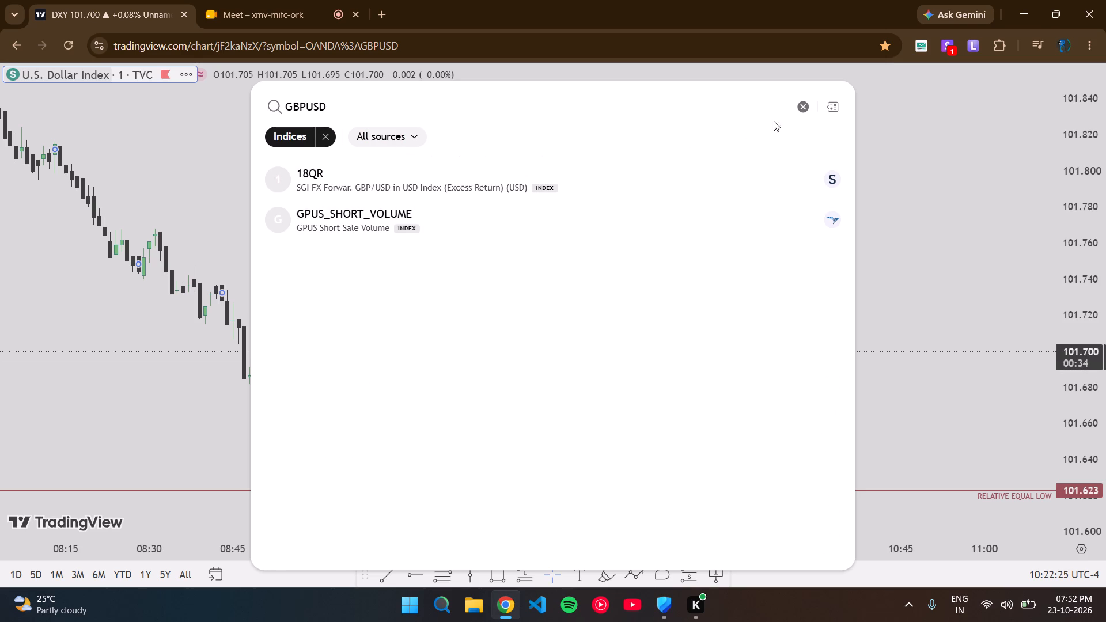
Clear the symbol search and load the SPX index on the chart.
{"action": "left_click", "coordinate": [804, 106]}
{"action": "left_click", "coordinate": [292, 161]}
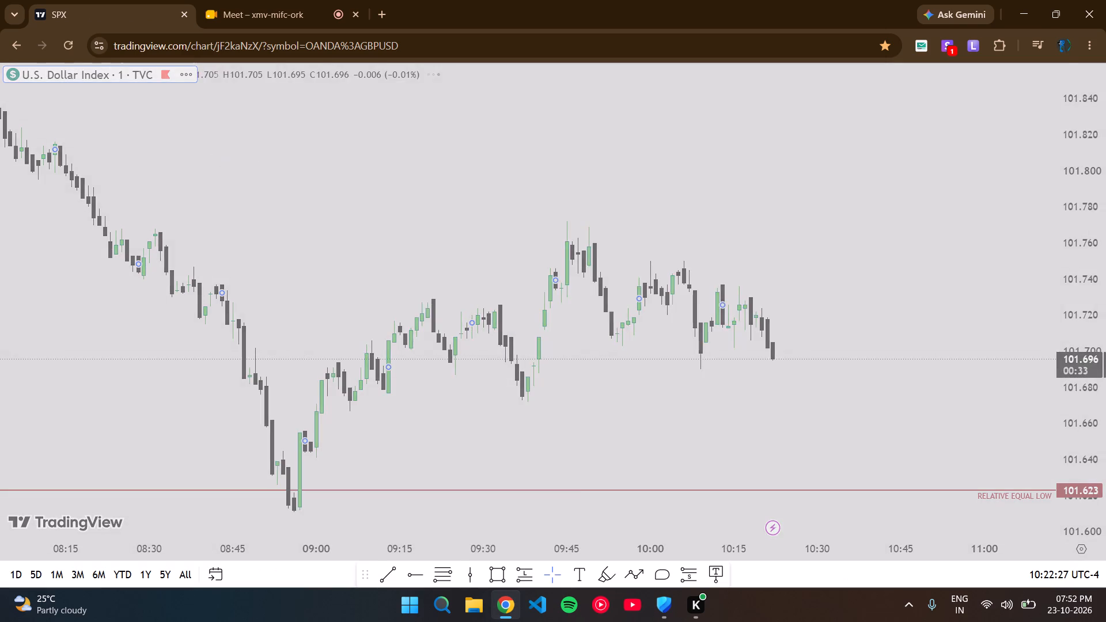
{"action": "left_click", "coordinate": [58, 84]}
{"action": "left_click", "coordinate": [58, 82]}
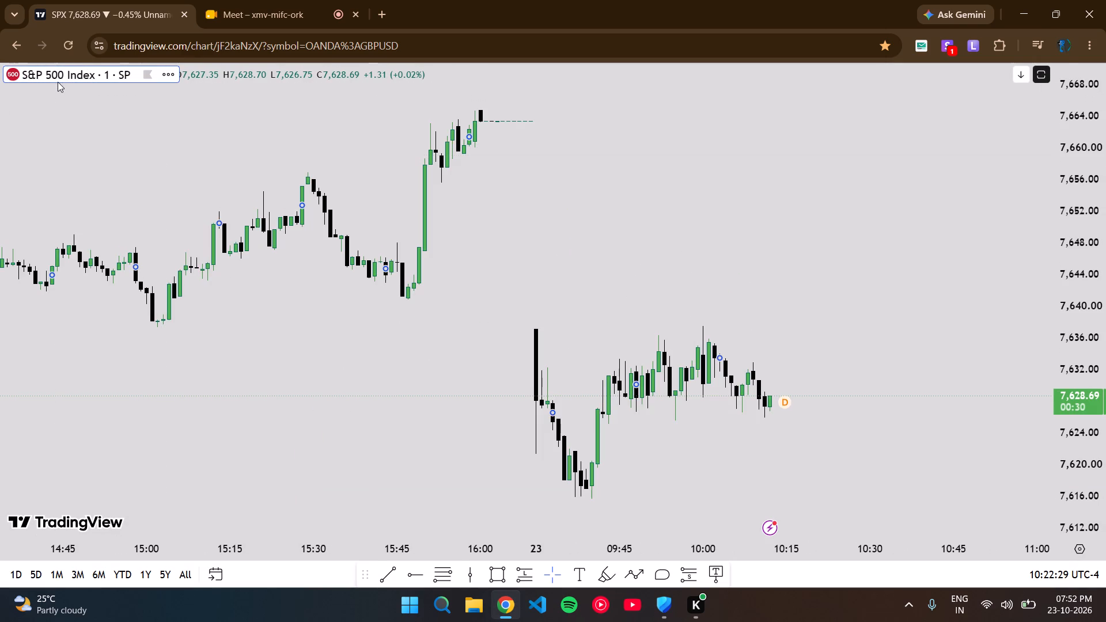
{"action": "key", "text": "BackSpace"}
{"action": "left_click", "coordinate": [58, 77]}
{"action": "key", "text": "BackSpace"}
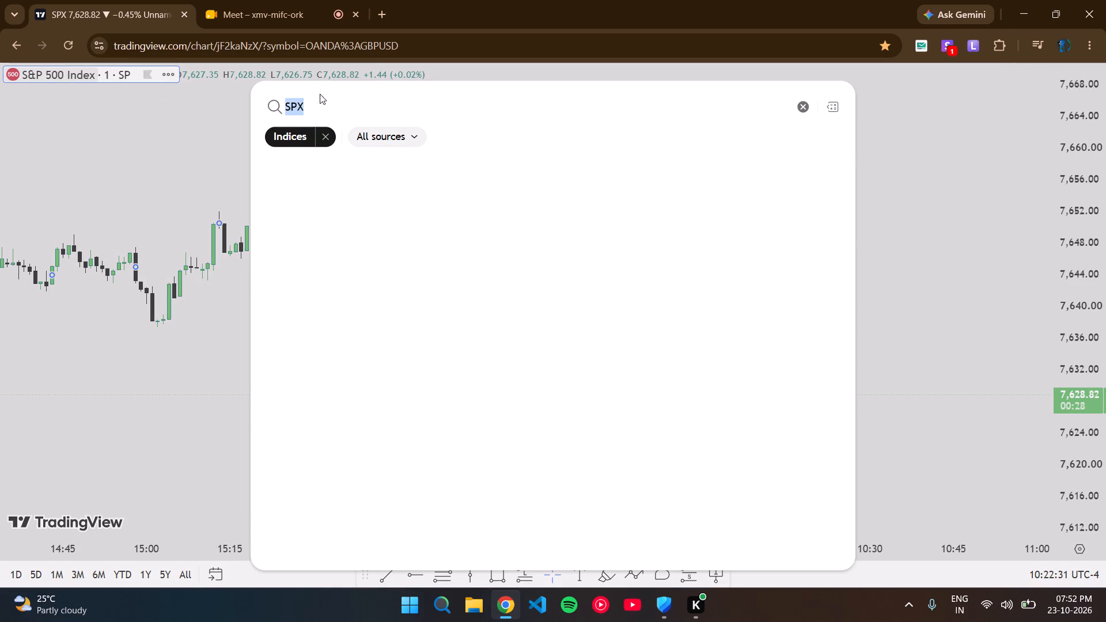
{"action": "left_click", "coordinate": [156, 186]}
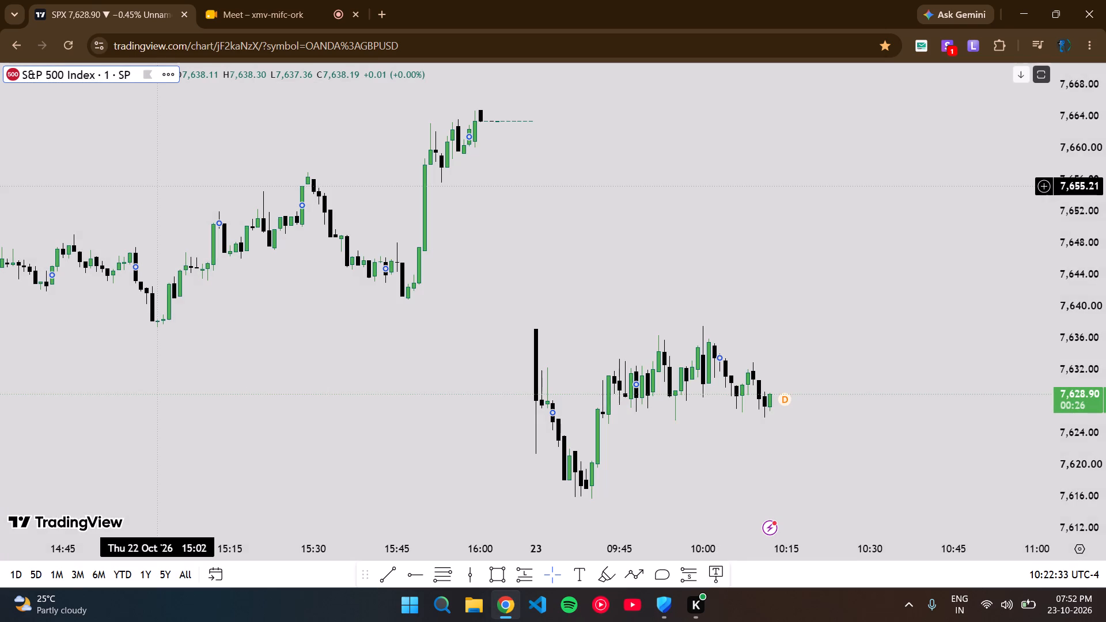
Bring back the hidden panels and load GBPUSD from the flagged watchlist.
{"action": "key", "text": "Escape"}
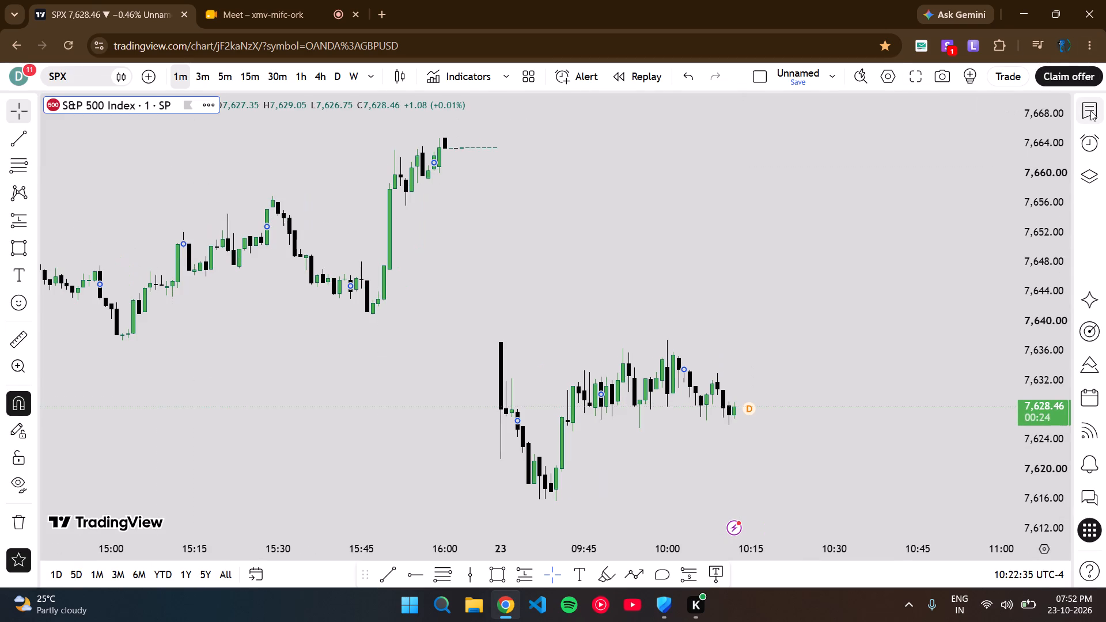
{"action": "left_click", "coordinate": [1090, 111]}
{"action": "left_click", "coordinate": [983, 180]}
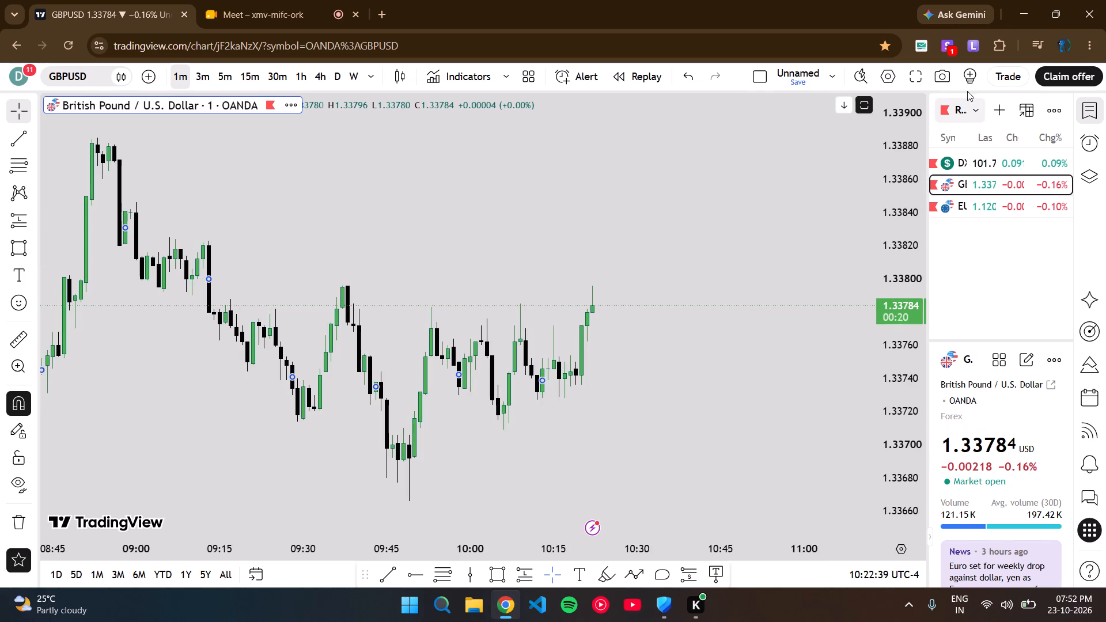
Hide the chart panels and put the browser window back into full screen.
{"action": "left_click", "coordinate": [914, 80]}
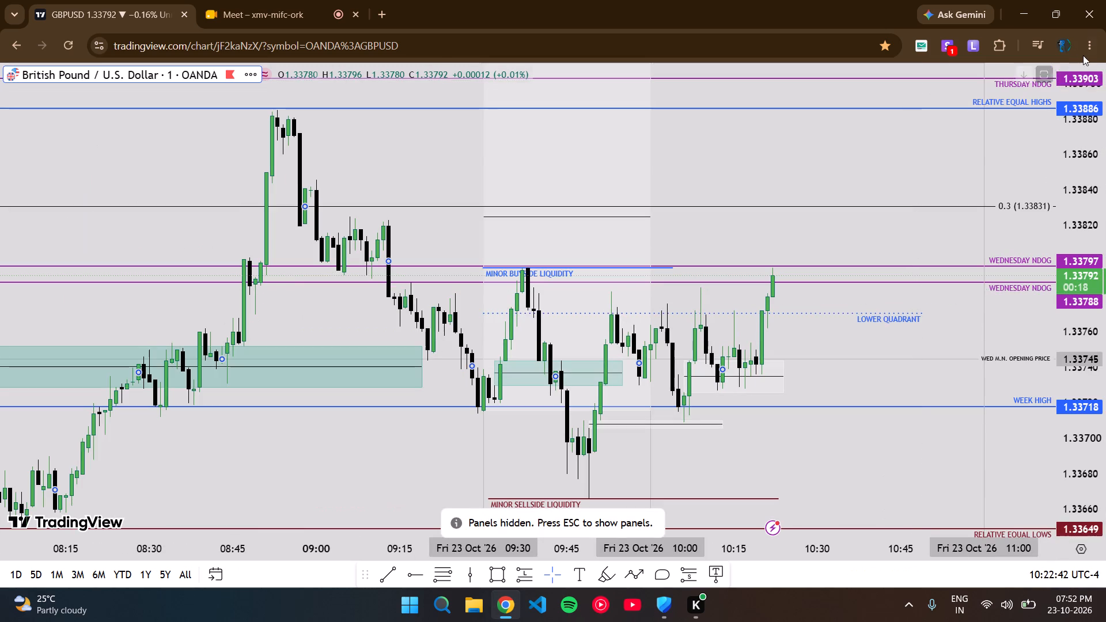
{"action": "left_click", "coordinate": [1081, 51]}
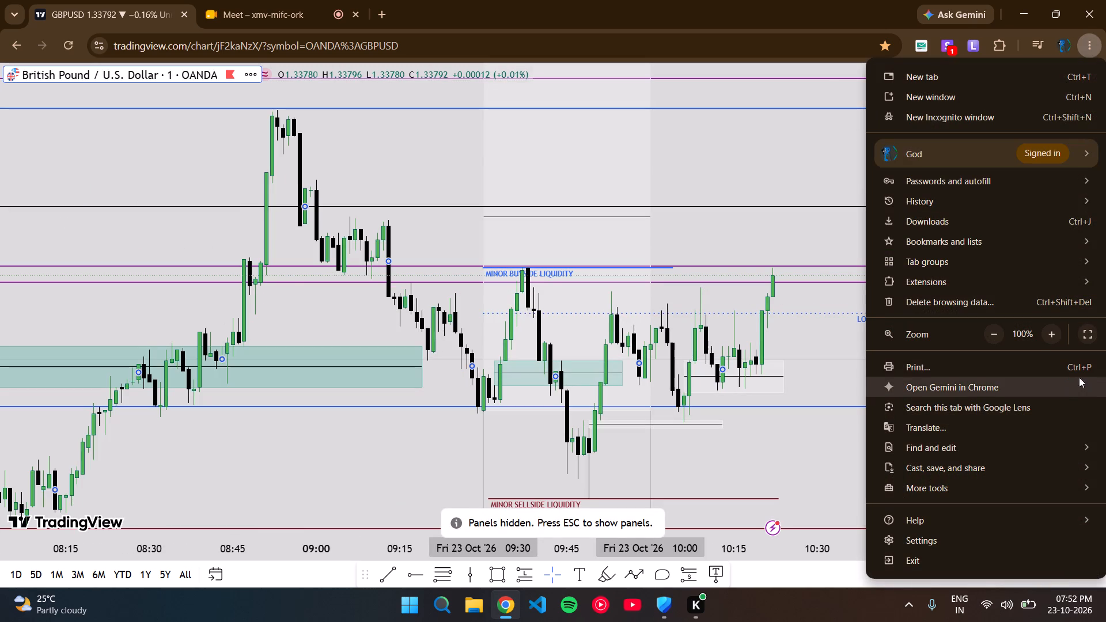
{"action": "left_click", "coordinate": [1091, 344]}
Extend the minor buyside liquidity line to about 10:36, keeping it at 1.33796.
{"action": "scroll", "coordinate": [1105, 323], "scroll_direction": "up", "scroll_amount": 9}
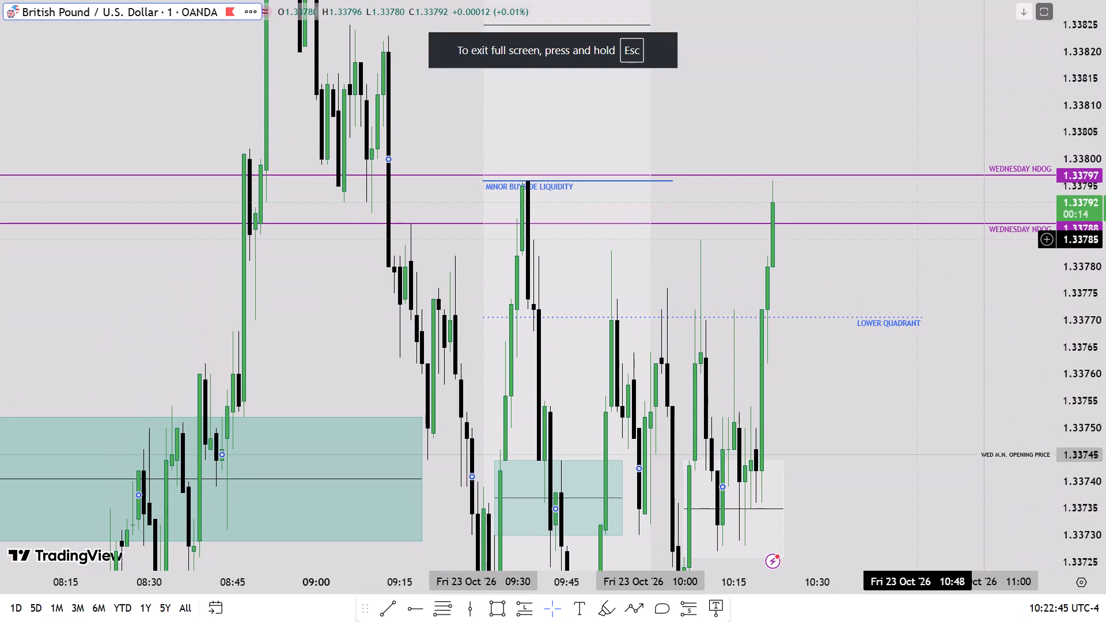
{"action": "left_click_drag", "start_coordinate": [670, 178], "coordinate": [838, 183]}
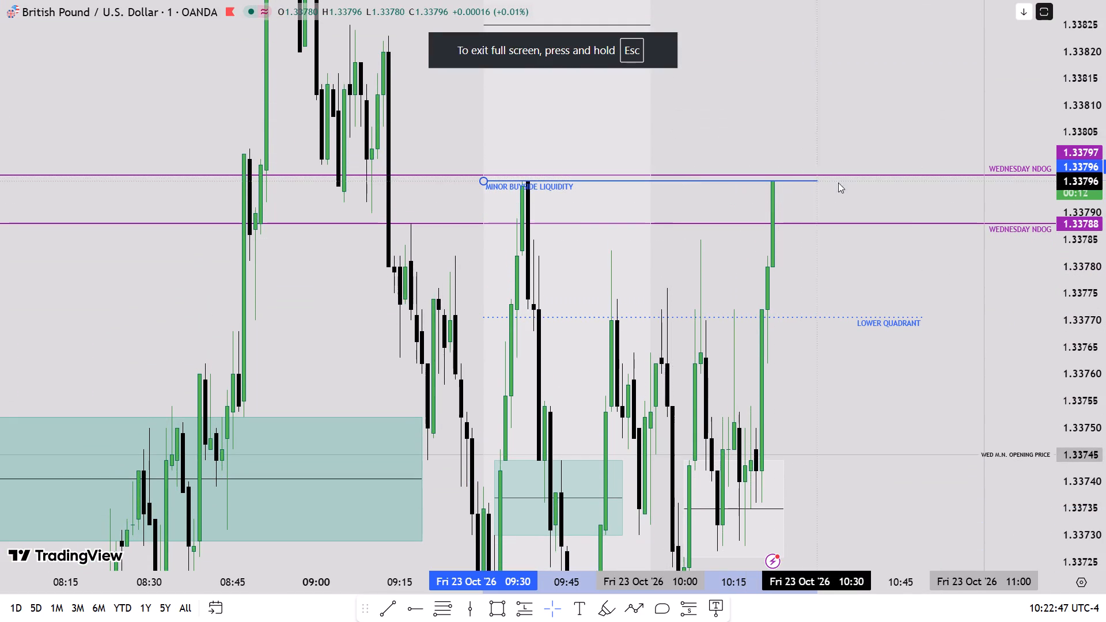
{"action": "left_click_drag", "start_coordinate": [838, 183], "coordinate": [852, 180]}
{"action": "left_click", "coordinate": [835, 272]}
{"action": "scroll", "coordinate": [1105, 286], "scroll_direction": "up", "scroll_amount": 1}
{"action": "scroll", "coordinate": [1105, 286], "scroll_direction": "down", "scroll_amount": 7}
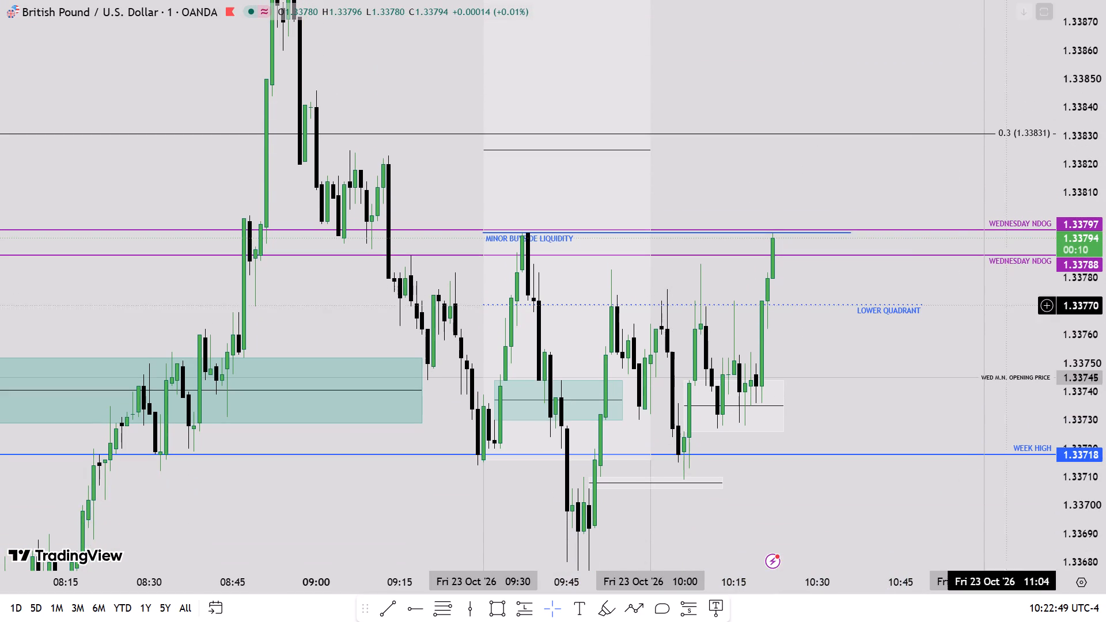
Measure the recent GBPUSD rise from 1.33742 up to 1.33801 beside the latest candles.
{"action": "left_click", "coordinate": [822, 386], "text": "shift"}
{"action": "left_click", "coordinate": [790, 218], "text": "shift"}
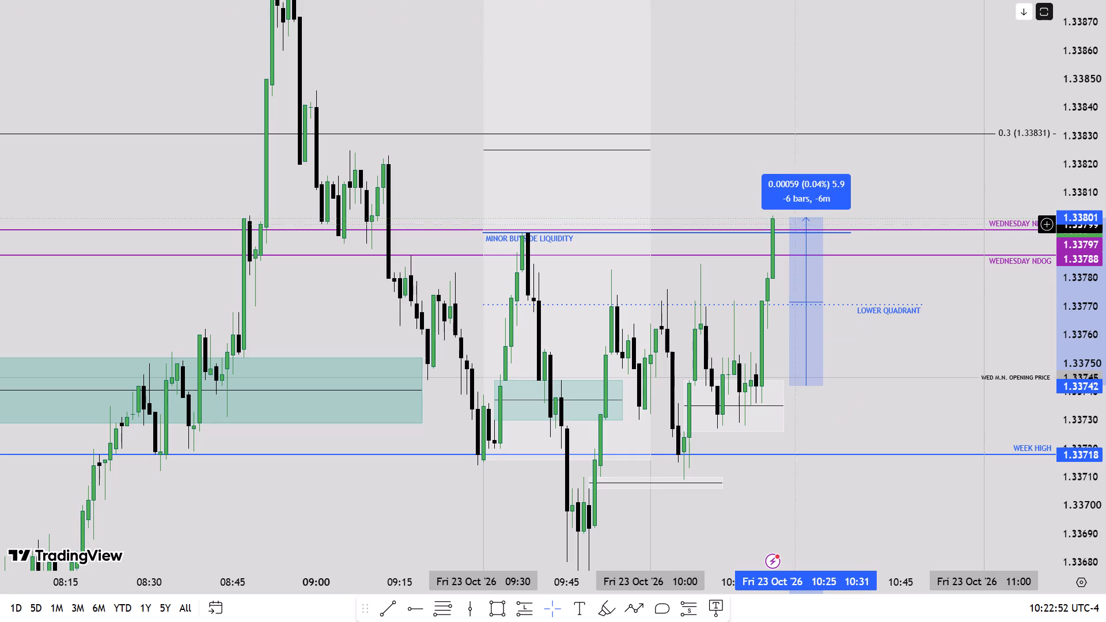
Examine the latest one-minute candles against the Wednesday NDOG lines, the minor buyside liquidity and the surrounding liquidity levels.
{"action": "left_click_drag", "start_coordinate": [836, 404], "coordinate": [794, 402]}
{"action": "scroll", "coordinate": [1105, 358], "scroll_direction": "up", "scroll_amount": 5}
{"action": "scroll", "coordinate": [1105, 358], "scroll_direction": "down", "scroll_amount": 5}
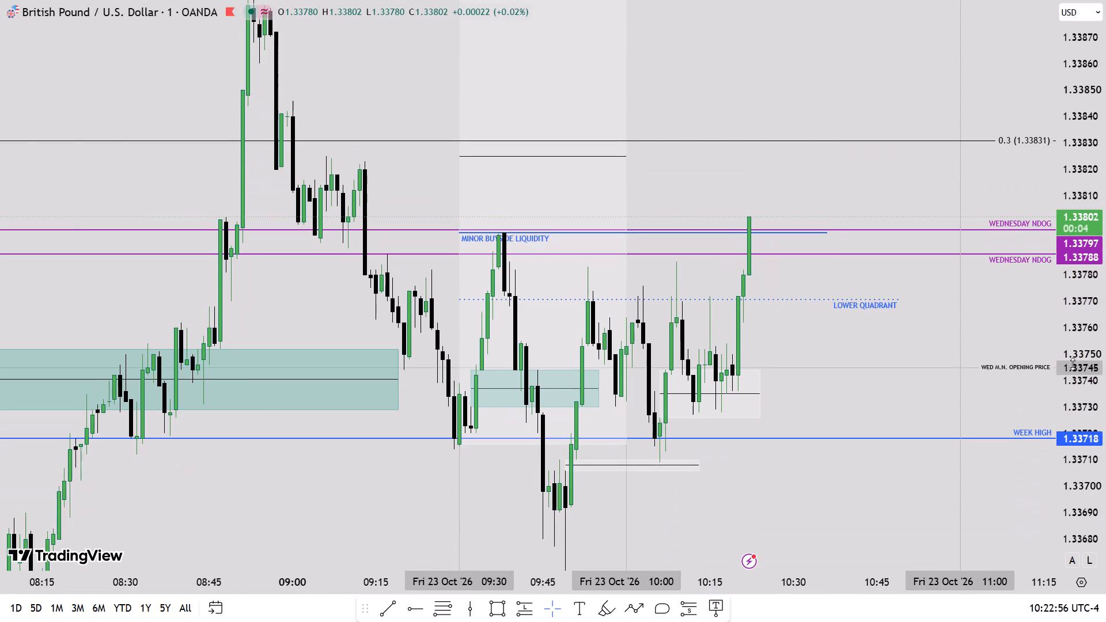
{"action": "scroll", "coordinate": [837, 368], "scroll_direction": "up", "scroll_amount": 3}
{"action": "scroll", "coordinate": [837, 368], "scroll_direction": "down", "scroll_amount": 2}
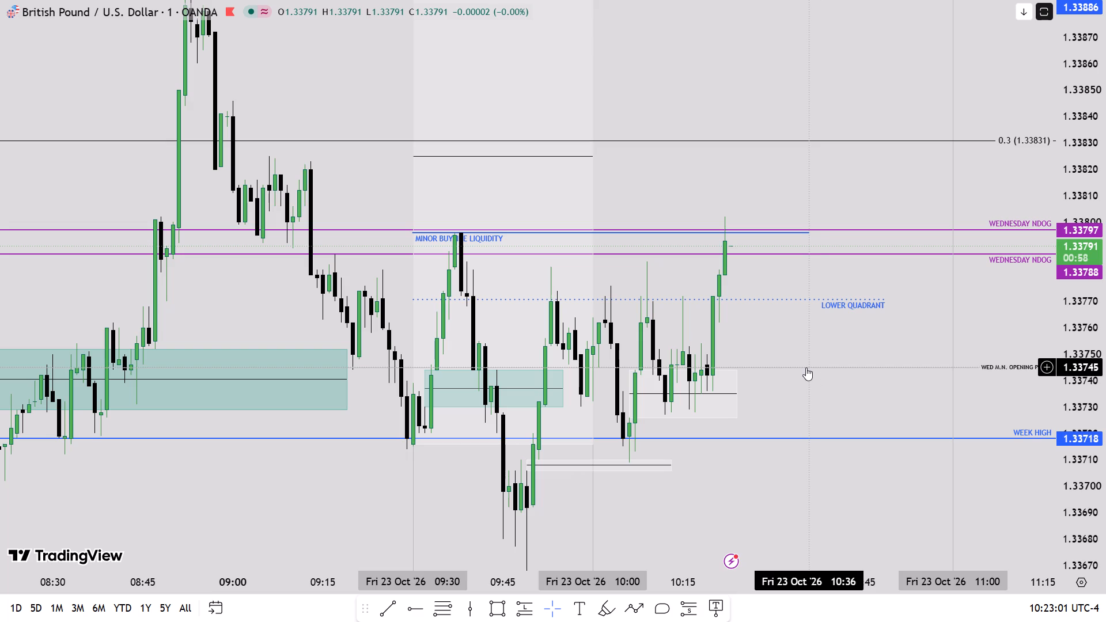
{"action": "scroll", "coordinate": [1105, 357], "scroll_direction": "up", "scroll_amount": 8}
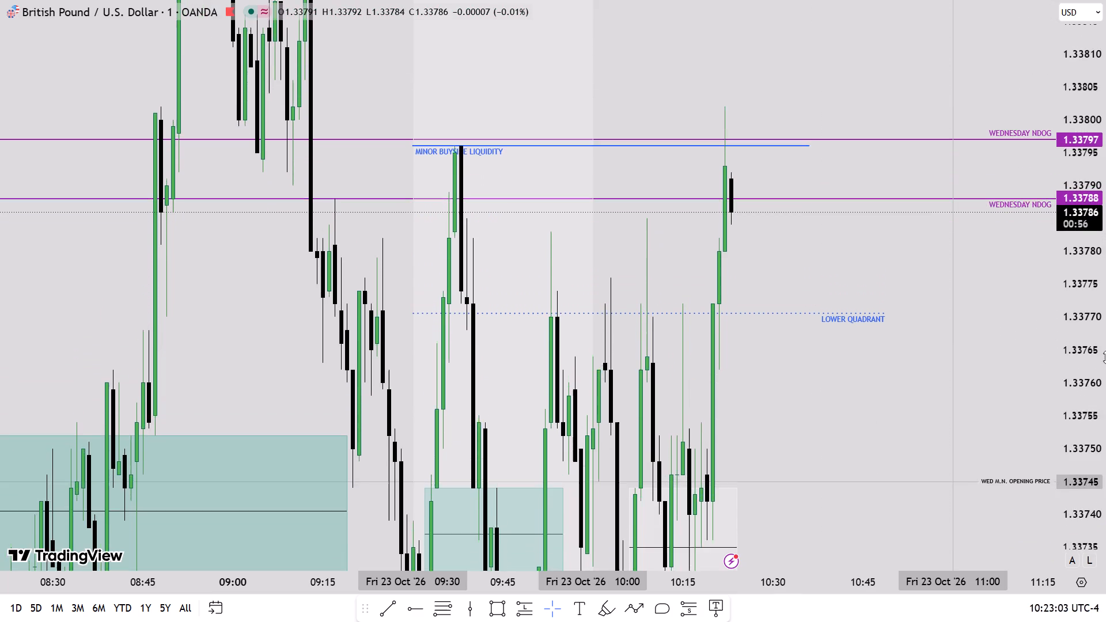
{"action": "scroll", "coordinate": [1105, 357], "scroll_direction": "down", "scroll_amount": 9}
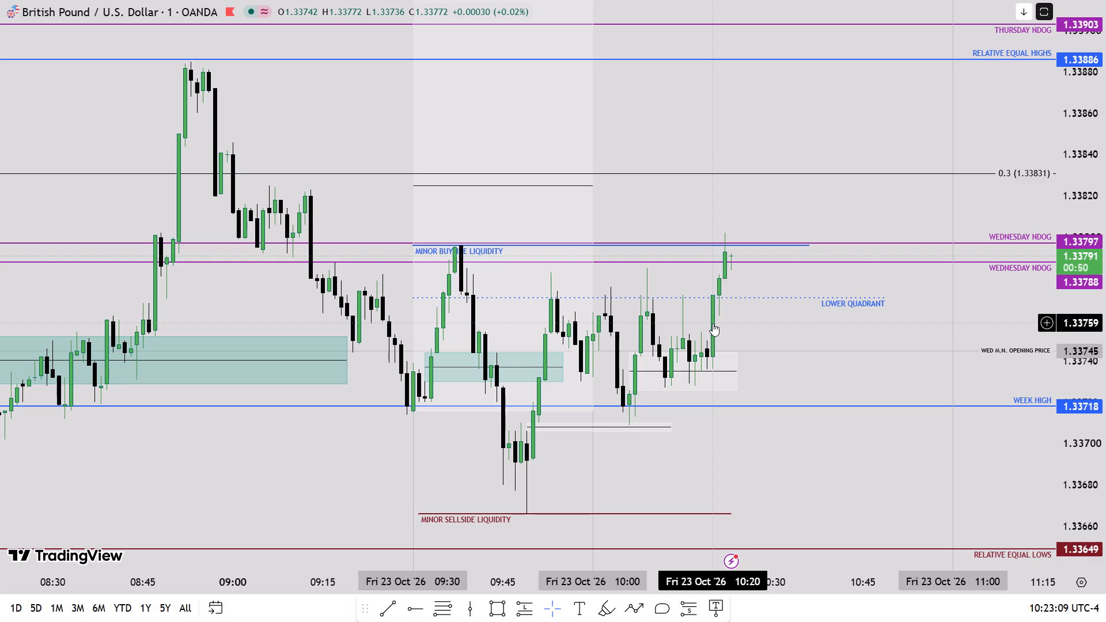
Draw a rectangle over the gap around the 10:20 candle, from 1.33750 to 1.33762, and extend it to about 10:27.
{"action": "scroll", "coordinate": [1105, 355], "scroll_direction": "up", "scroll_amount": 5}
{"action": "scroll", "coordinate": [827, 377], "scroll_direction": "up", "scroll_amount": 3}
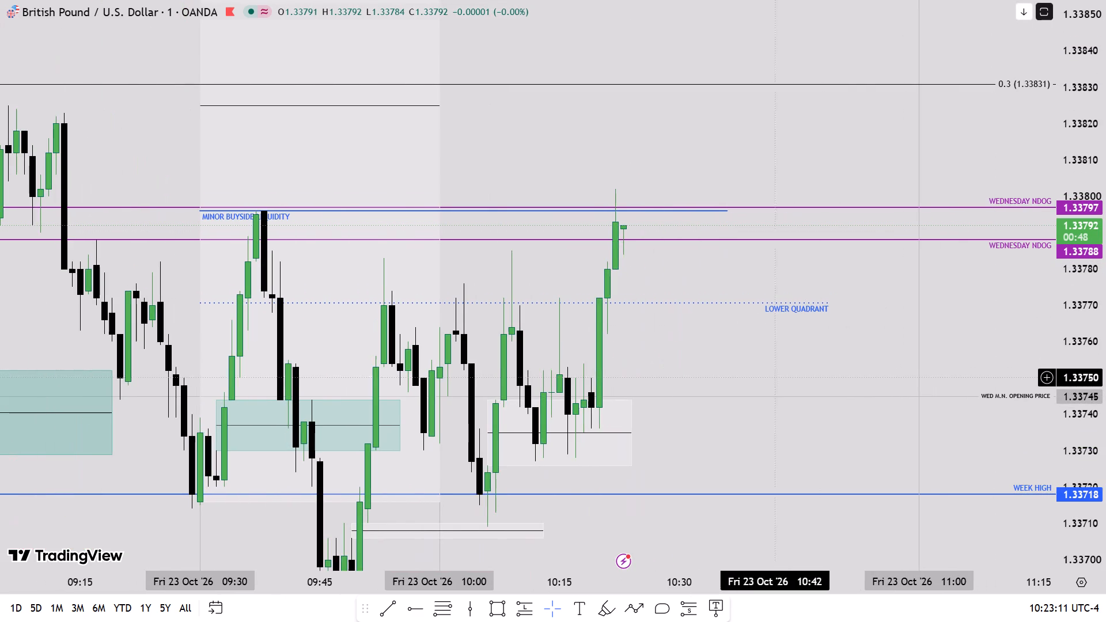
{"action": "left_click_drag", "start_coordinate": [678, 367], "coordinate": [631, 367]}
{"action": "scroll", "coordinate": [1105, 341], "scroll_direction": "up", "scroll_amount": 4}
{"action": "scroll", "coordinate": [1105, 341], "scroll_direction": "down", "scroll_amount": 3}
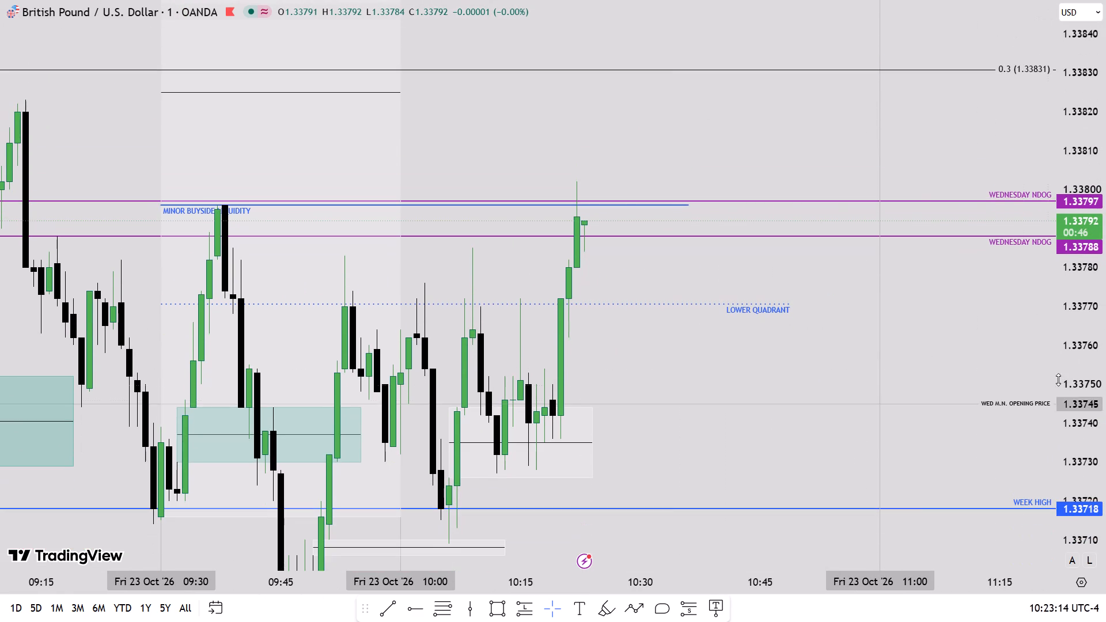
{"action": "left_click", "coordinate": [495, 599]}
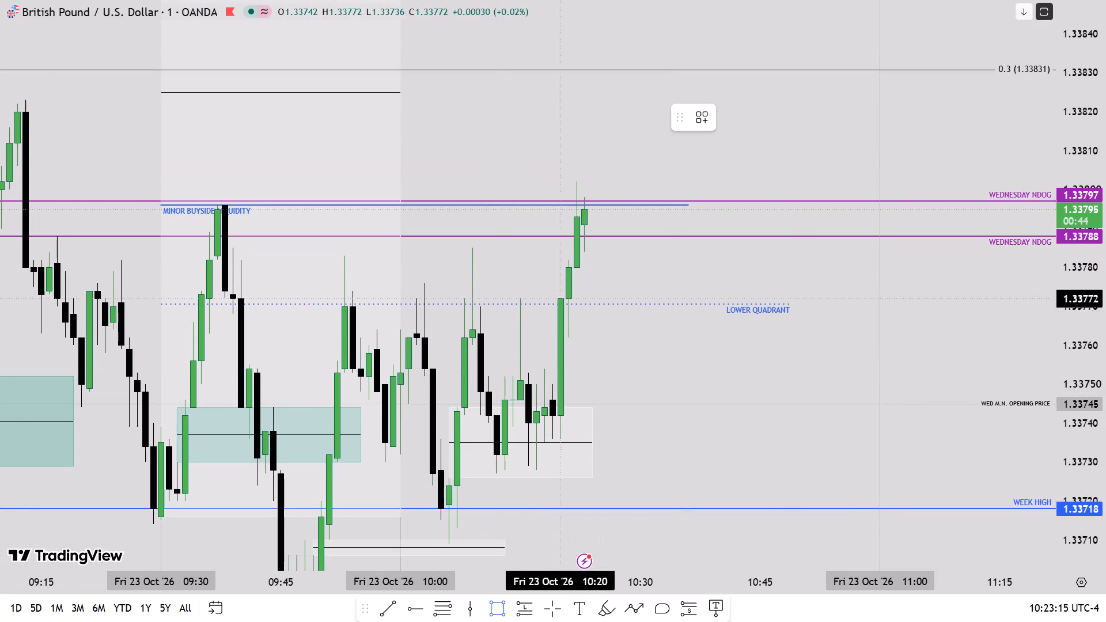
{"action": "left_click", "coordinate": [553, 385]}
{"action": "left_click", "coordinate": [569, 346]}
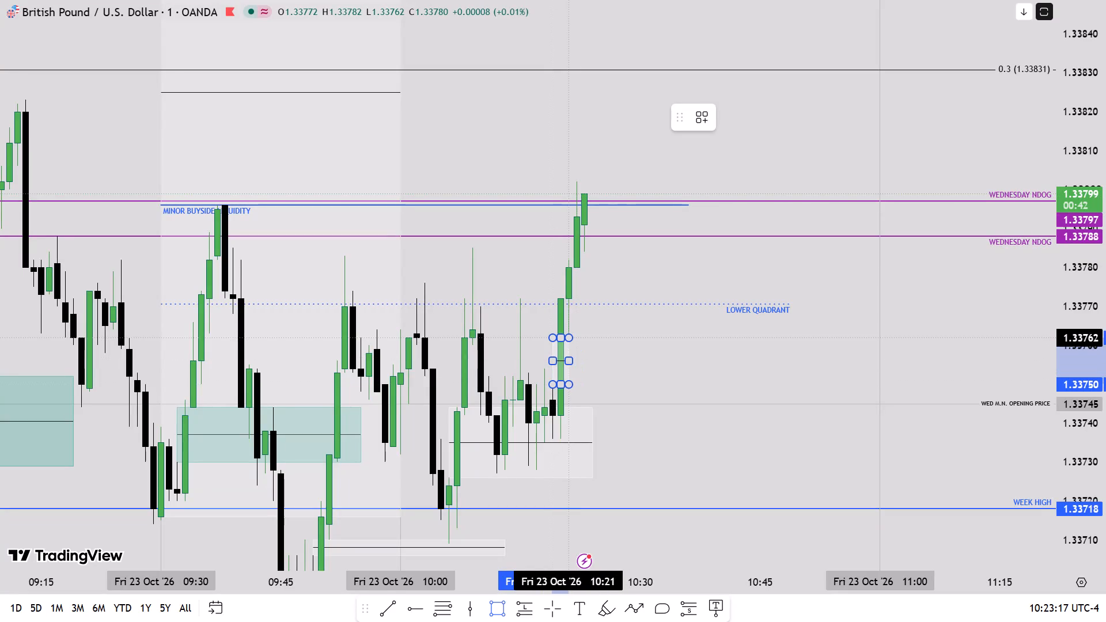
{"action": "left_click_drag", "start_coordinate": [571, 361], "coordinate": [613, 360]}
{"action": "left_click", "coordinate": [726, 372]}
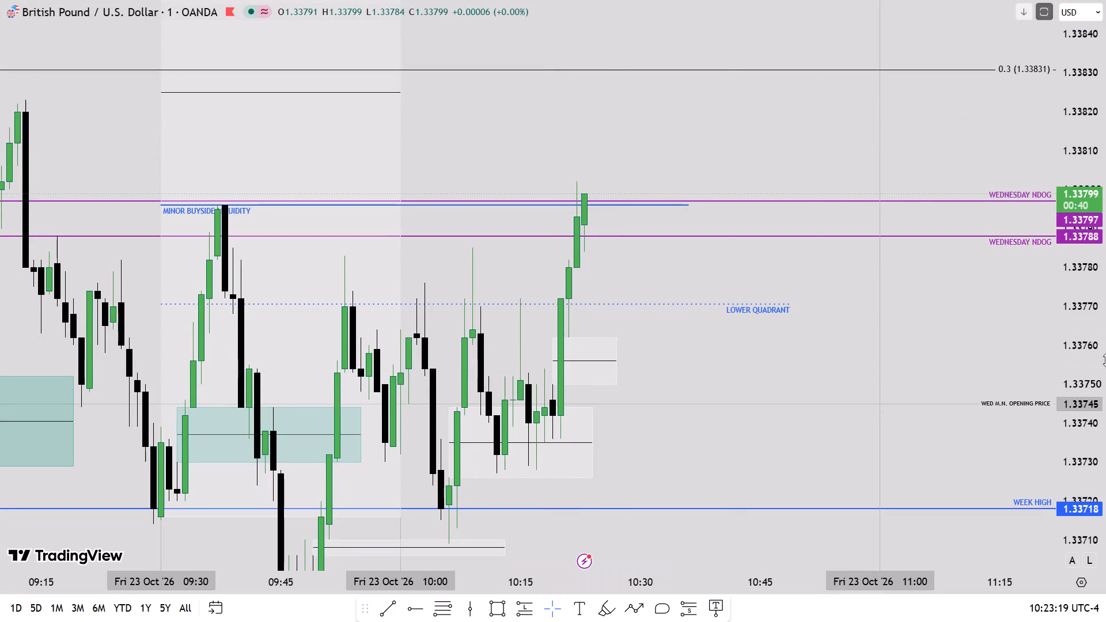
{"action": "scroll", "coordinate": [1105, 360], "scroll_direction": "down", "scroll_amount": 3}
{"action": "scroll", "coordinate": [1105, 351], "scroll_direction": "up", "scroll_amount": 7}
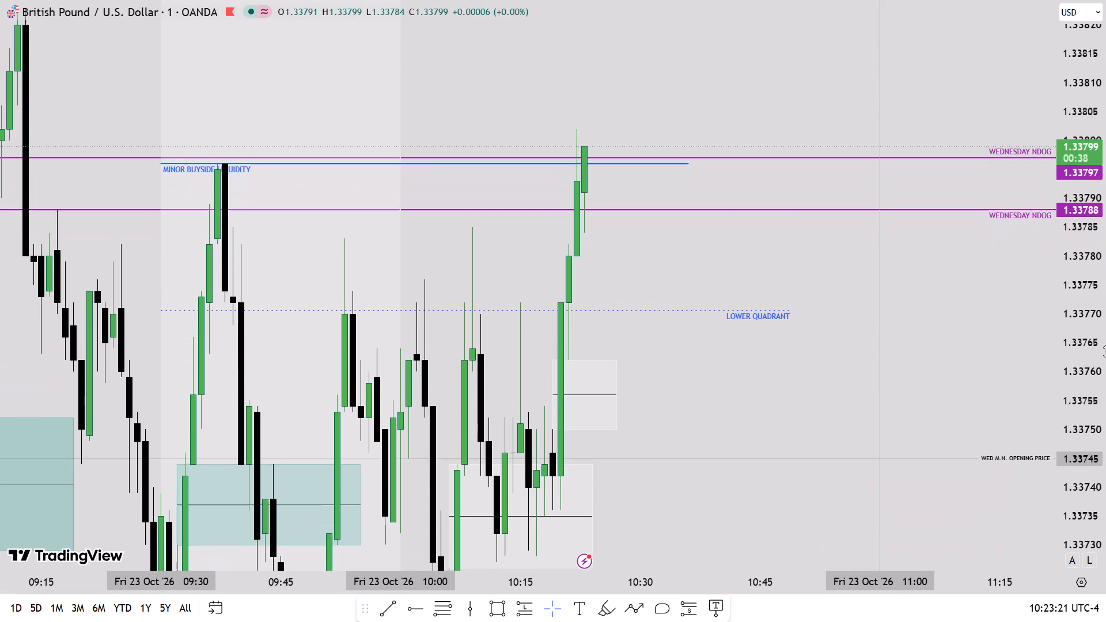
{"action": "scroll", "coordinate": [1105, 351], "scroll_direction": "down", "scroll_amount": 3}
Take the browser window out of full screen.
{"action": "left_click", "coordinate": [553, 55]}
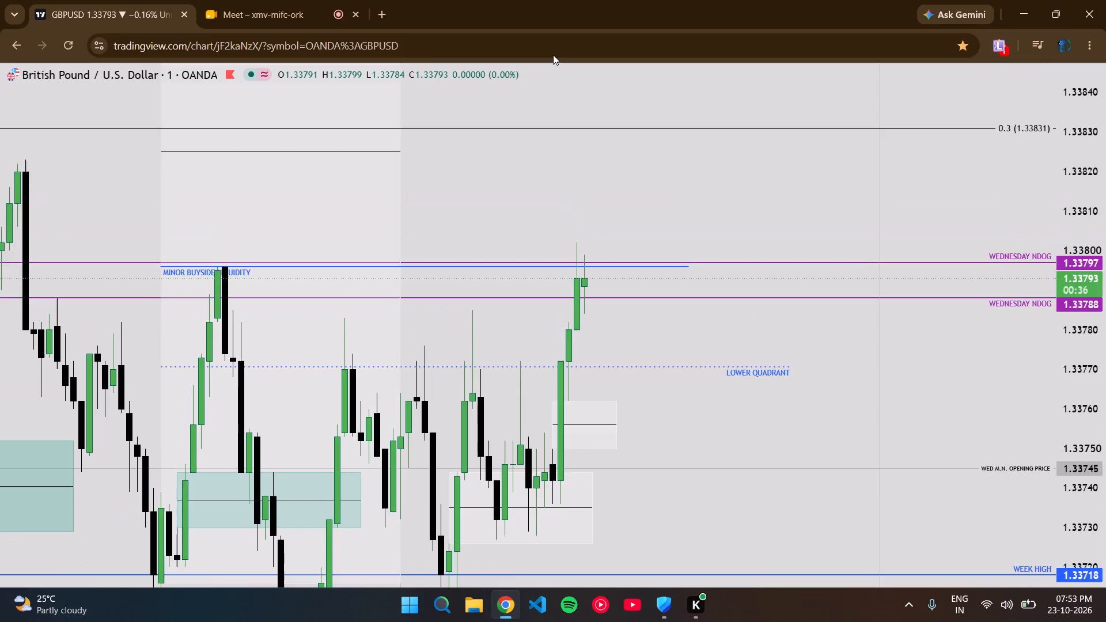
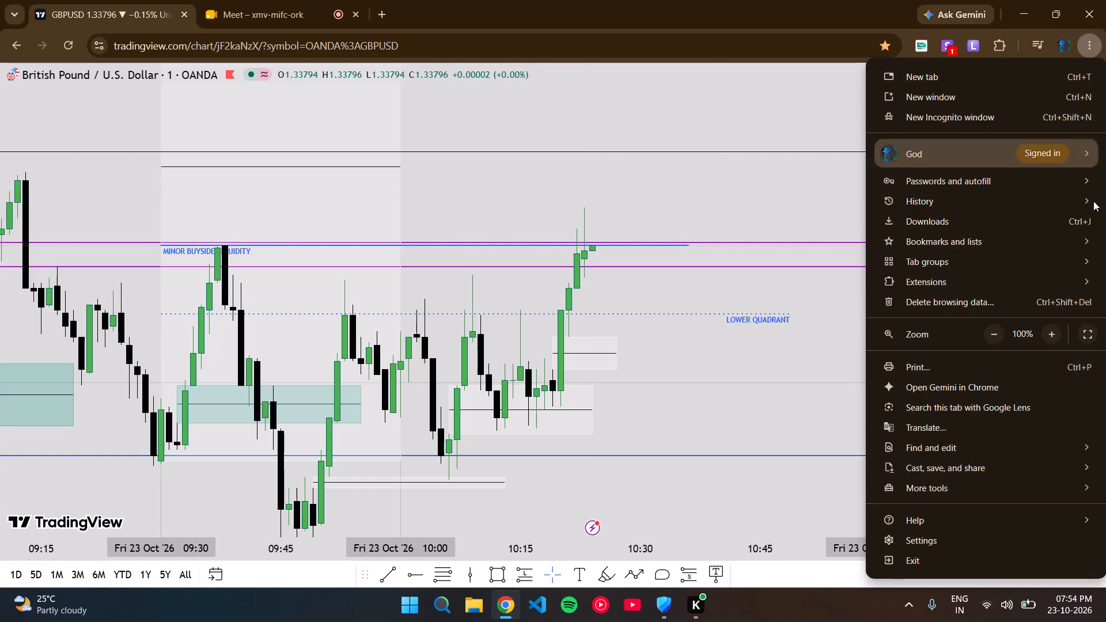
Put the browser window back into full screen.
{"action": "left_click", "coordinate": [1086, 336]}
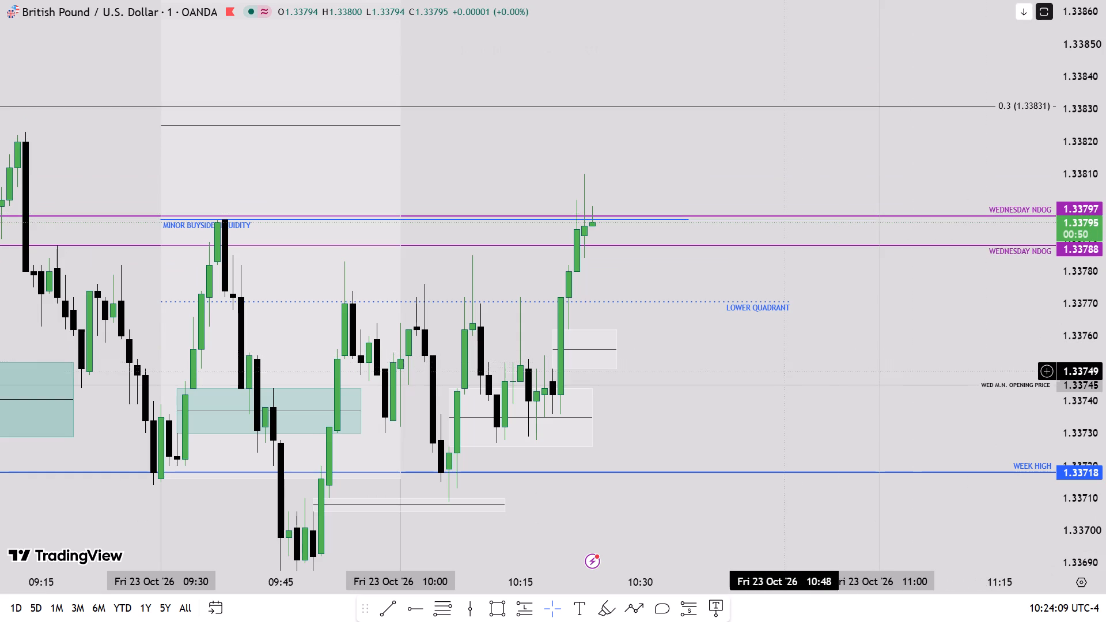
Draw a Fib retracement from the 10:17 candle's low at 1.33728 up to the 10:23 candle's high at 1.33810.
{"action": "left_click_drag", "start_coordinate": [659, 365], "coordinate": [679, 300]}
{"action": "scroll", "coordinate": [1105, 355], "scroll_direction": "down", "scroll_amount": 2}
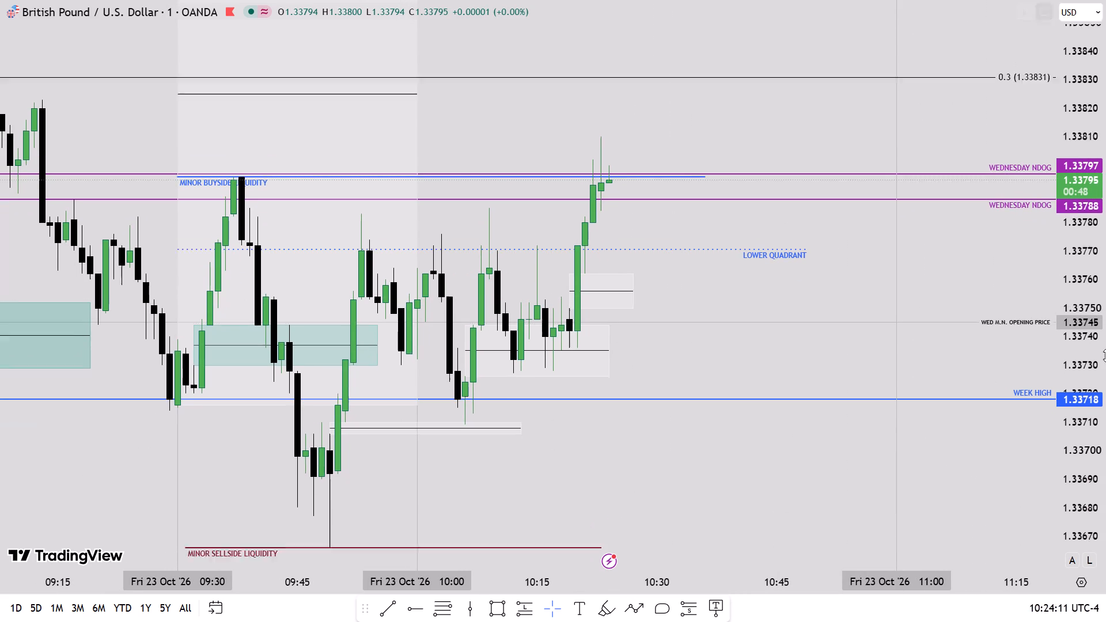
{"action": "scroll", "coordinate": [1105, 355], "scroll_direction": "down", "scroll_amount": 1}
{"action": "scroll", "coordinate": [1105, 392], "scroll_direction": "up", "scroll_amount": 6}
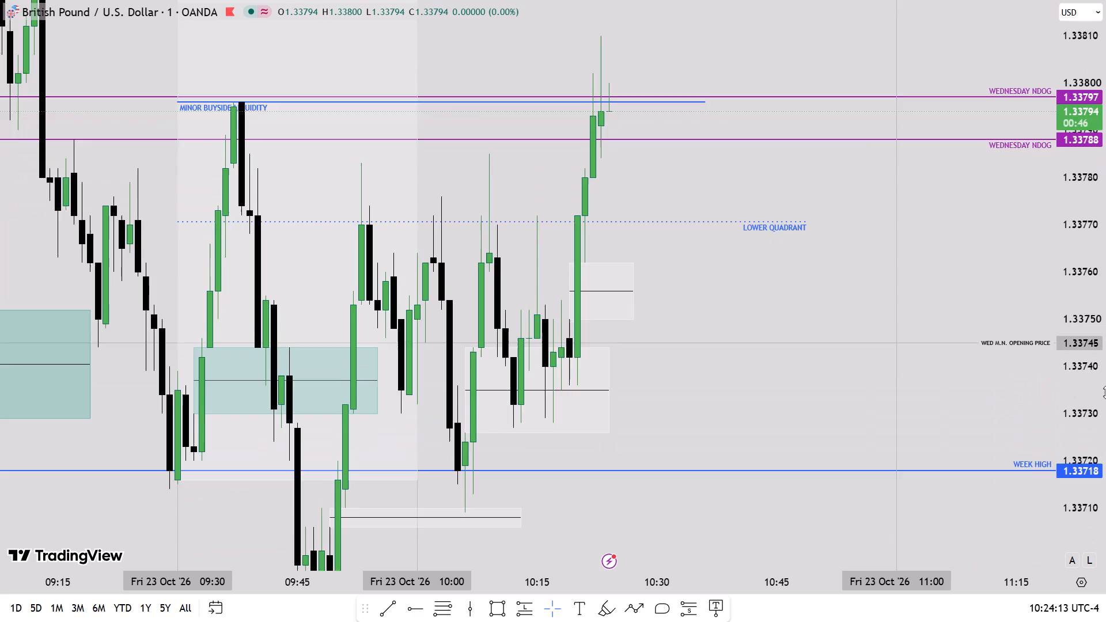
{"action": "scroll", "coordinate": [1105, 392], "scroll_direction": "down", "scroll_amount": 3}
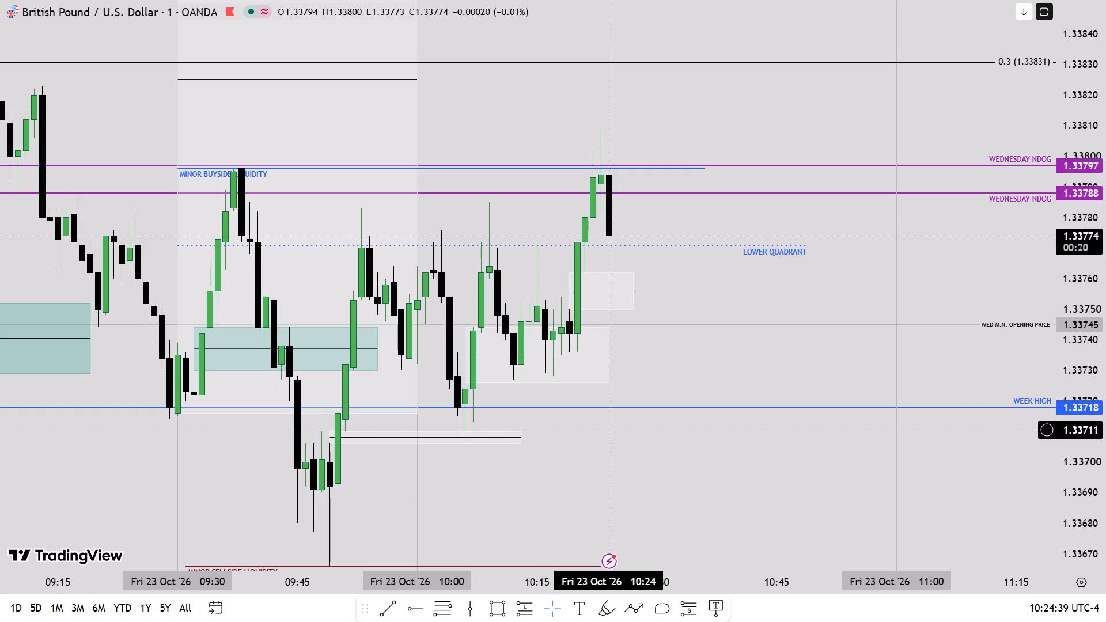
{"action": "left_click", "coordinate": [444, 606]}
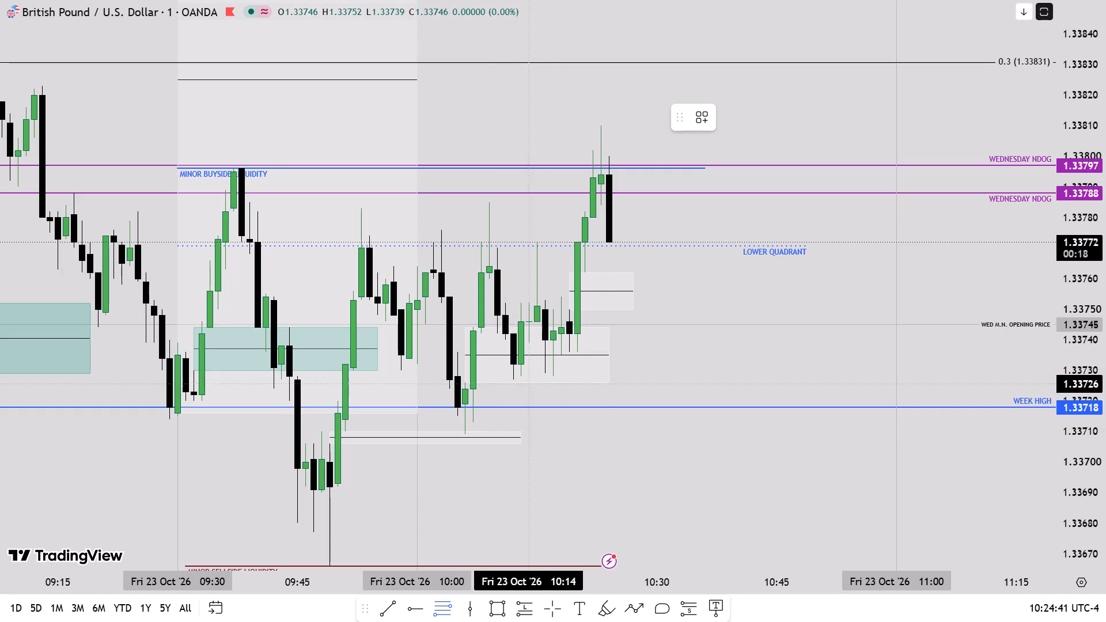
{"action": "left_click", "coordinate": [552, 377]}
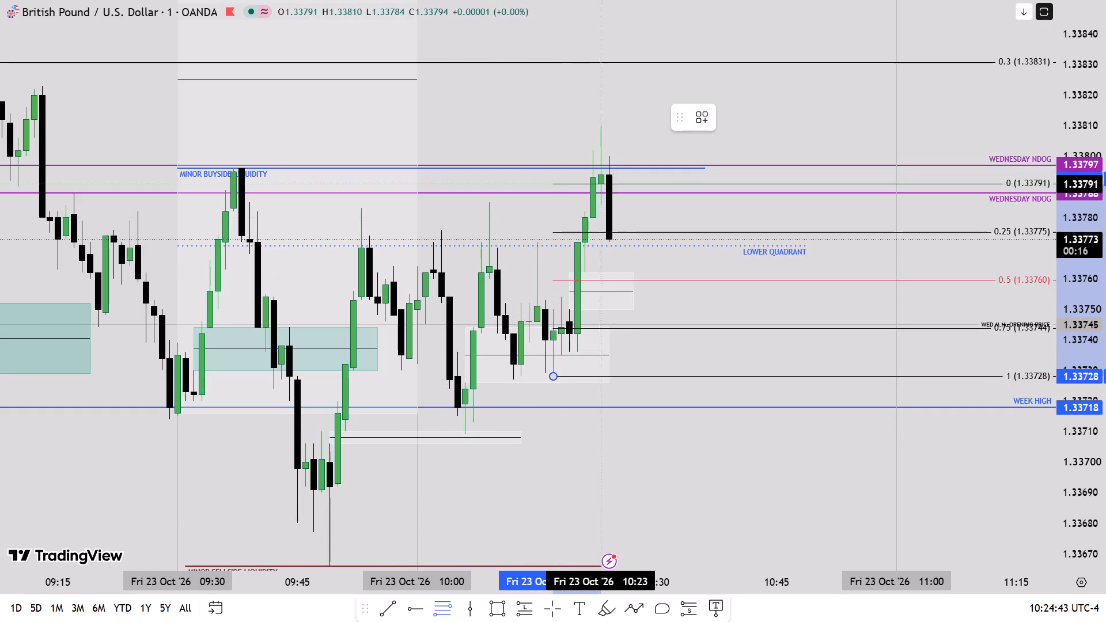
{"action": "left_click", "coordinate": [602, 131]}
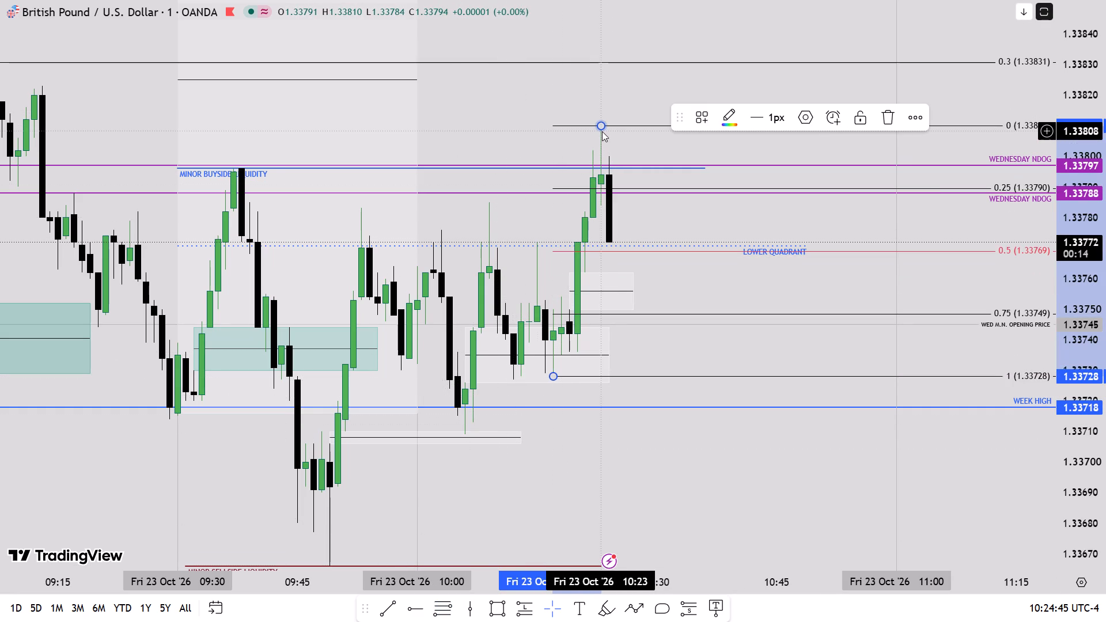
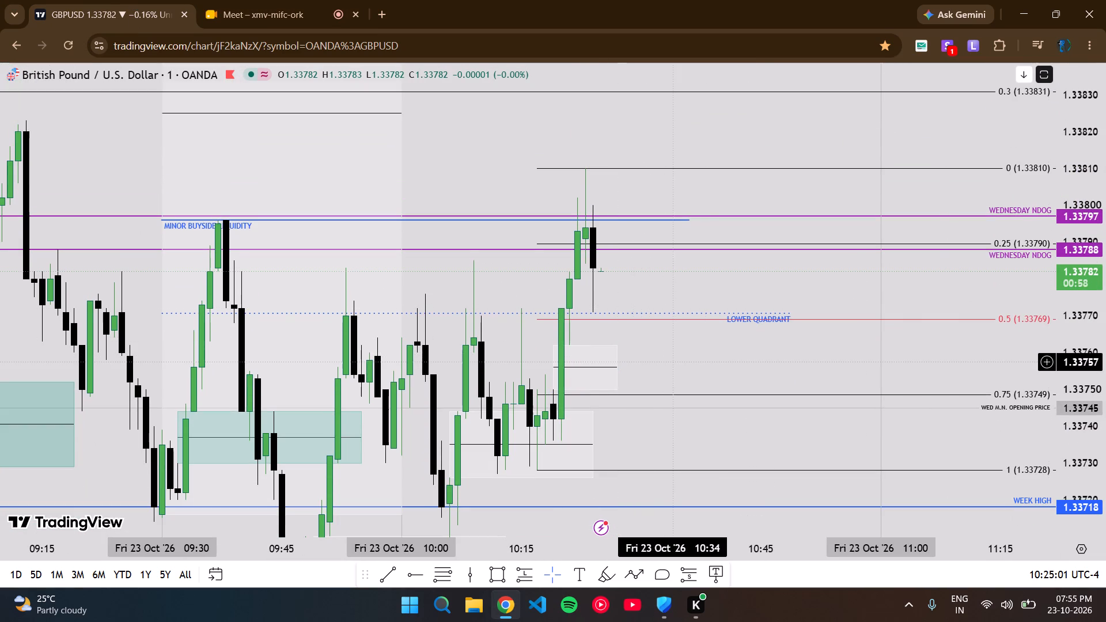
Switch the browser window showing the GBPUSD chart to full screen.
{"action": "left_click_drag", "start_coordinate": [670, 362], "coordinate": [669, 349]}
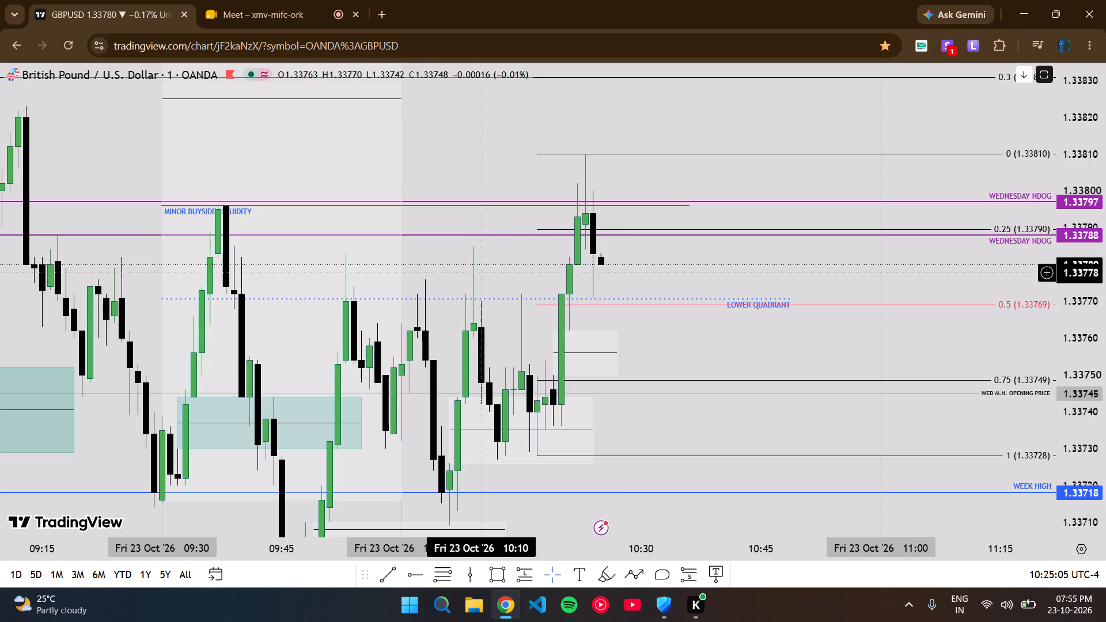
{"action": "left_click", "coordinate": [1095, 45]}
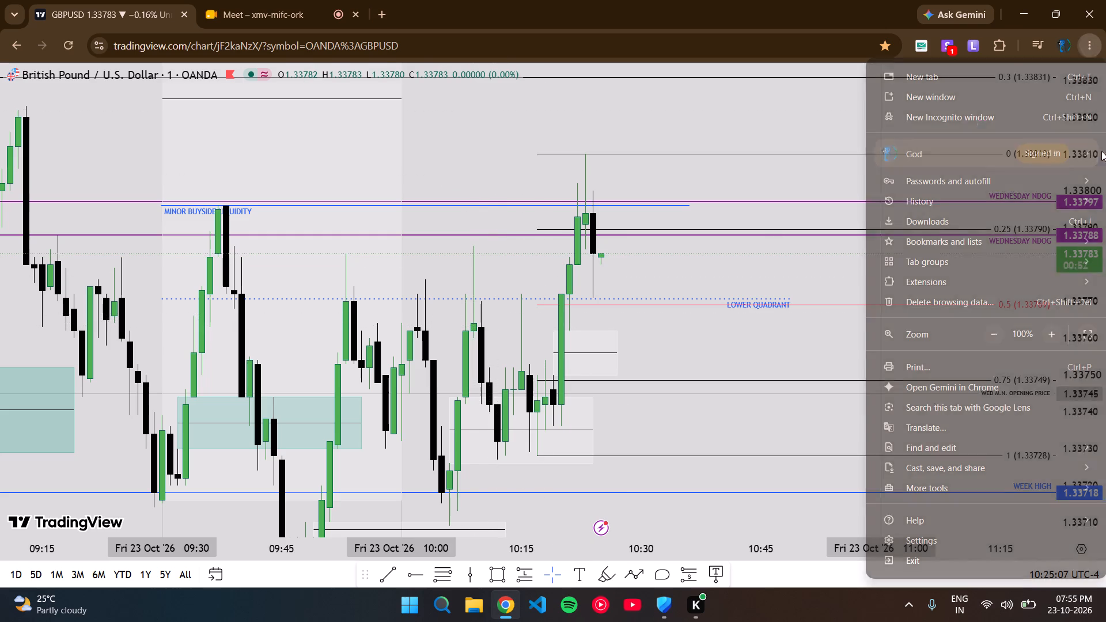
{"action": "left_click", "coordinate": [1100, 341]}
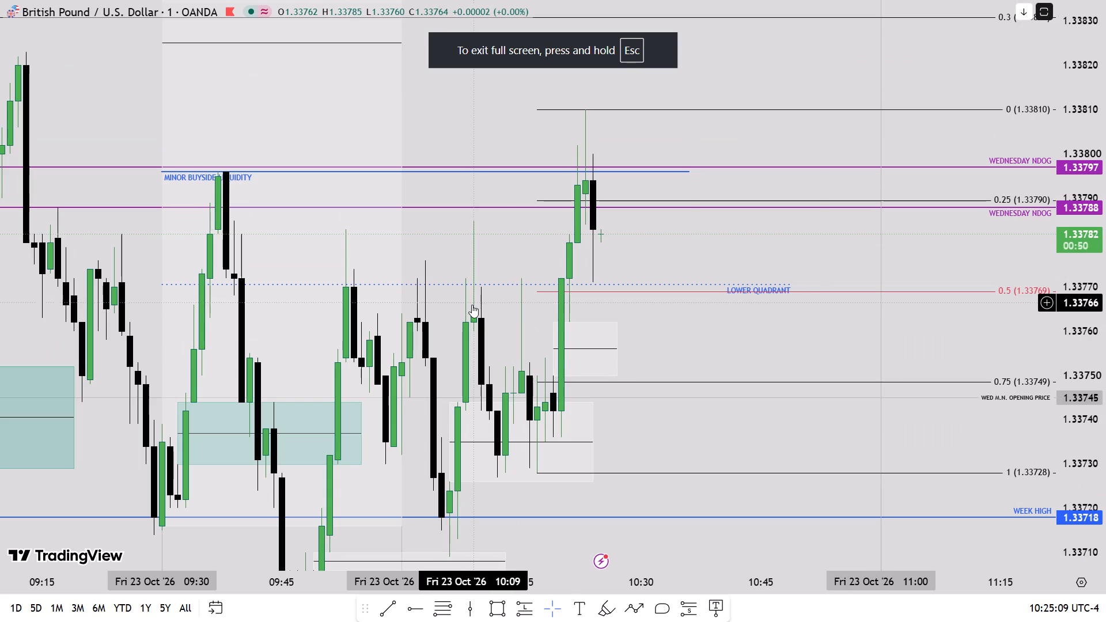
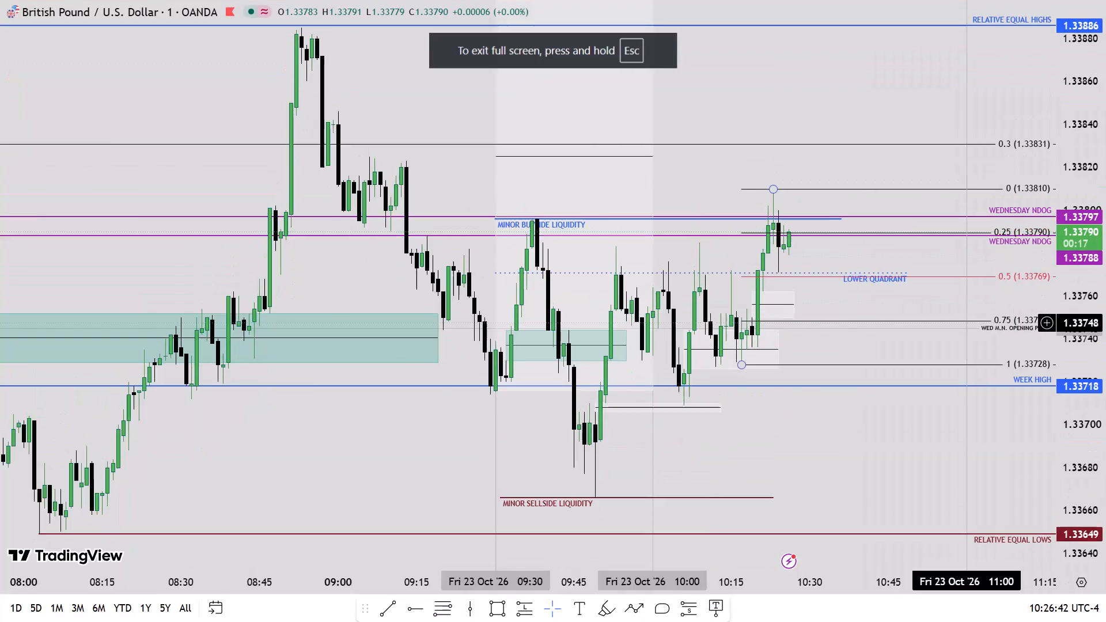
Examine the live GBPUSD one-minute candles around the Wednesday NDOG lines, minor buyside liquidity and the lower quadrant.
{"action": "scroll", "coordinate": [1105, 309], "scroll_direction": "up", "scroll_amount": 2}
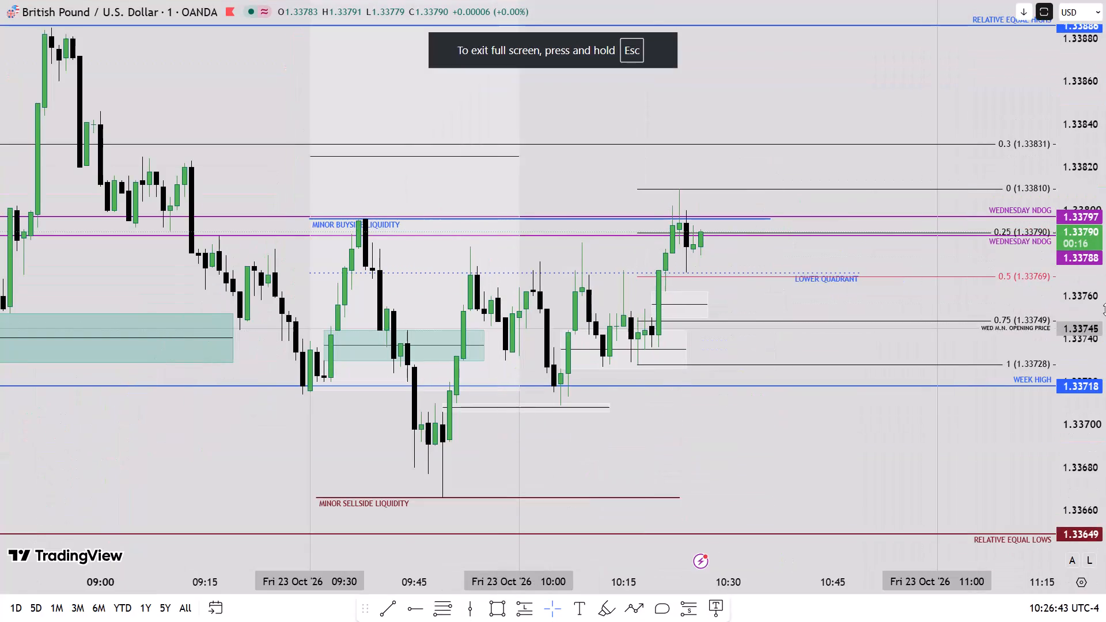
{"action": "scroll", "coordinate": [1105, 309], "scroll_direction": "up", "scroll_amount": 6}
{"action": "left_click_drag", "start_coordinate": [802, 305], "coordinate": [763, 359]}
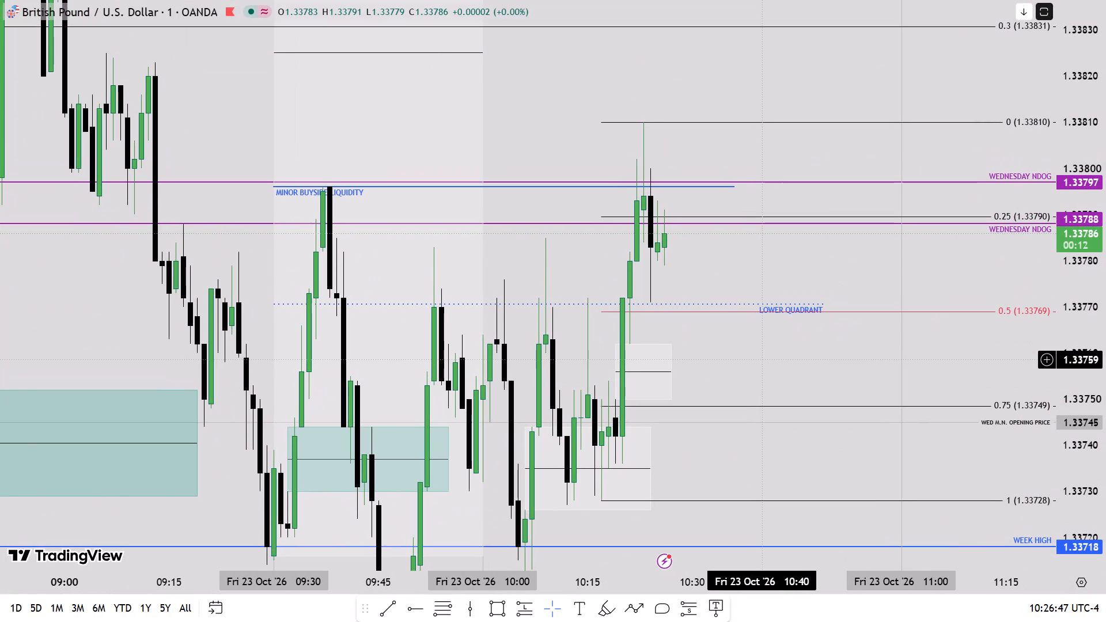
{"action": "left_click_drag", "start_coordinate": [720, 383], "coordinate": [575, 391]}
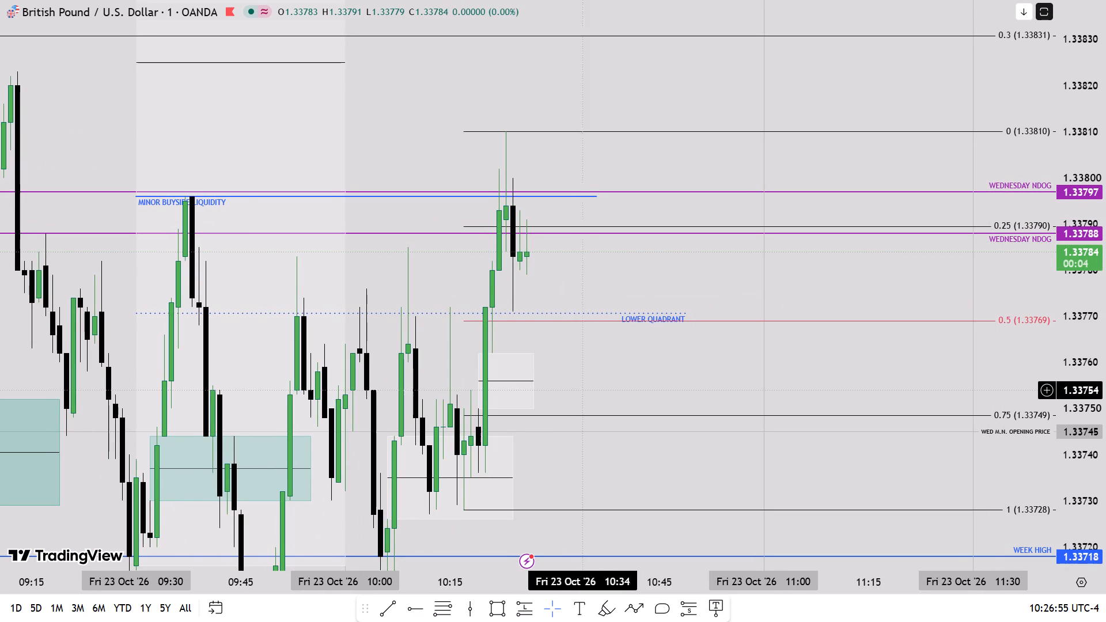
{"action": "left_click_drag", "start_coordinate": [618, 381], "coordinate": [558, 374]}
{"action": "scroll", "coordinate": [1105, 456], "scroll_direction": "down", "scroll_amount": 4}
{"action": "scroll", "coordinate": [599, 499], "scroll_direction": "down", "scroll_amount": 2}
{"action": "scroll", "coordinate": [1105, 500], "scroll_direction": "up", "scroll_amount": 3}
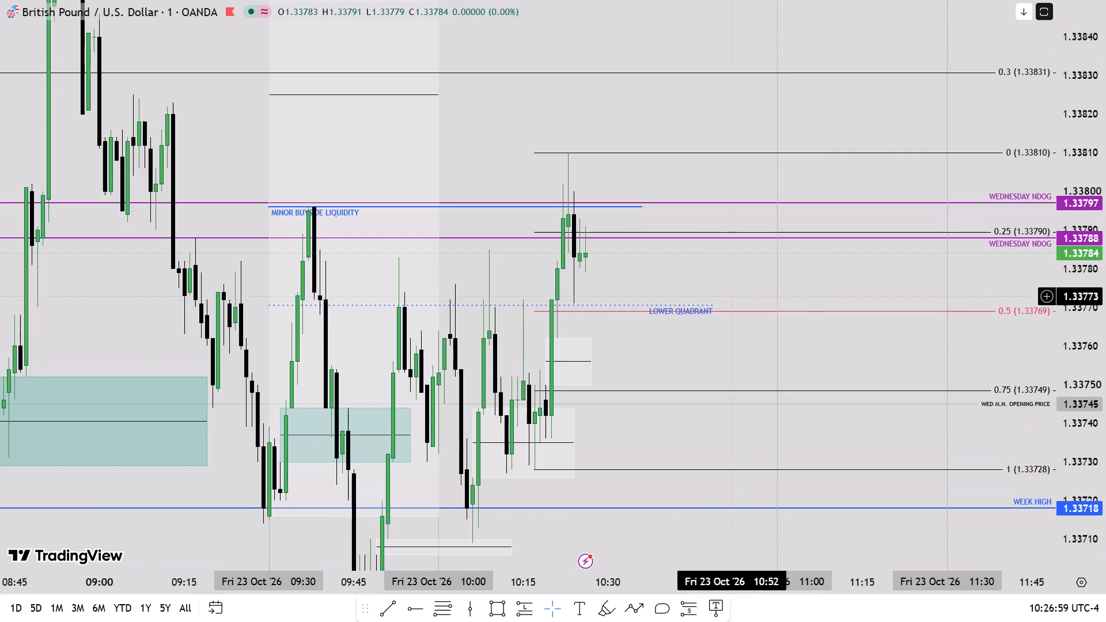
{"action": "scroll", "coordinate": [660, 347], "scroll_direction": "up", "scroll_amount": 2}
{"action": "left_click_drag", "start_coordinate": [589, 365], "coordinate": [676, 376]}
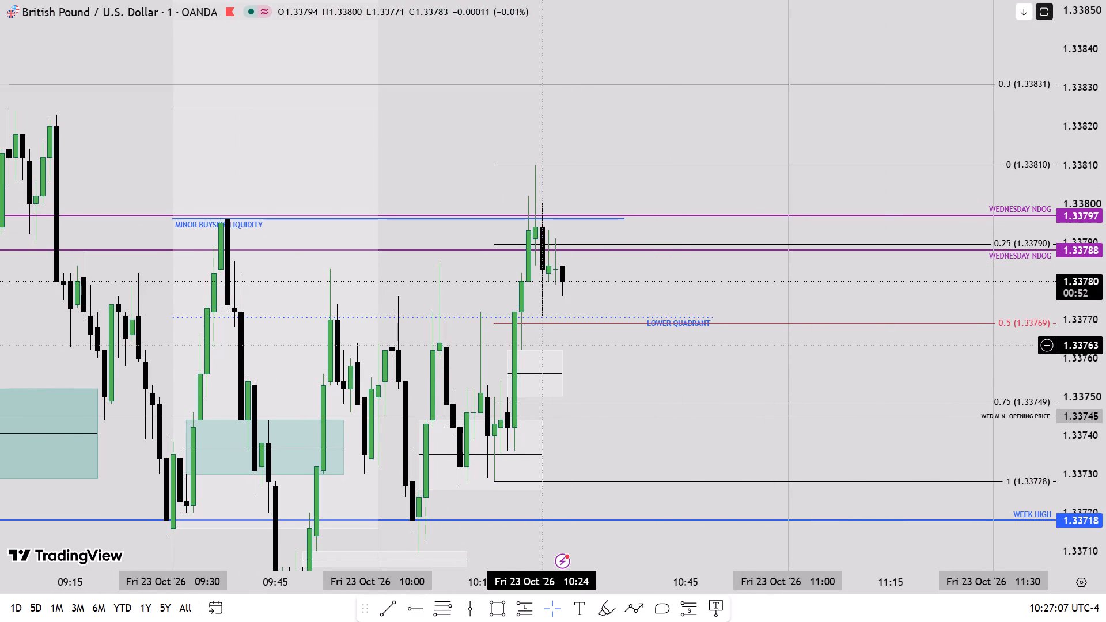
{"action": "left_click_drag", "start_coordinate": [604, 369], "coordinate": [602, 344]}
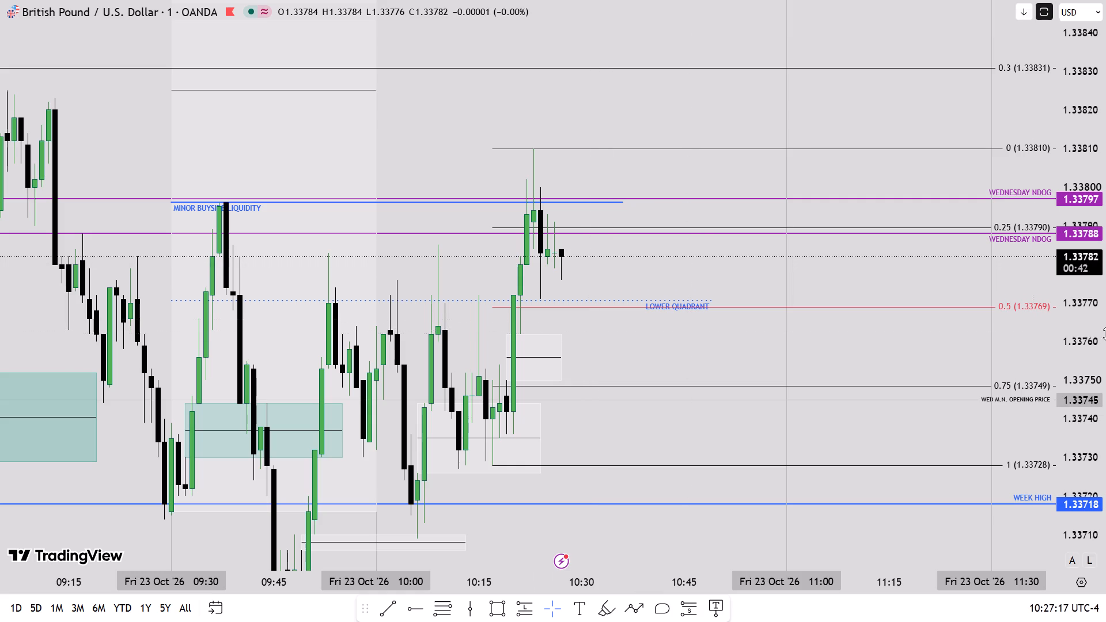
{"action": "scroll", "coordinate": [1105, 346], "scroll_direction": "up", "scroll_amount": 3}
{"action": "scroll", "coordinate": [1105, 346], "scroll_direction": "down", "scroll_amount": 2}
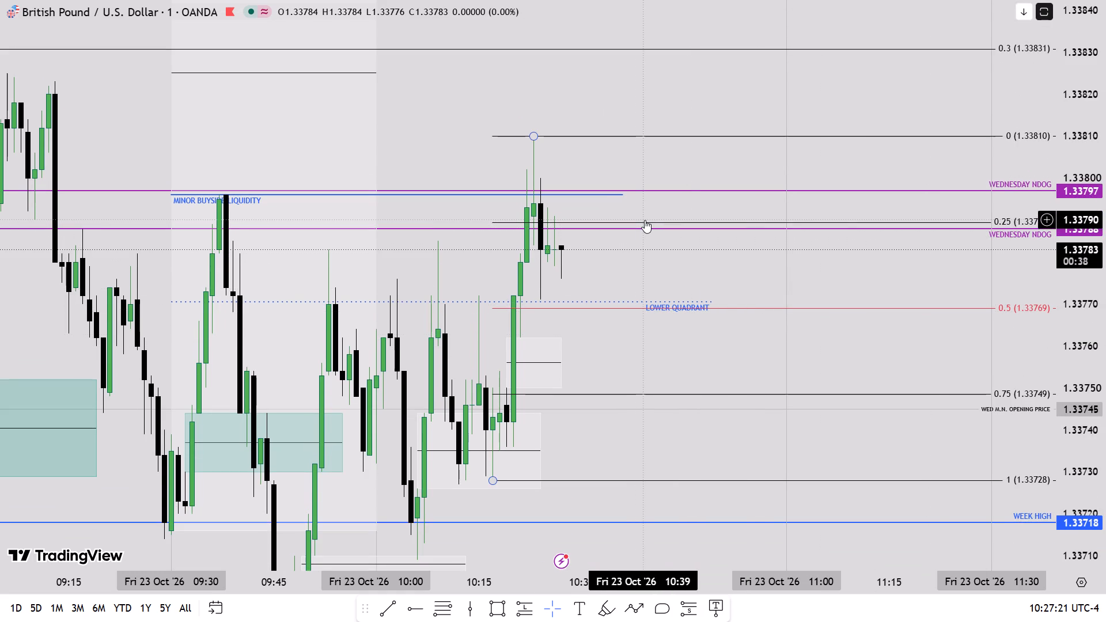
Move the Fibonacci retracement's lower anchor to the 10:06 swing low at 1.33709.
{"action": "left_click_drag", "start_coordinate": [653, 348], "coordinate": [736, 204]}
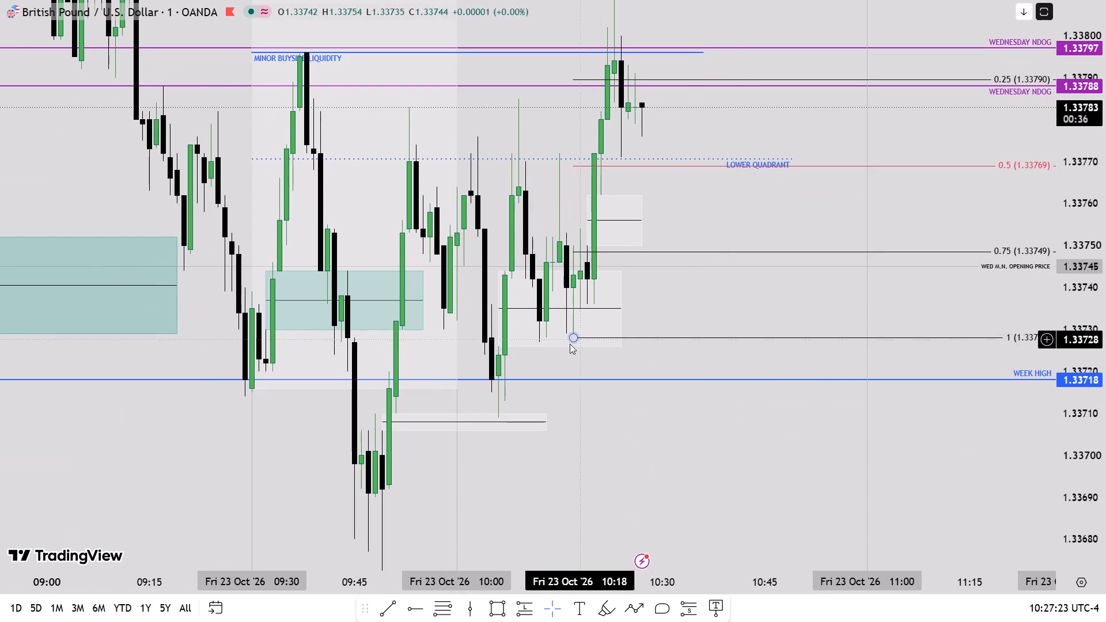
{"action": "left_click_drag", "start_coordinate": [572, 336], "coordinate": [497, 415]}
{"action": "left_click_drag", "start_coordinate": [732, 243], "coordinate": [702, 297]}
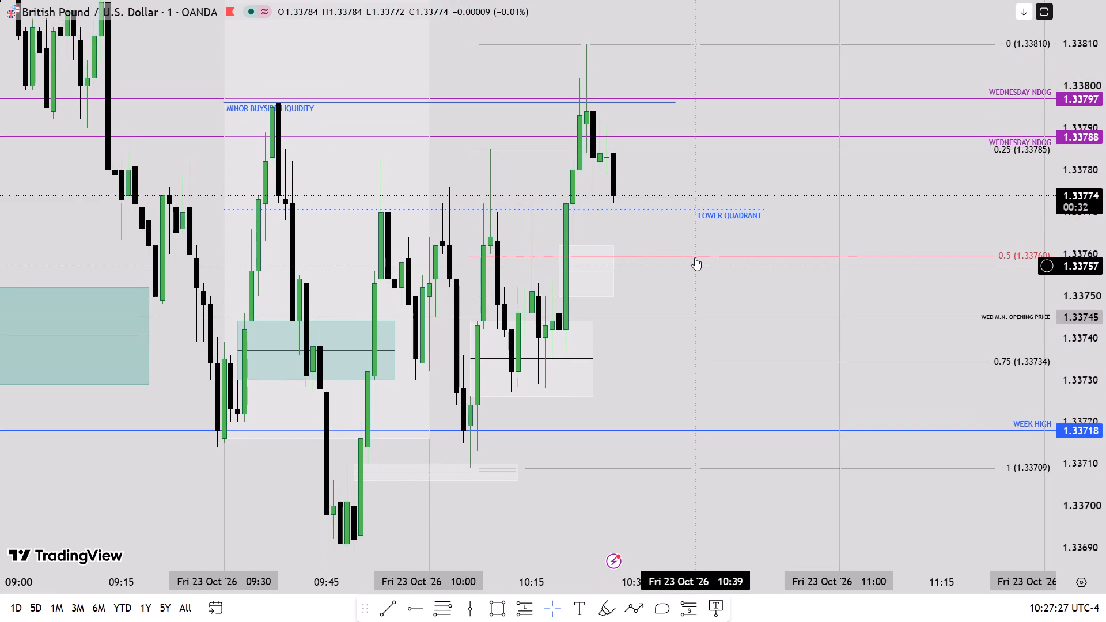
Delete the Fibonacci retracement drawn up to the 1.33810 high.
{"action": "left_click", "coordinate": [695, 257]}
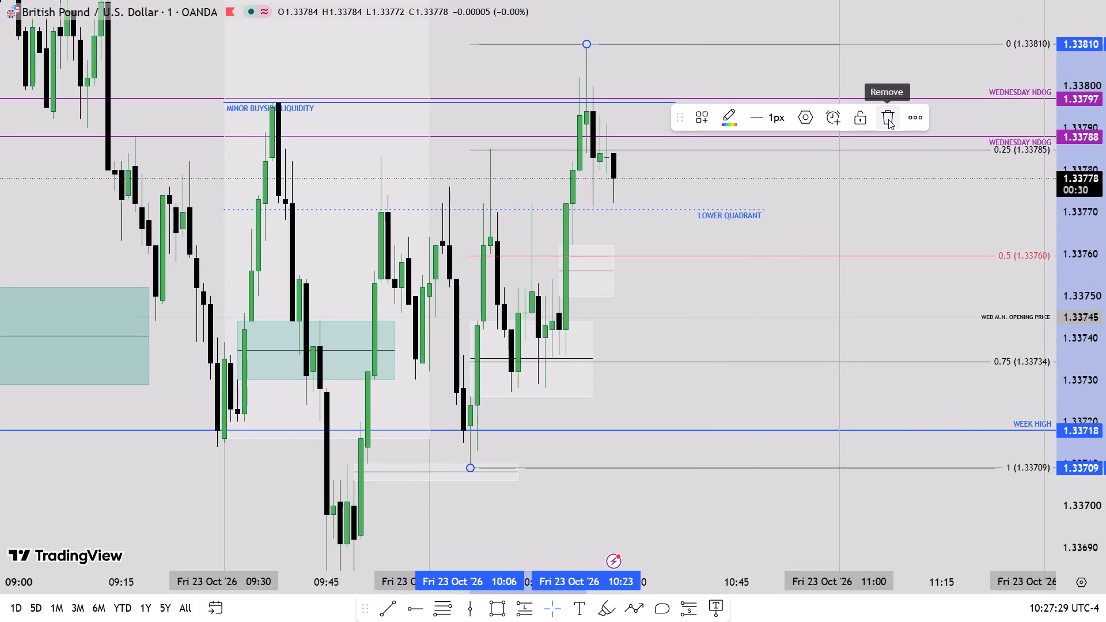
{"action": "left_click", "coordinate": [888, 119]}
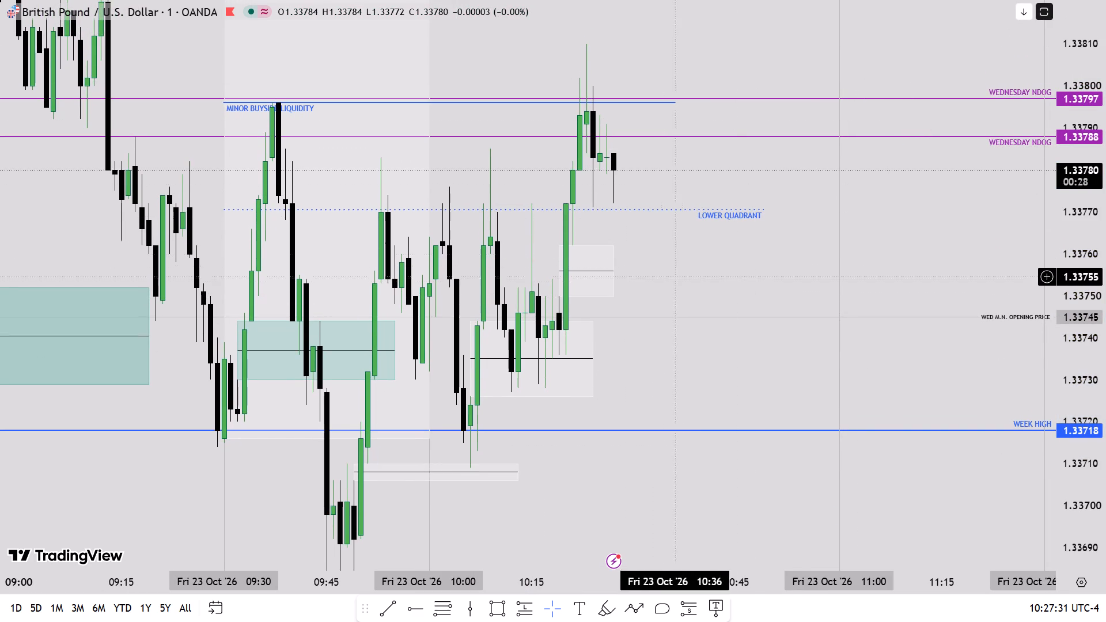
Measure the price distance from 1.33762 at 10:43 down to about 1.33706 at 10:23, and clear the measurement.
{"action": "left_click_drag", "start_coordinate": [704, 269], "coordinate": [696, 306]}
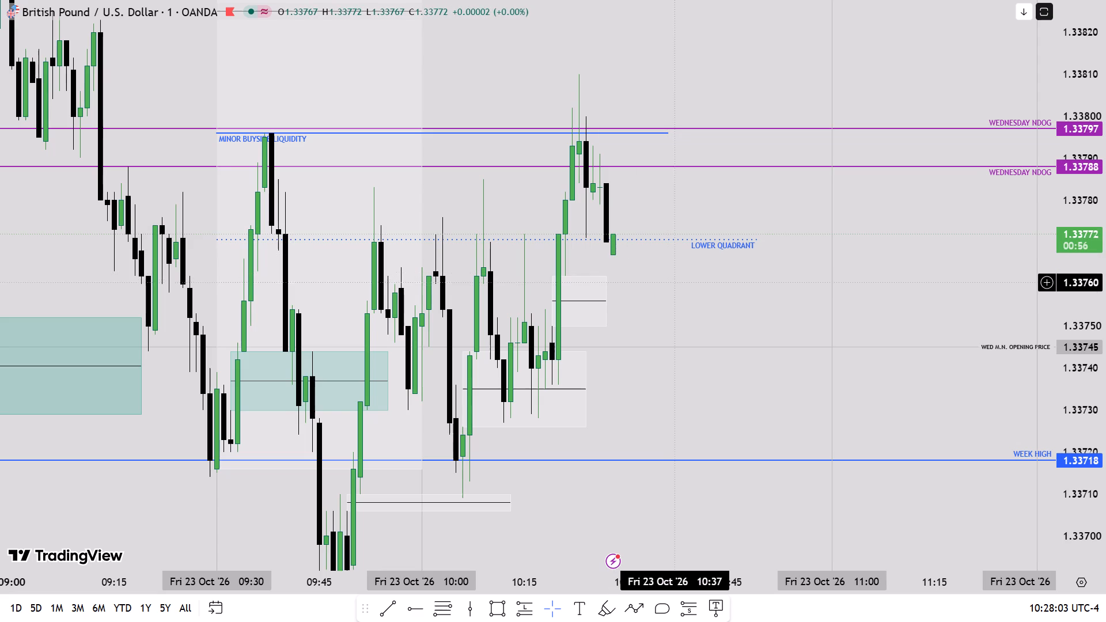
{"action": "left_click_drag", "start_coordinate": [659, 287], "coordinate": [668, 240]}
{"action": "scroll", "coordinate": [1105, 232], "scroll_direction": "up", "scroll_amount": 4}
{"action": "scroll", "coordinate": [1105, 232], "scroll_direction": "down", "scroll_amount": 4}
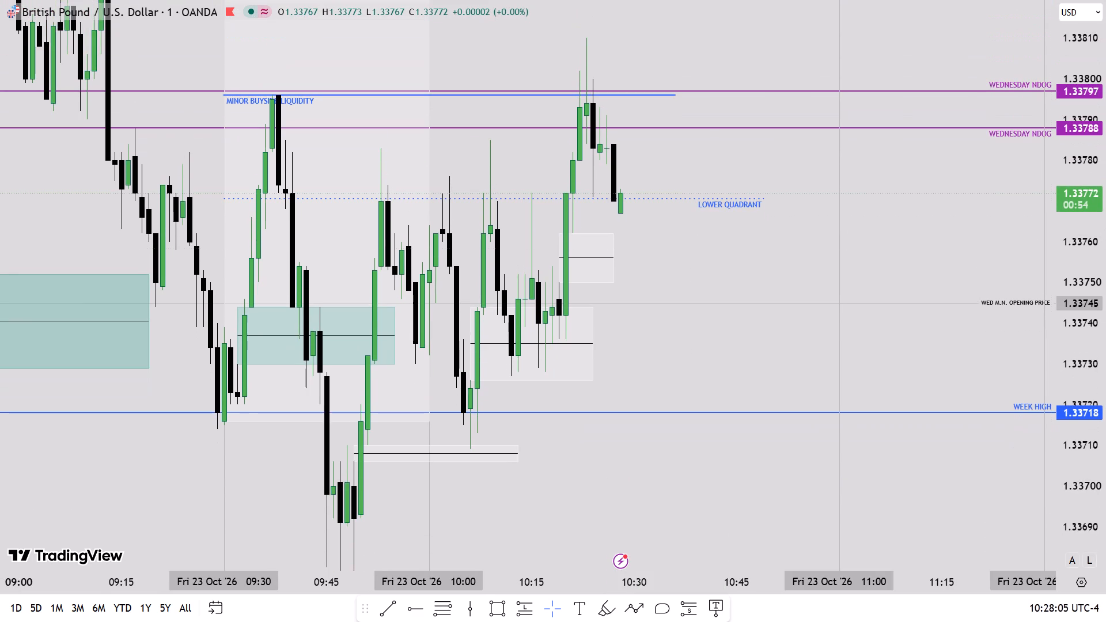
{"action": "left_click", "coordinate": [723, 233], "text": "shift"}
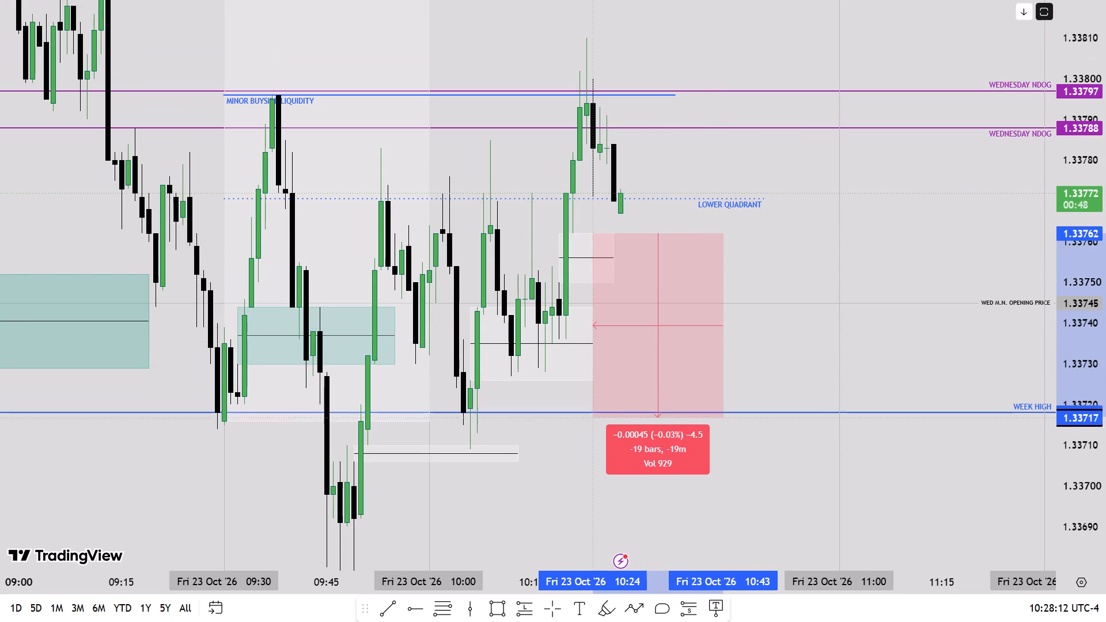
{"action": "left_click", "coordinate": [588, 463], "text": "shift"}
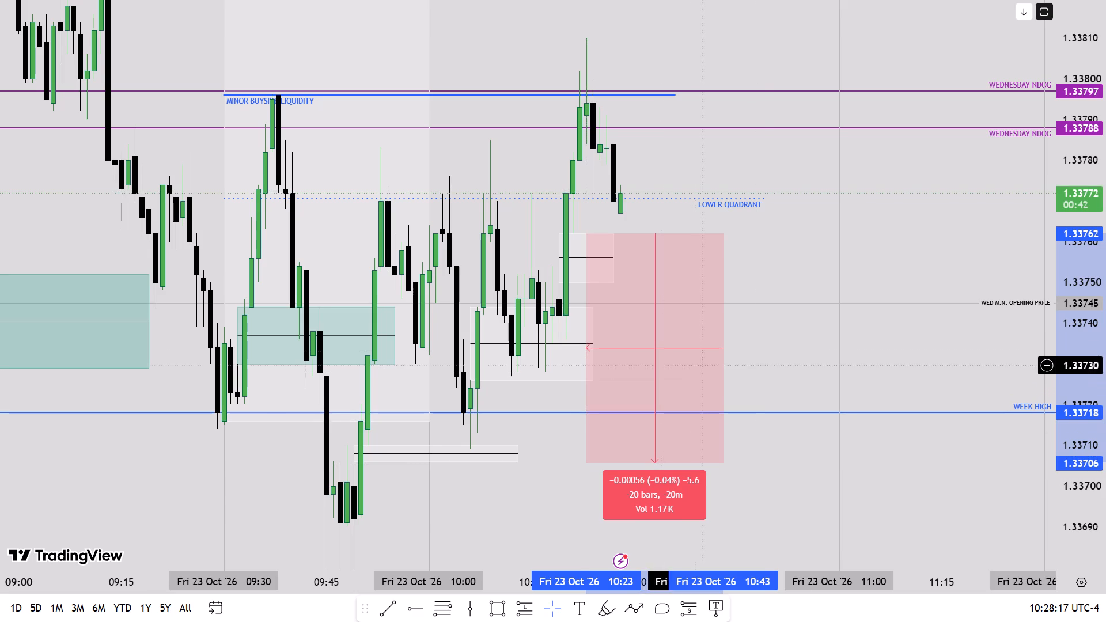
{"action": "left_click_drag", "start_coordinate": [763, 347], "coordinate": [777, 404]}
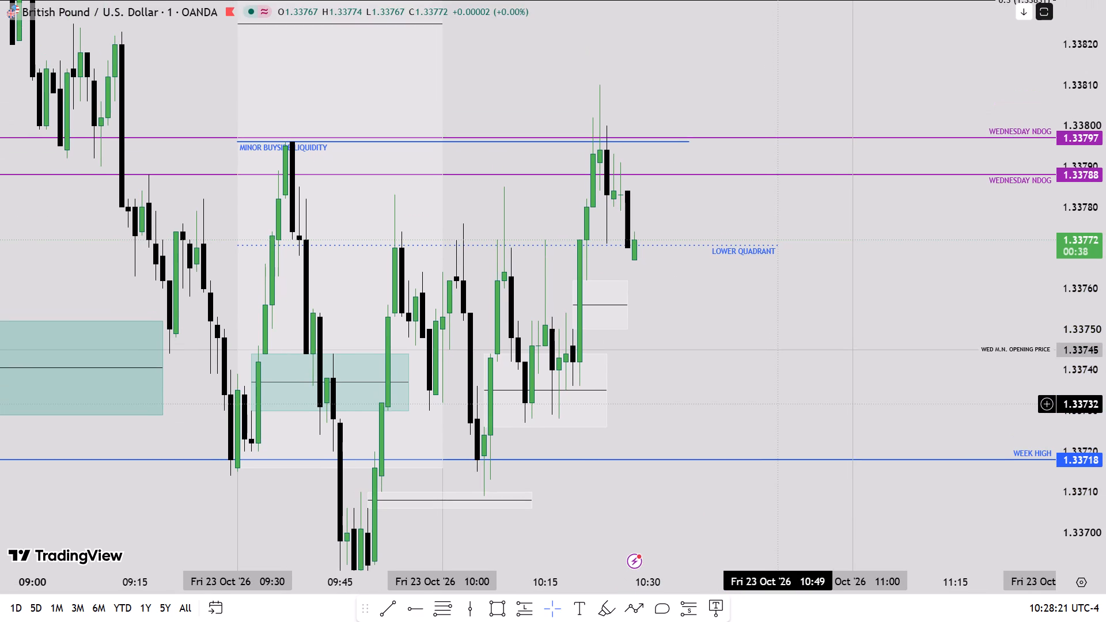
Examine how the forming one-minute candles trade between the lower quadrant line and the white gap box beneath it.
{"action": "left_click_drag", "start_coordinate": [725, 322], "coordinate": [728, 327]}
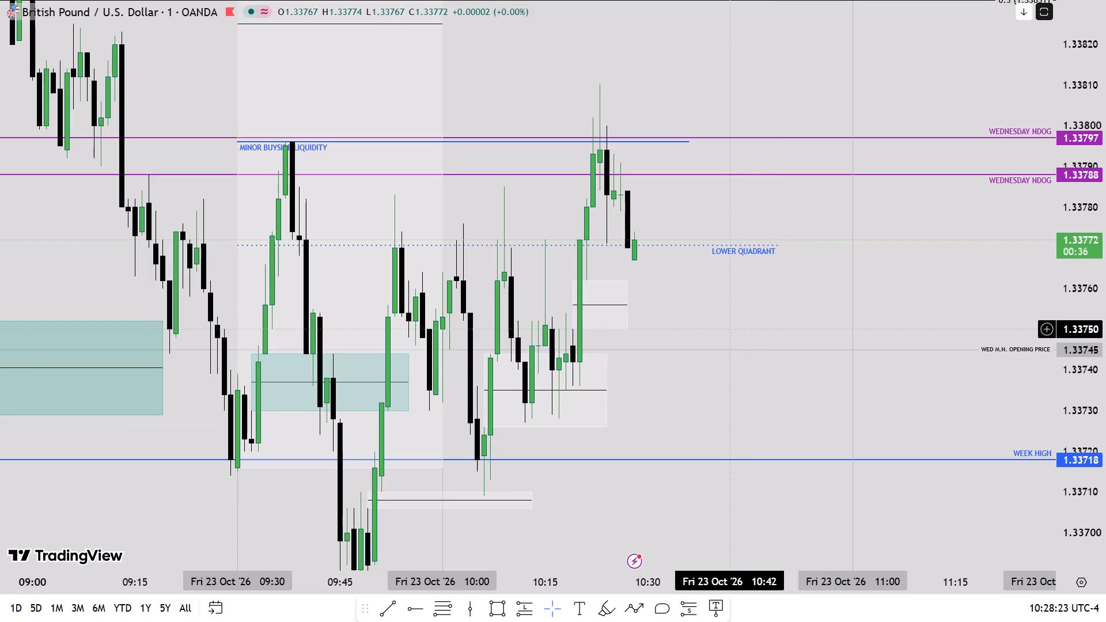
{"action": "left_click_drag", "start_coordinate": [728, 327], "coordinate": [732, 340]}
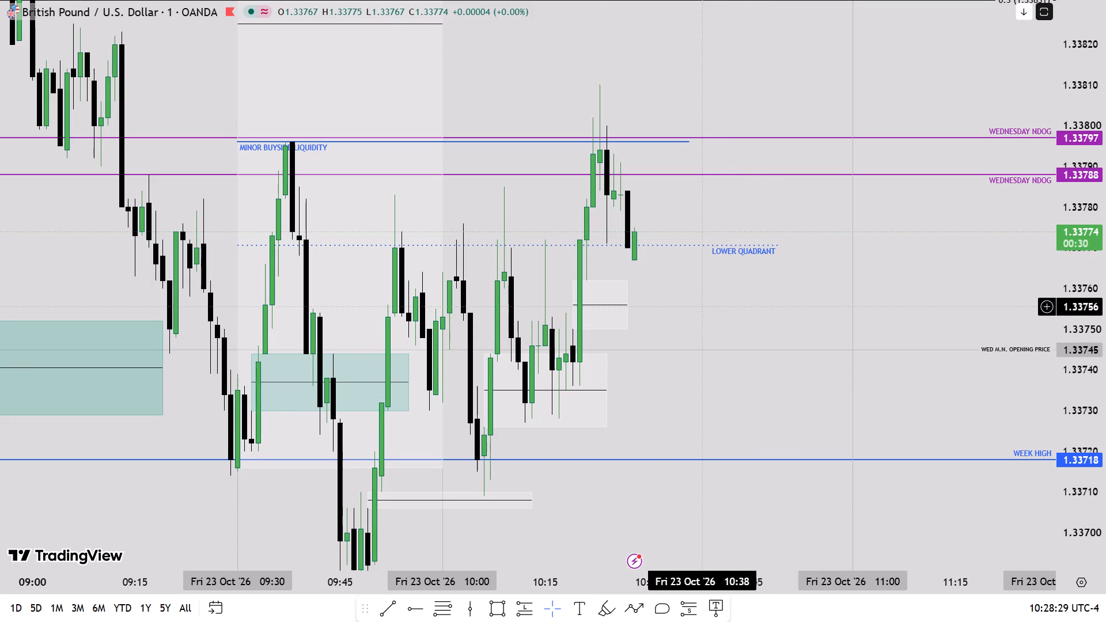
{"action": "left_click_drag", "start_coordinate": [702, 307], "coordinate": [707, 320]}
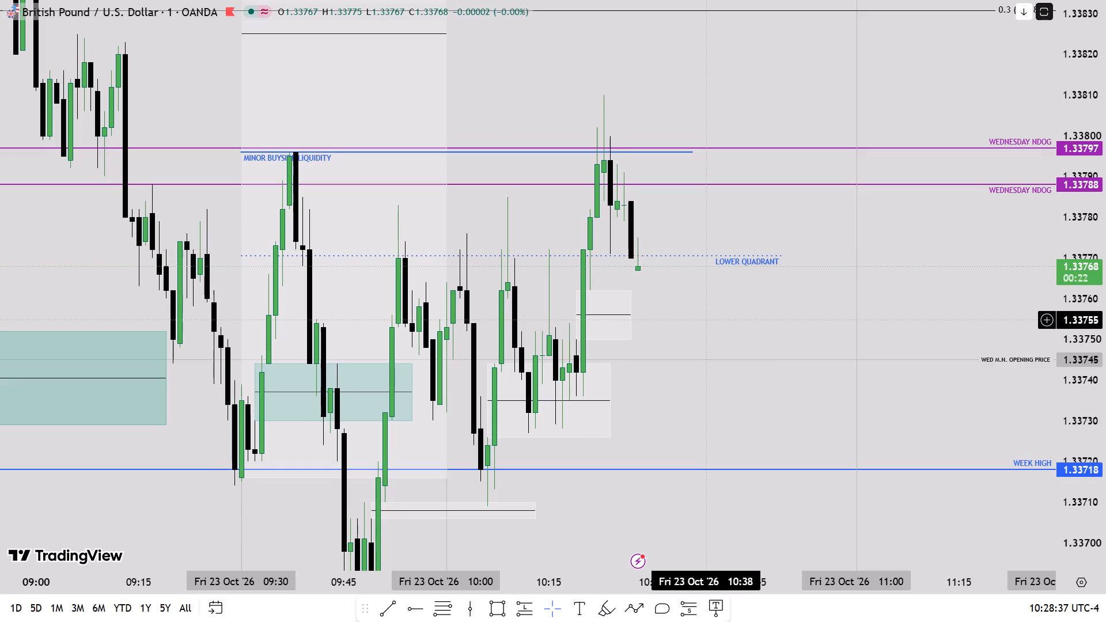
{"action": "left_click_drag", "start_coordinate": [707, 320], "coordinate": [768, 311]}
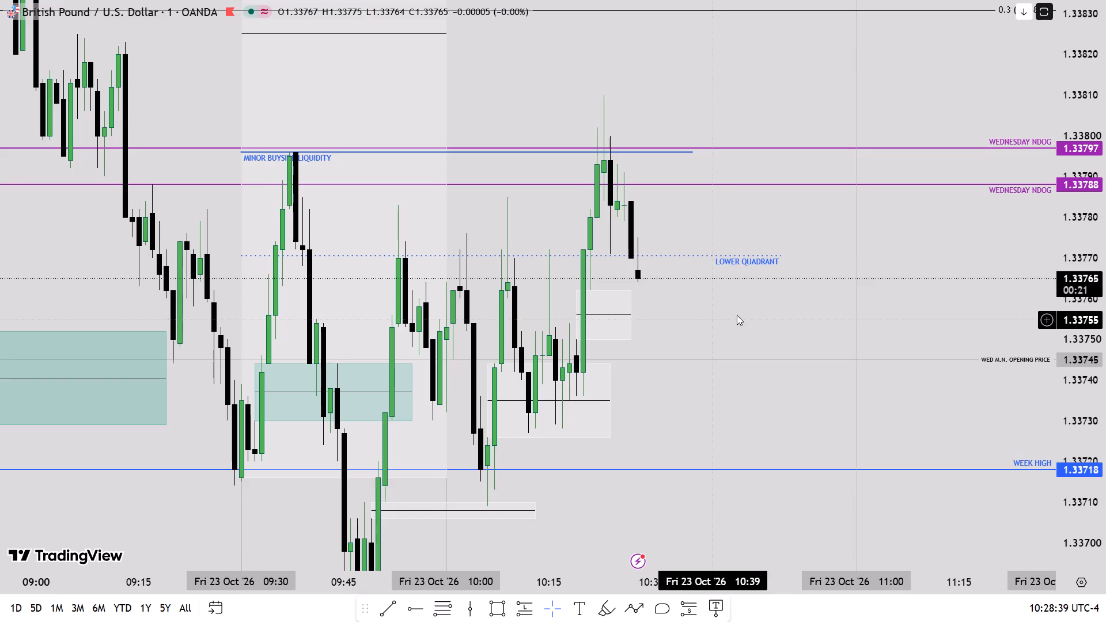
{"action": "scroll", "coordinate": [1105, 295], "scroll_direction": "up", "scroll_amount": 3}
{"action": "scroll", "coordinate": [1105, 289], "scroll_direction": "down", "scroll_amount": 4}
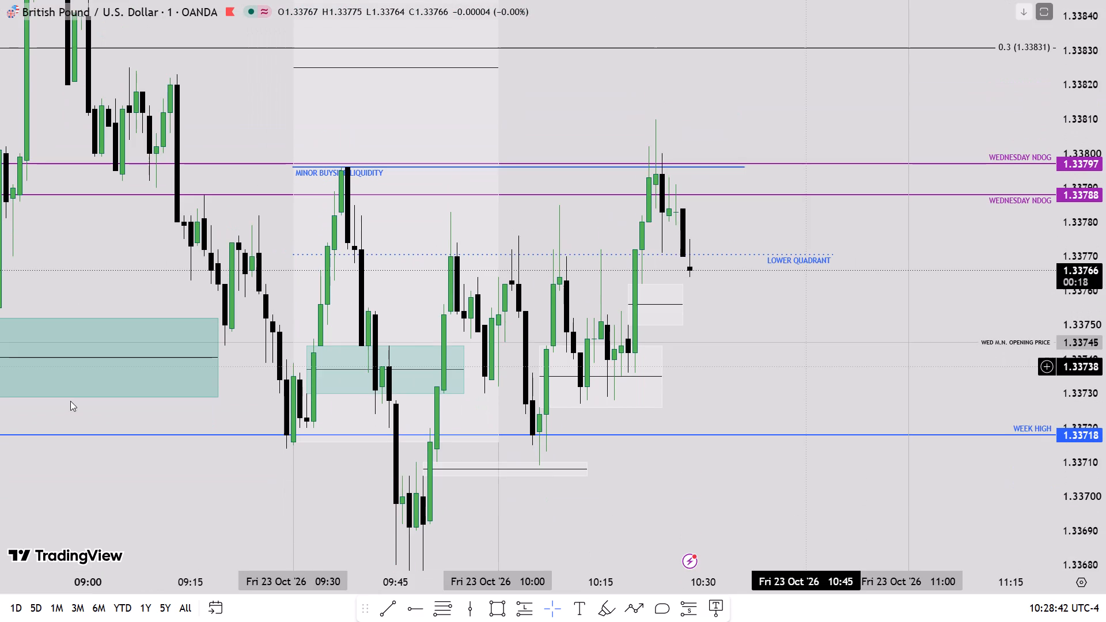
{"action": "scroll", "coordinate": [1105, 280], "scroll_direction": "up", "scroll_amount": 3}
{"action": "scroll", "coordinate": [1105, 308], "scroll_direction": "down", "scroll_amount": 3}
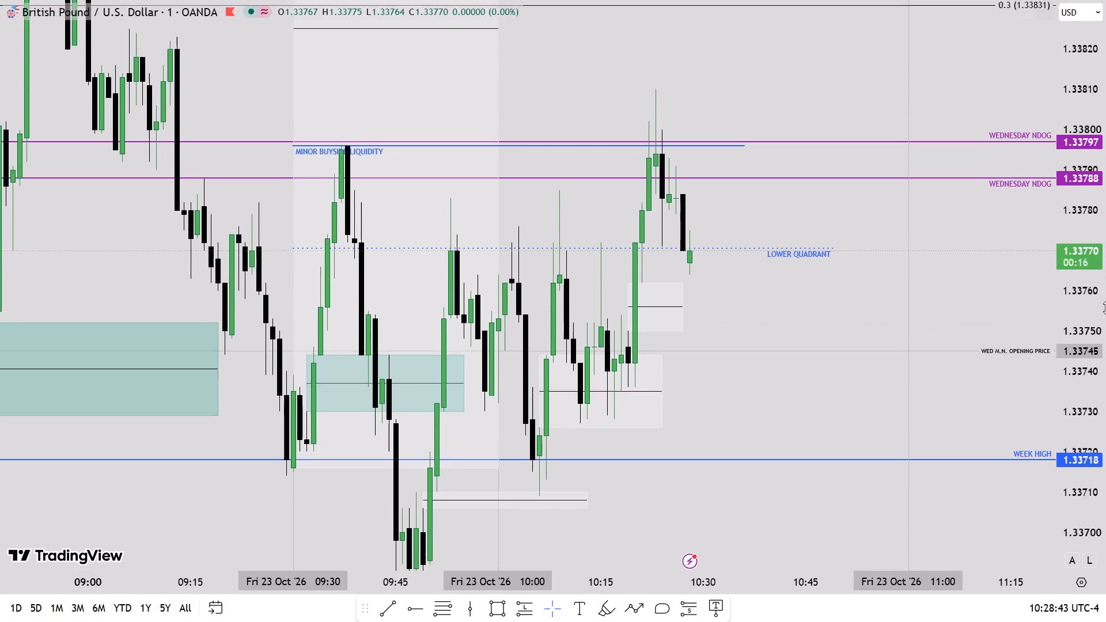
{"action": "scroll", "coordinate": [1105, 308], "scroll_direction": "up", "scroll_amount": 2}
{"action": "left_click_drag", "start_coordinate": [745, 303], "coordinate": [745, 303]}
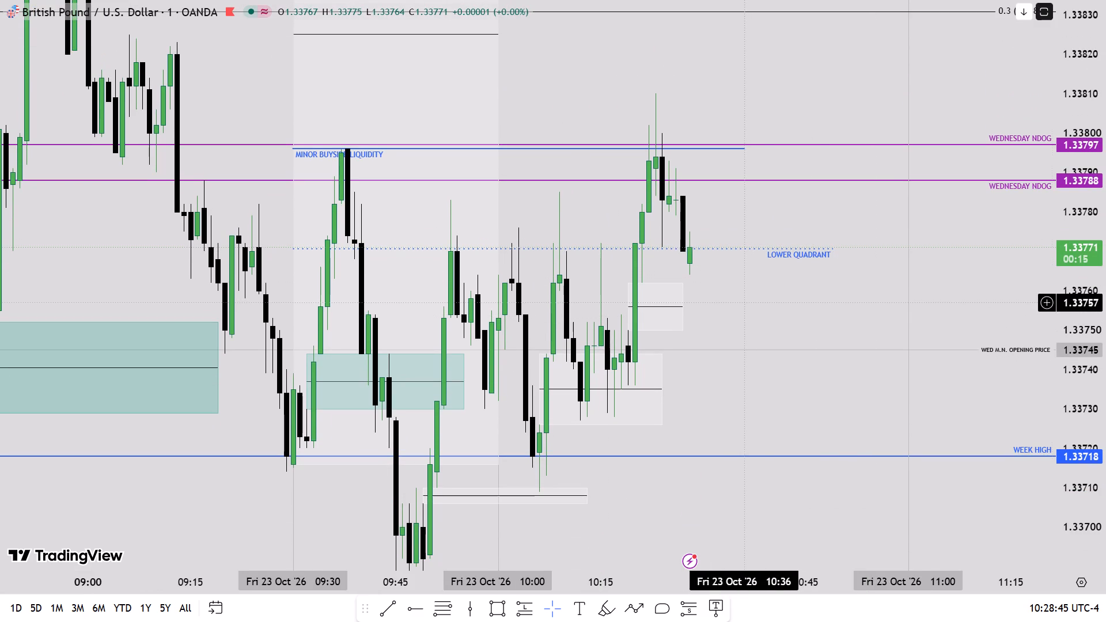
Extend the white gap box between 1.33762 and 1.33750 forward in time to about 10:35.
{"action": "left_click_drag", "start_coordinate": [745, 303], "coordinate": [705, 326]}
{"action": "left_click_drag", "start_coordinate": [662, 323], "coordinate": [719, 332]}
{"action": "left_click_drag", "start_coordinate": [801, 322], "coordinate": [586, 380]}
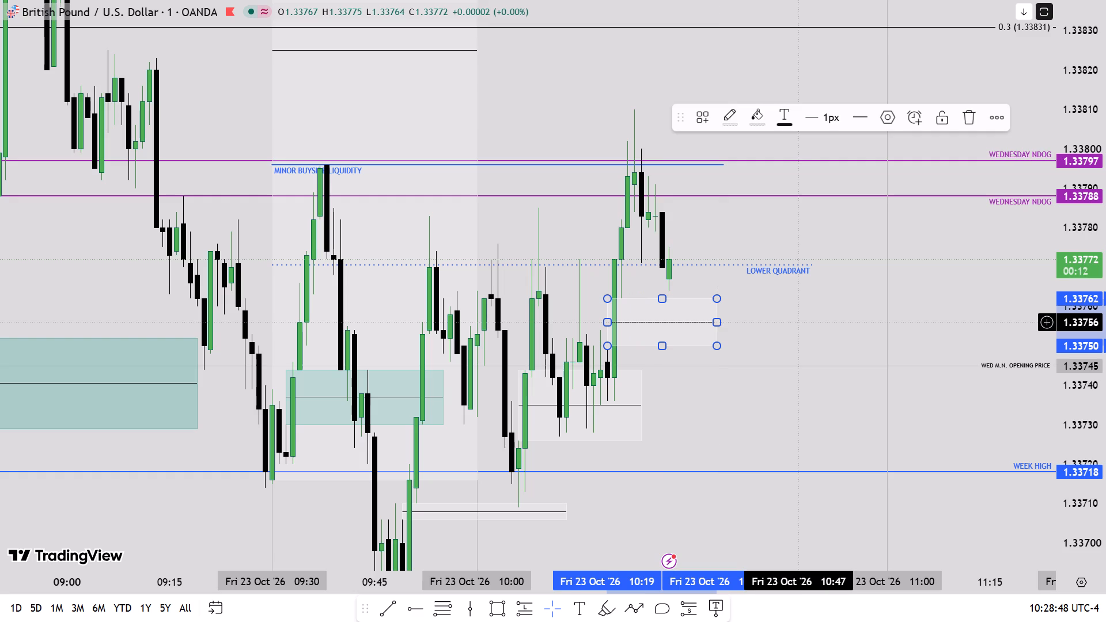
{"action": "left_click_drag", "start_coordinate": [776, 319], "coordinate": [691, 363]}
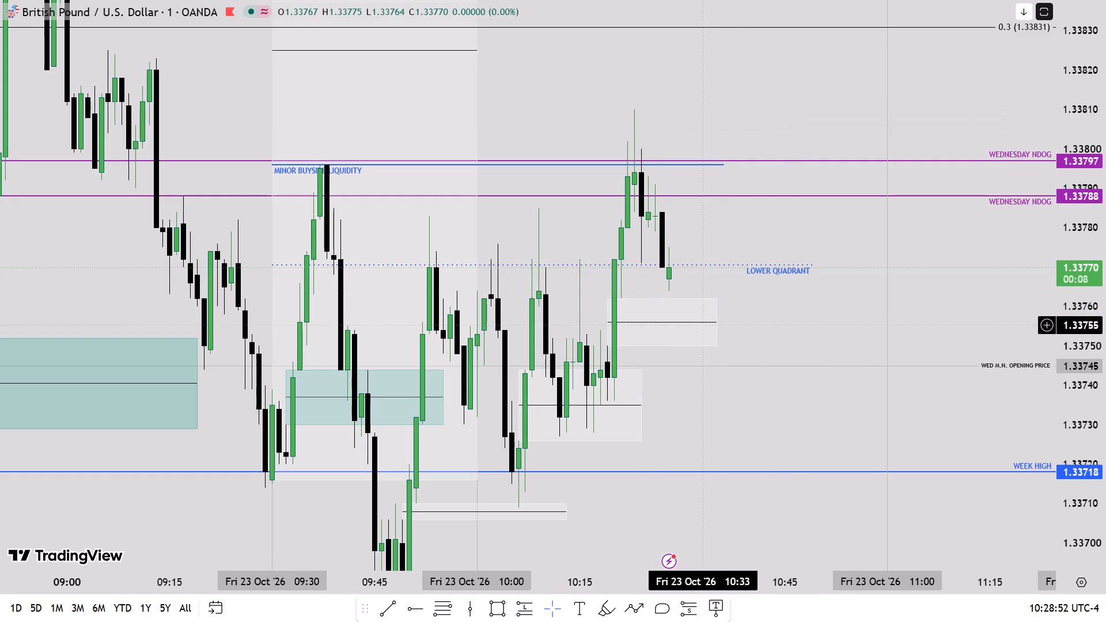
Exit the browser's full-screen view of the GBPUSD chart.
{"action": "left_click", "coordinate": [551, 52]}
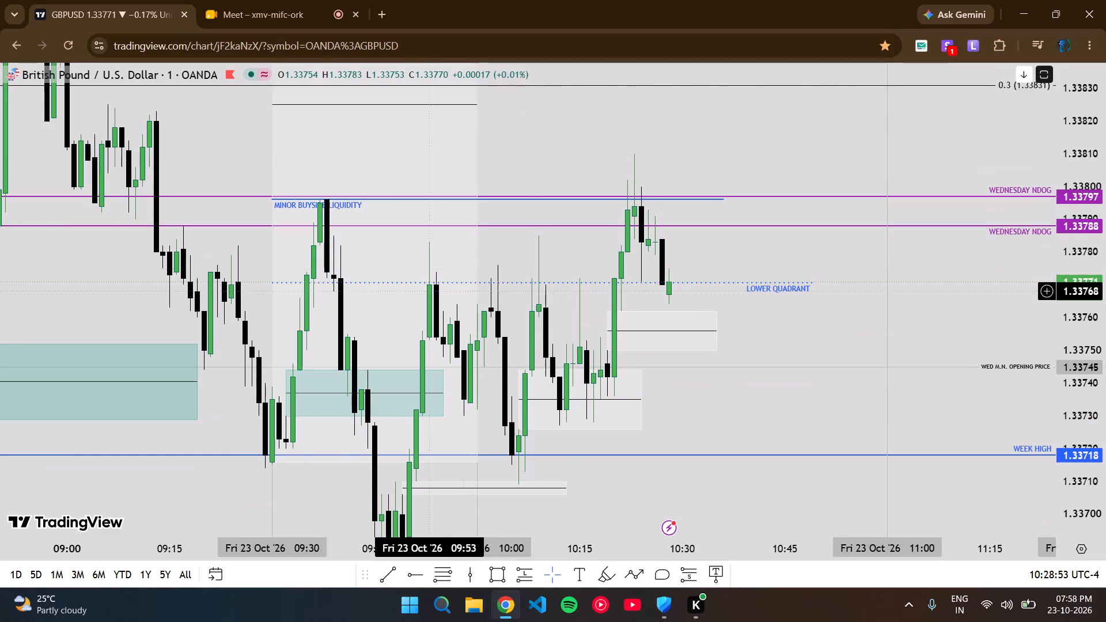
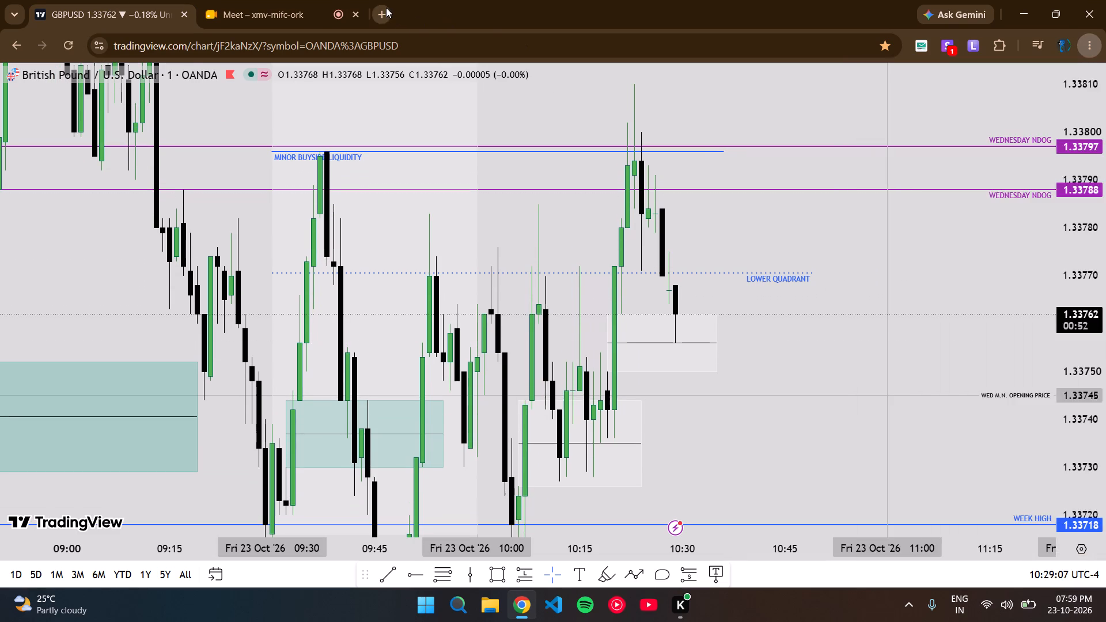
Open the FundingPips trading platform in a new browser tab, checking the TradingView GBPUSD chart while it loads.
{"action": "left_click", "coordinate": [988, 73]}
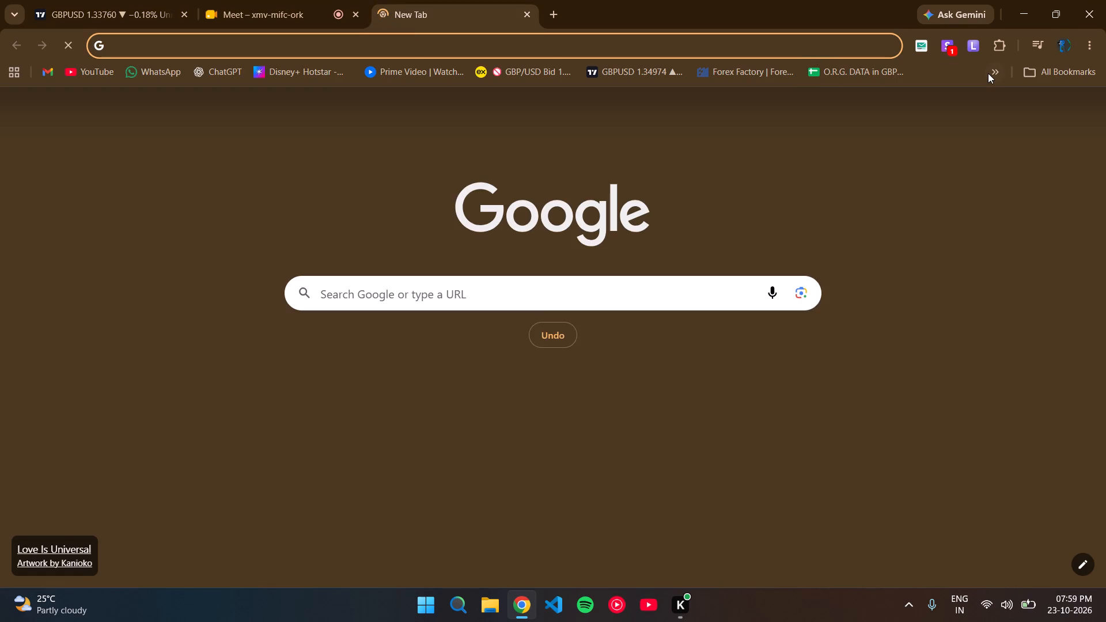
{"action": "left_click", "coordinate": [851, 103]}
{"action": "left_click", "coordinate": [161, 0]}
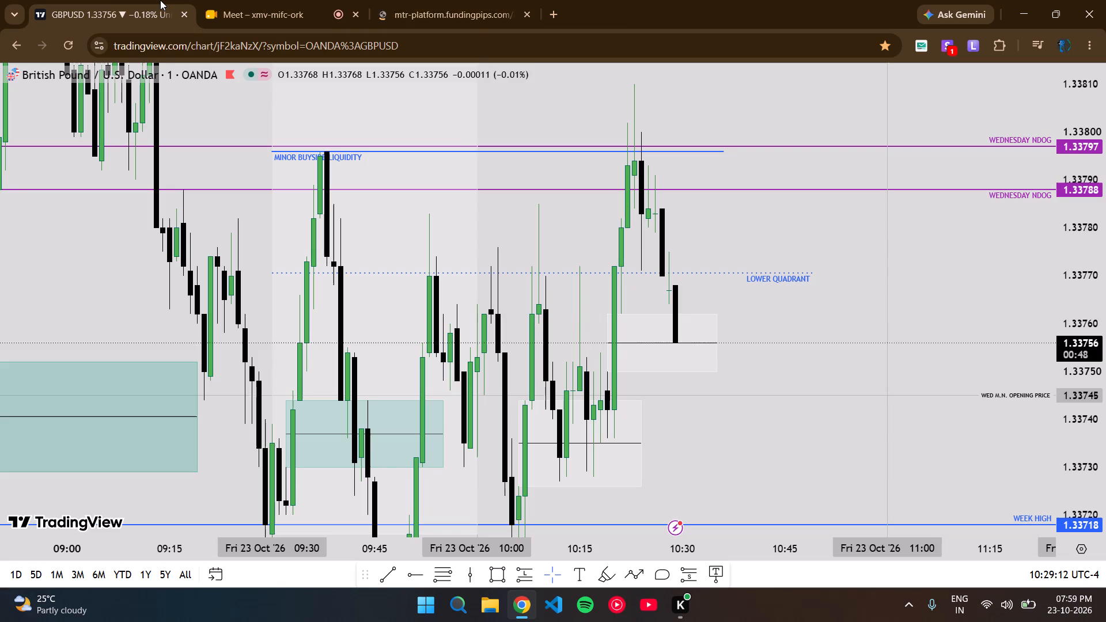
{"action": "left_click", "coordinate": [431, 0]}
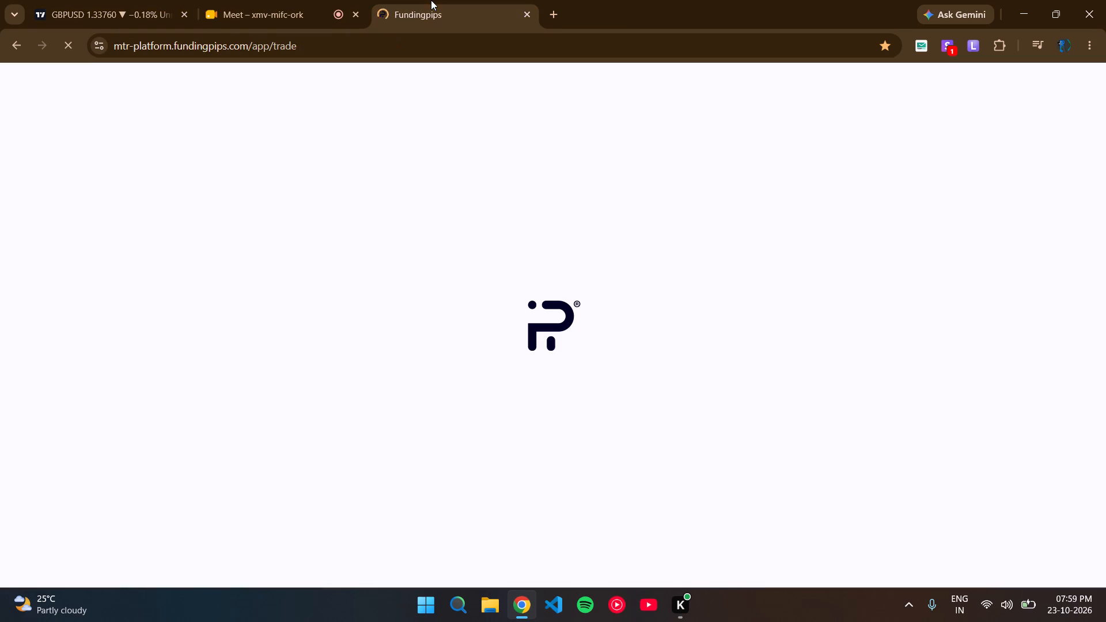
{"action": "left_click", "coordinate": [49, 0]}
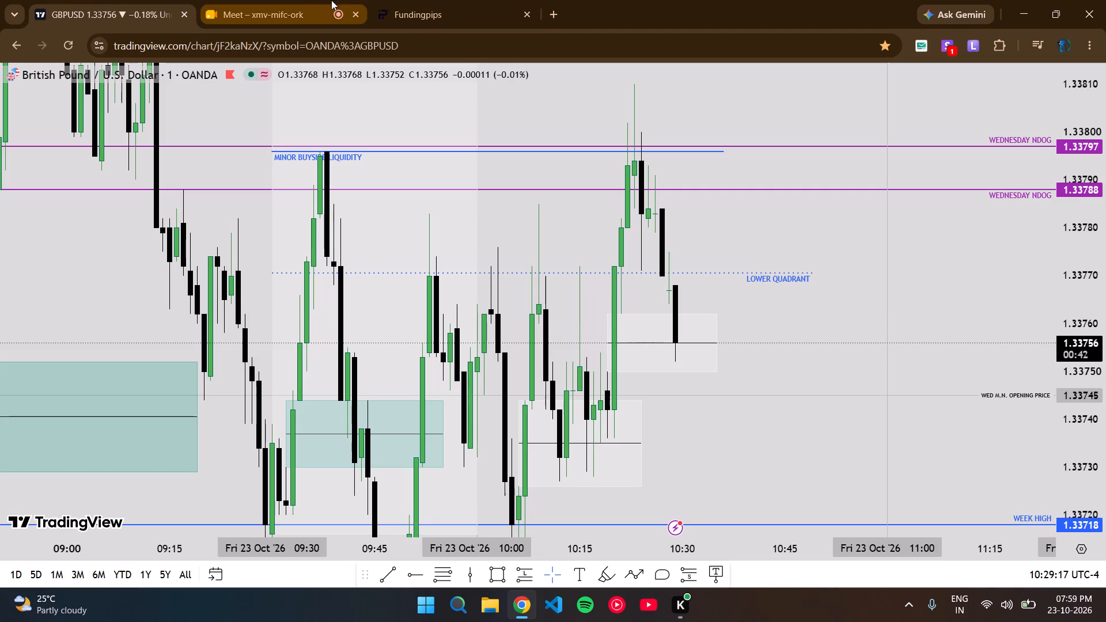
{"action": "left_click", "coordinate": [435, 0]}
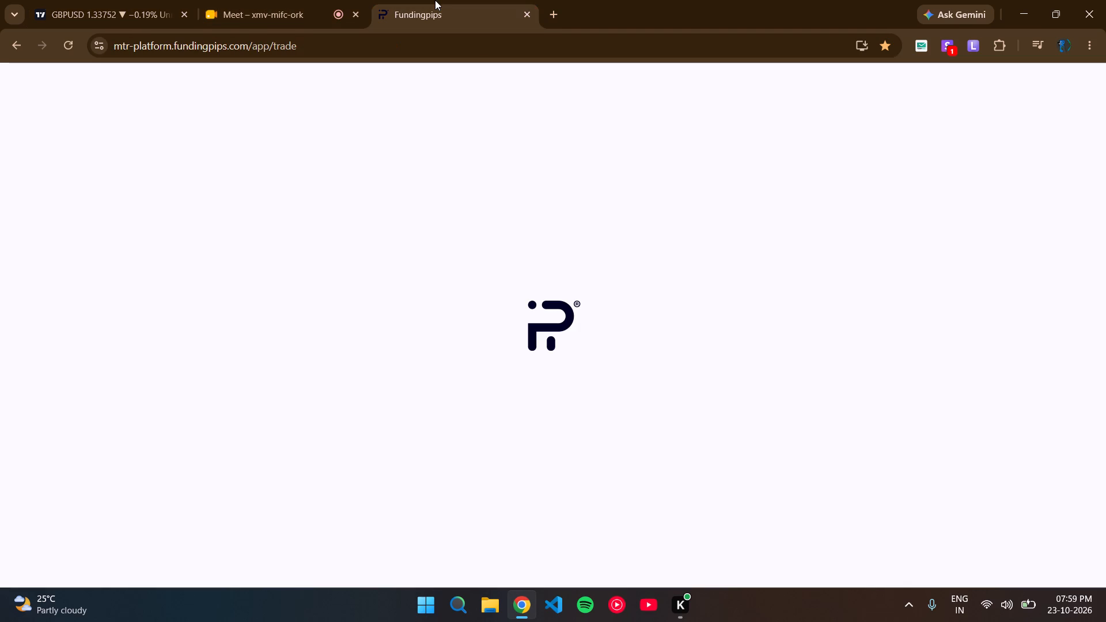
{"action": "left_click", "coordinate": [148, 0]}
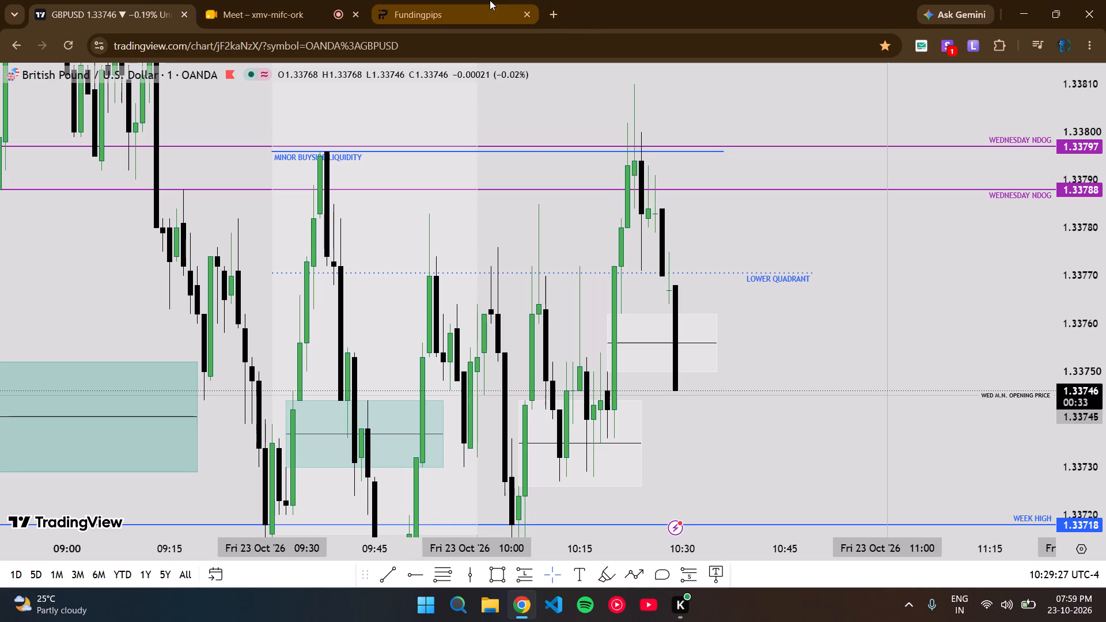
Extend the lower white gap box, centred near 1.33735, forward in time to about 10:35.
{"action": "left_click_drag", "start_coordinate": [639, 442], "coordinate": [642, 442]}
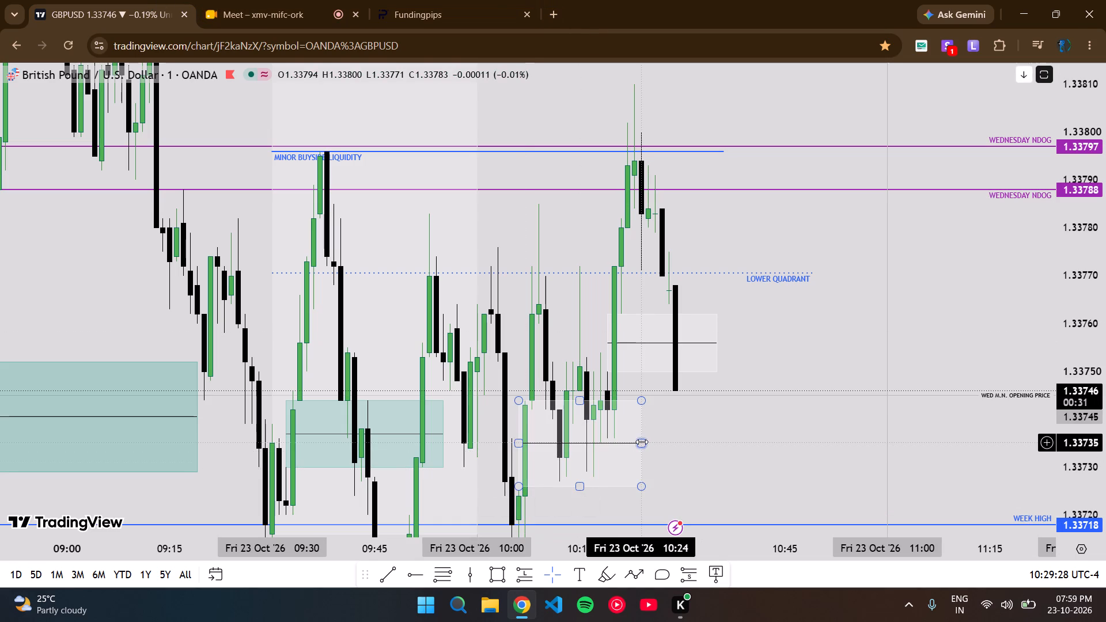
{"action": "left_click_drag", "start_coordinate": [642, 442], "coordinate": [715, 447]}
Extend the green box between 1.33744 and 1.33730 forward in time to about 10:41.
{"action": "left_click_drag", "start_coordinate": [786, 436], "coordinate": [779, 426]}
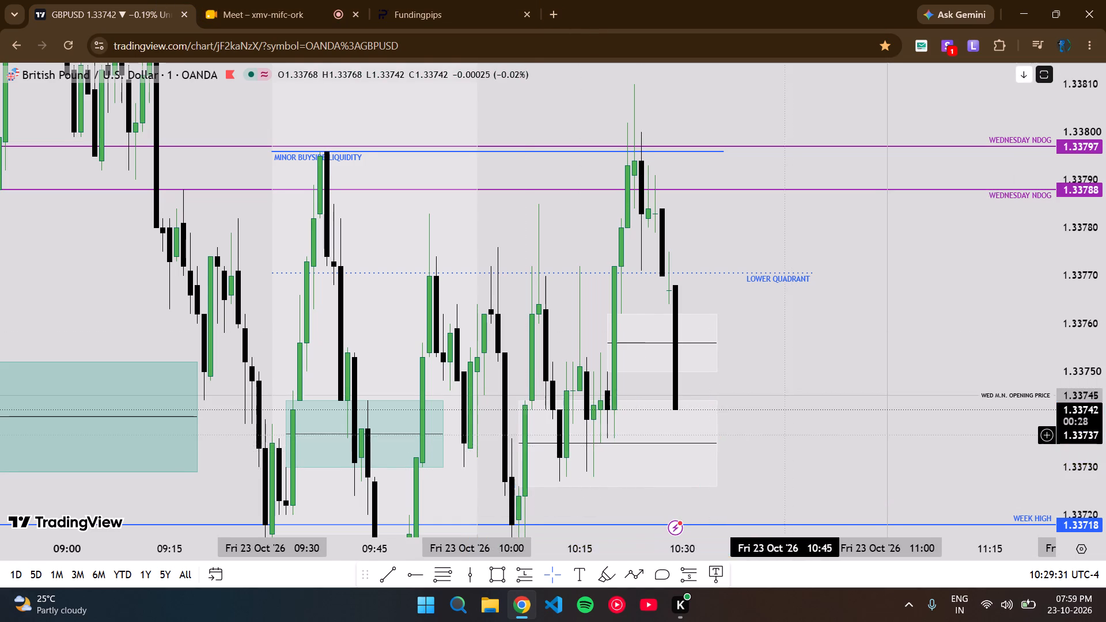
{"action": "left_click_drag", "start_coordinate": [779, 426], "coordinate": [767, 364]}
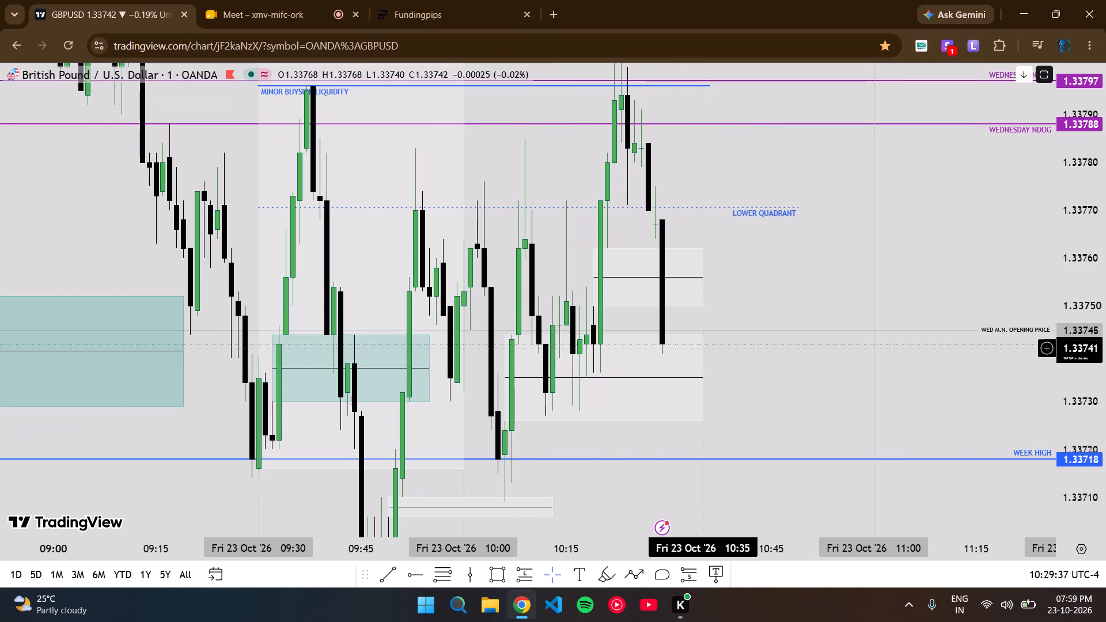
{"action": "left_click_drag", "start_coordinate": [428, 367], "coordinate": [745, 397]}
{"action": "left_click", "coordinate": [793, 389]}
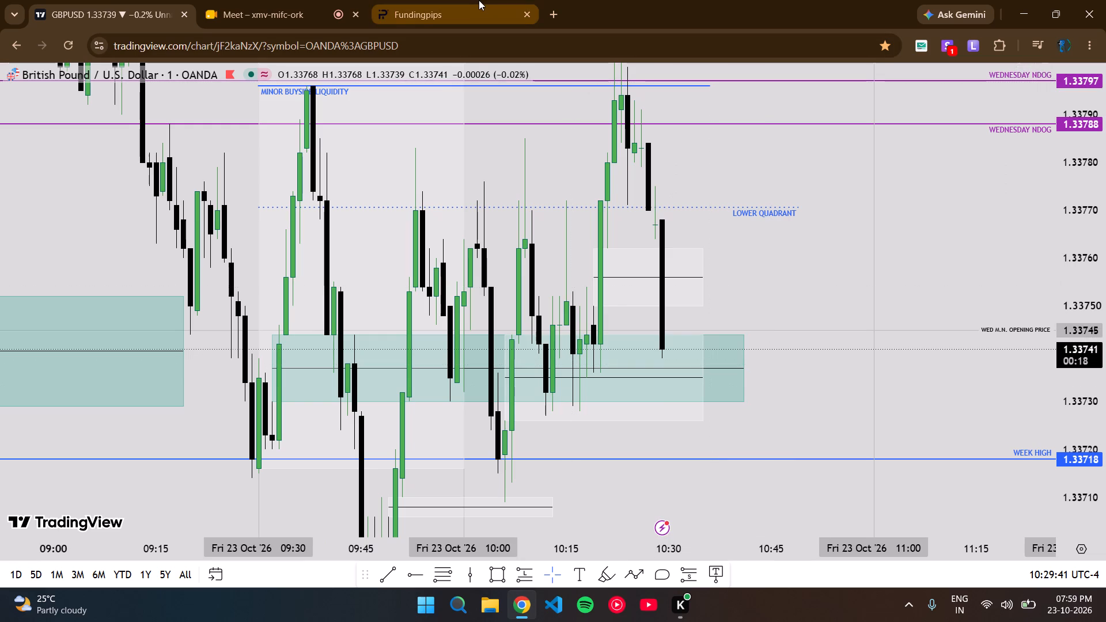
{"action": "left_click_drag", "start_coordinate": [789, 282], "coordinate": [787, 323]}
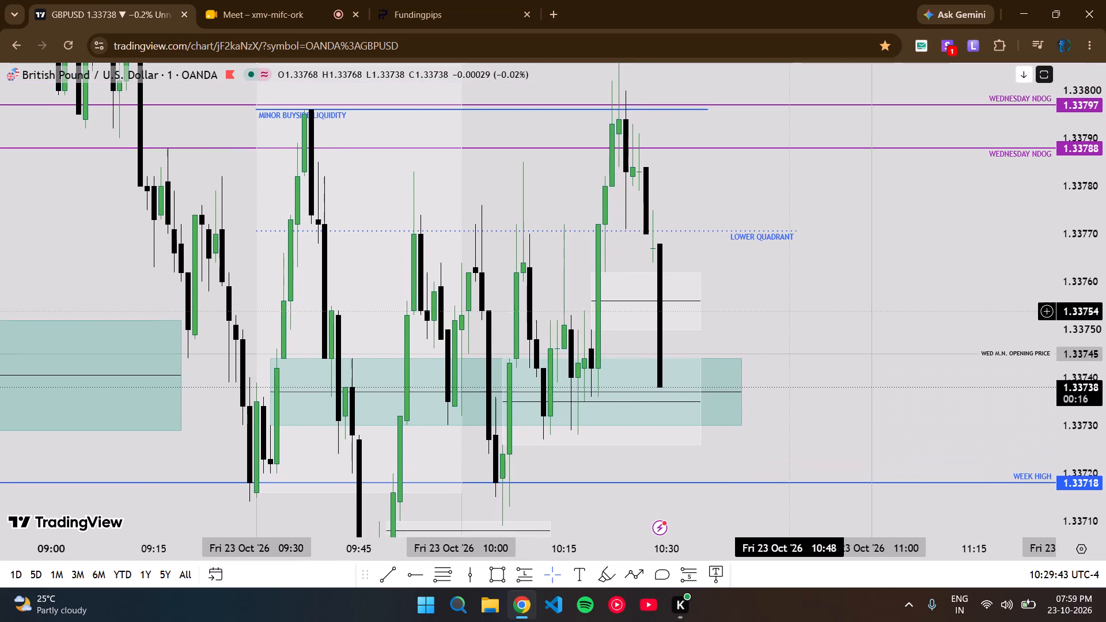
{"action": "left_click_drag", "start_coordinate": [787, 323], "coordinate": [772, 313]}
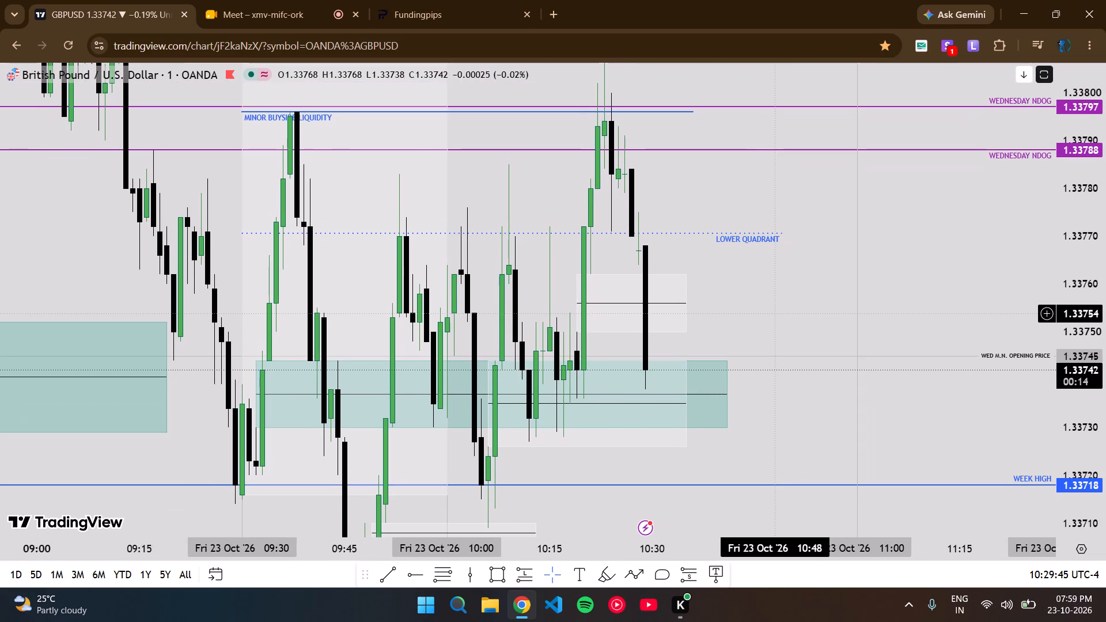
Reload the FundingPips trading platform page and return to the TradingView GBPUSD chart.
{"action": "left_click", "coordinate": [441, 0]}
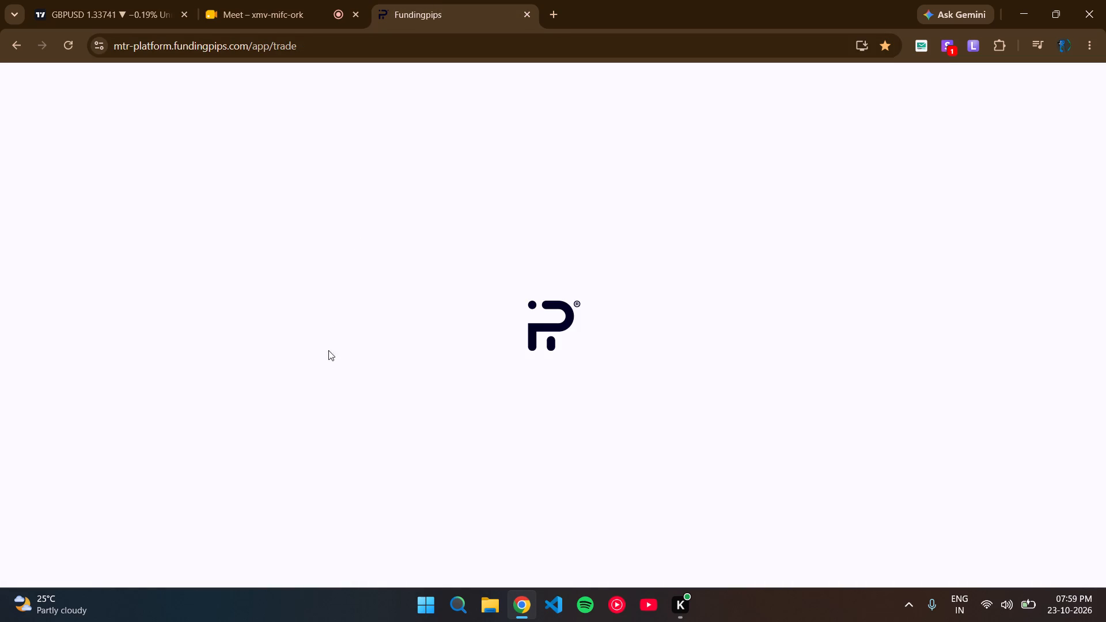
{"action": "left_click", "coordinate": [74, 52]}
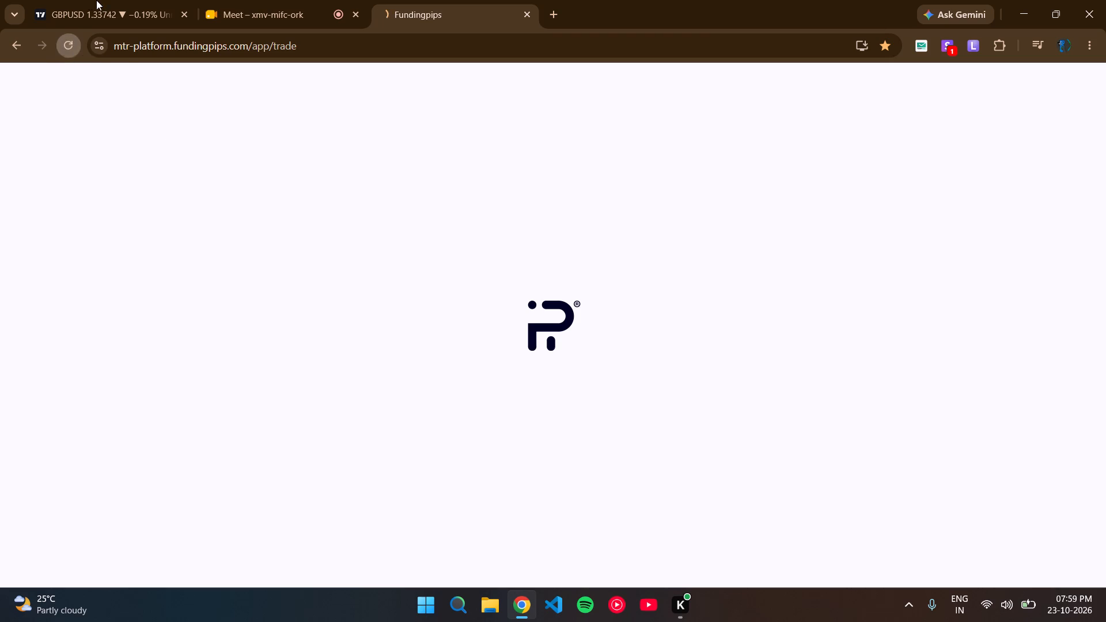
{"action": "left_click", "coordinate": [99, 0]}
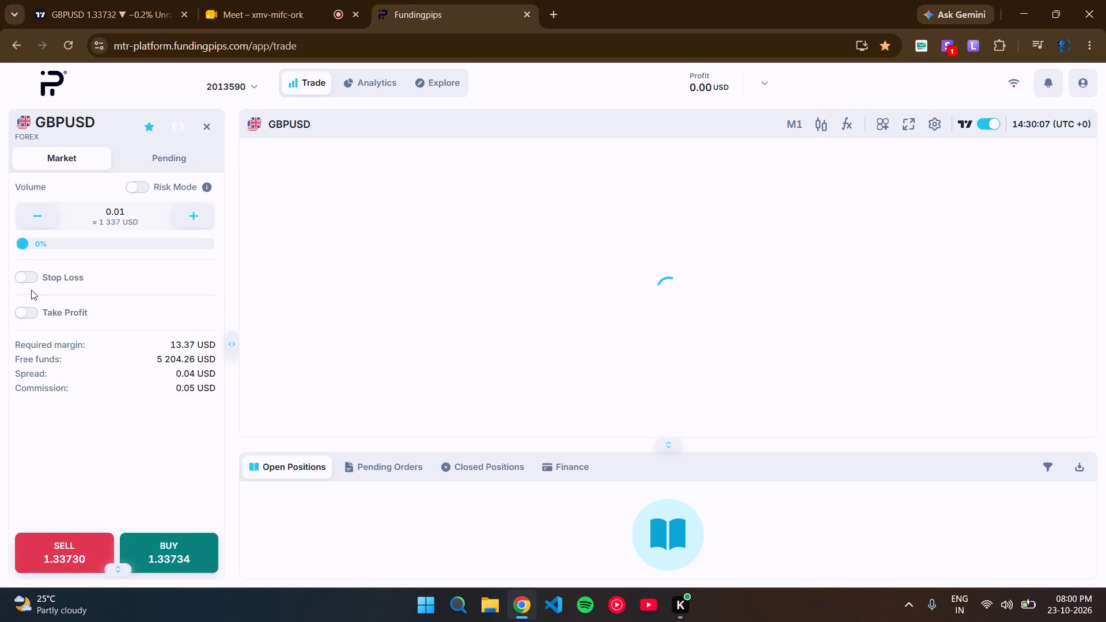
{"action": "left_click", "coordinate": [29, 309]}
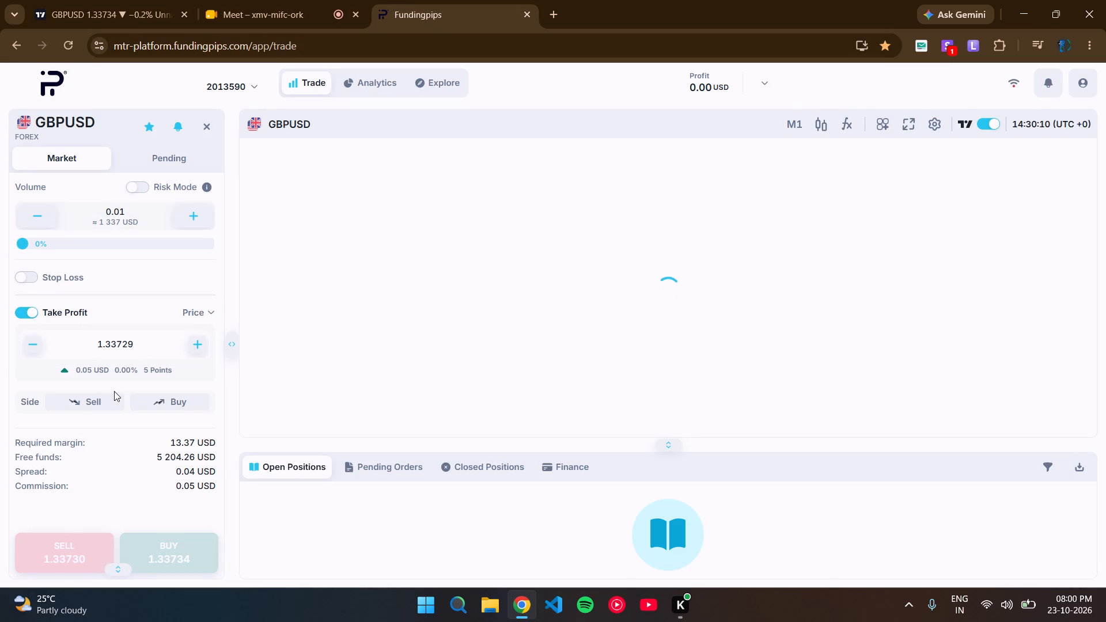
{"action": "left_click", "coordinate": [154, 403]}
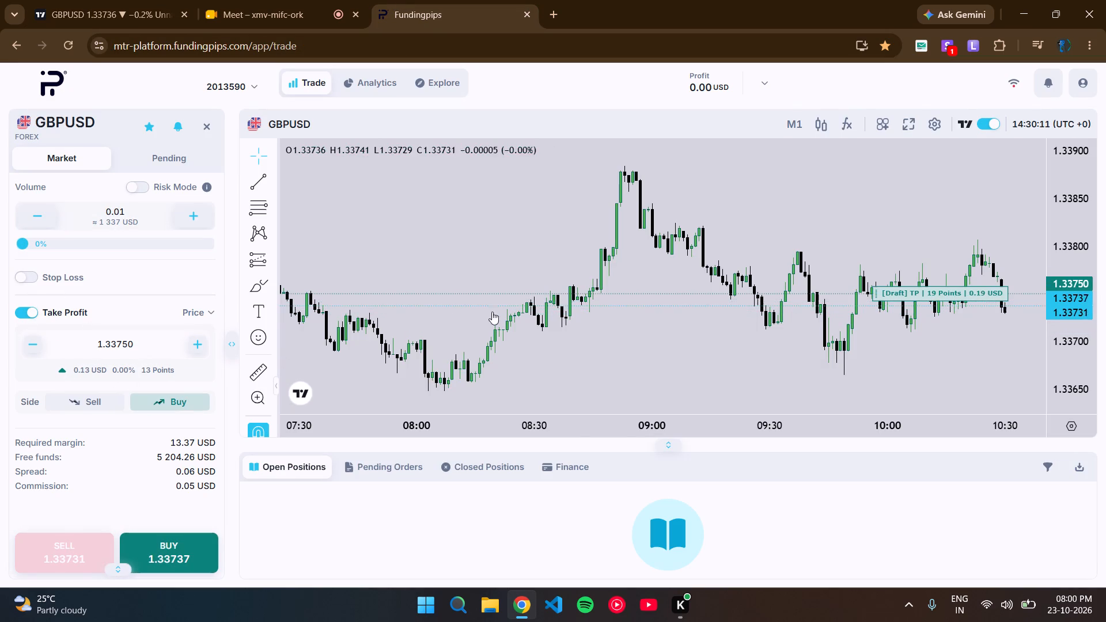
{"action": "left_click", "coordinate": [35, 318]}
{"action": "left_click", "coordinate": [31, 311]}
Enable a stop loss on the GBPUSD market order and set its volume to 0.30.
{"action": "left_click", "coordinate": [26, 272]}
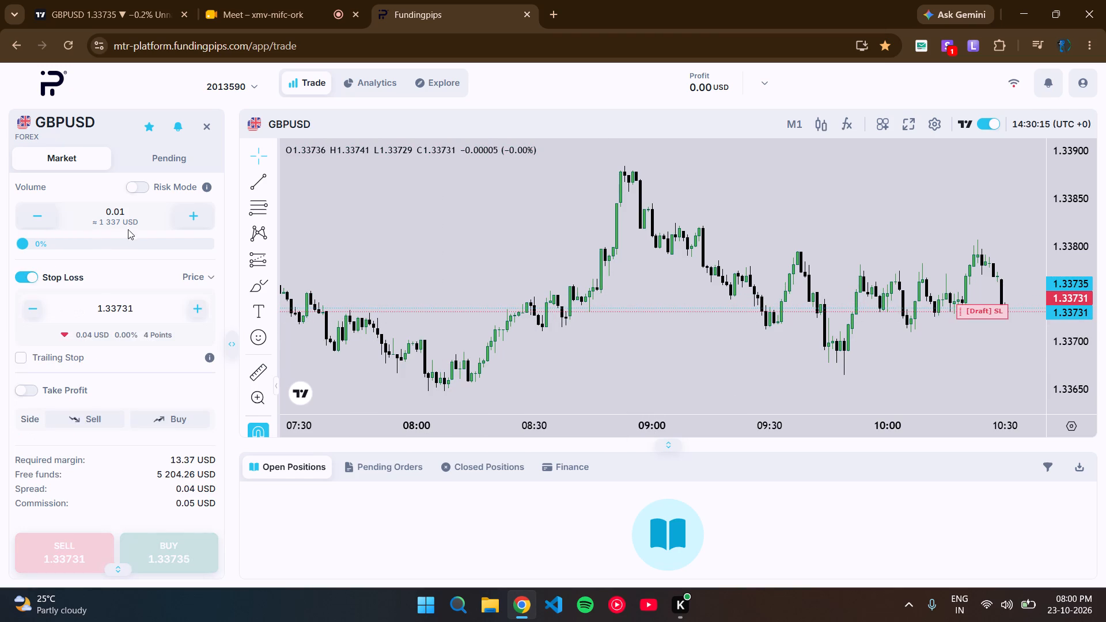
{"action": "left_click", "coordinate": [145, 213]}
{"action": "key", "text": "Right"}
{"action": "key", "text": "BackSpace"}
{"action": "key", "text": "BackSpace"}
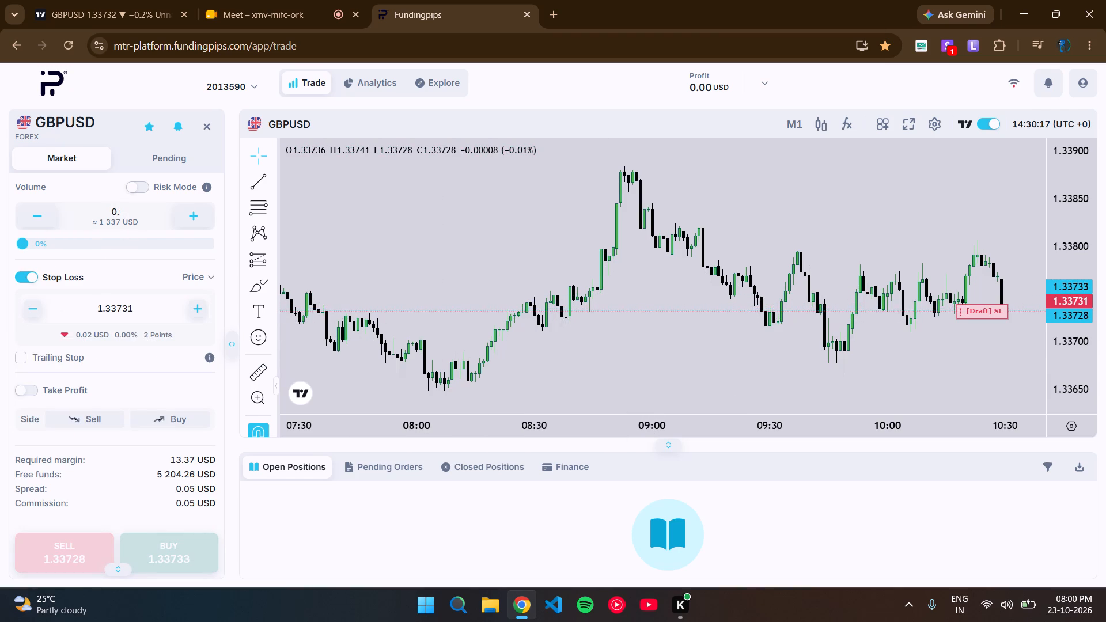
{"action": "key", "text": "3"}
Move the draft stop loss on the GBPUSD chart below the 09:48 swing low to 1.33663.
{"action": "left_click_drag", "start_coordinate": [699, 335], "coordinate": [699, 335]}
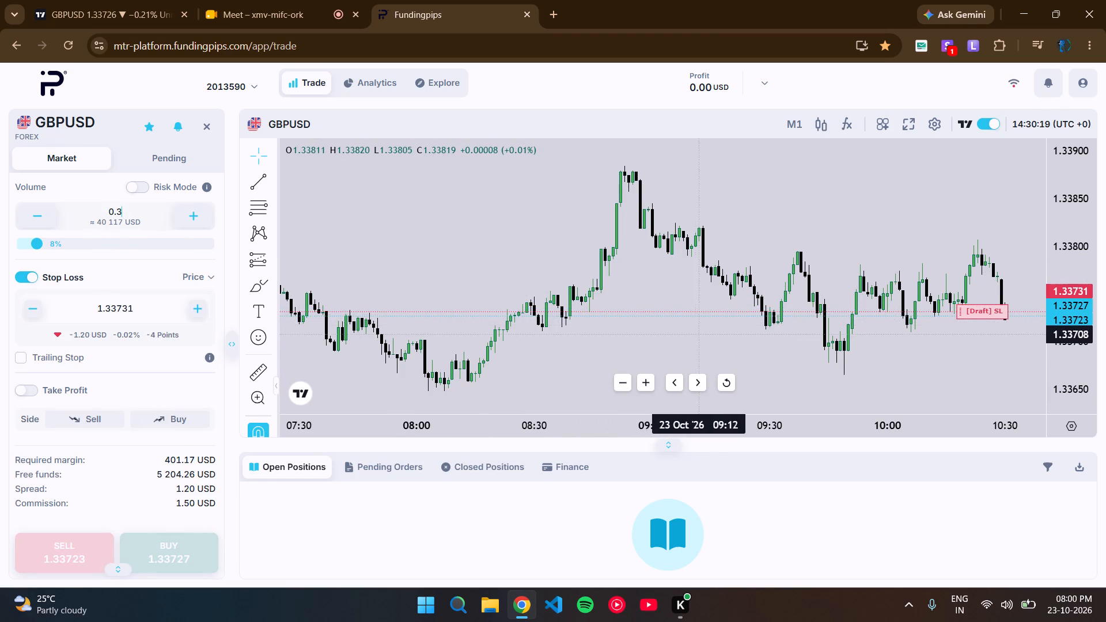
{"action": "left_click_drag", "start_coordinate": [699, 335], "coordinate": [474, 289]}
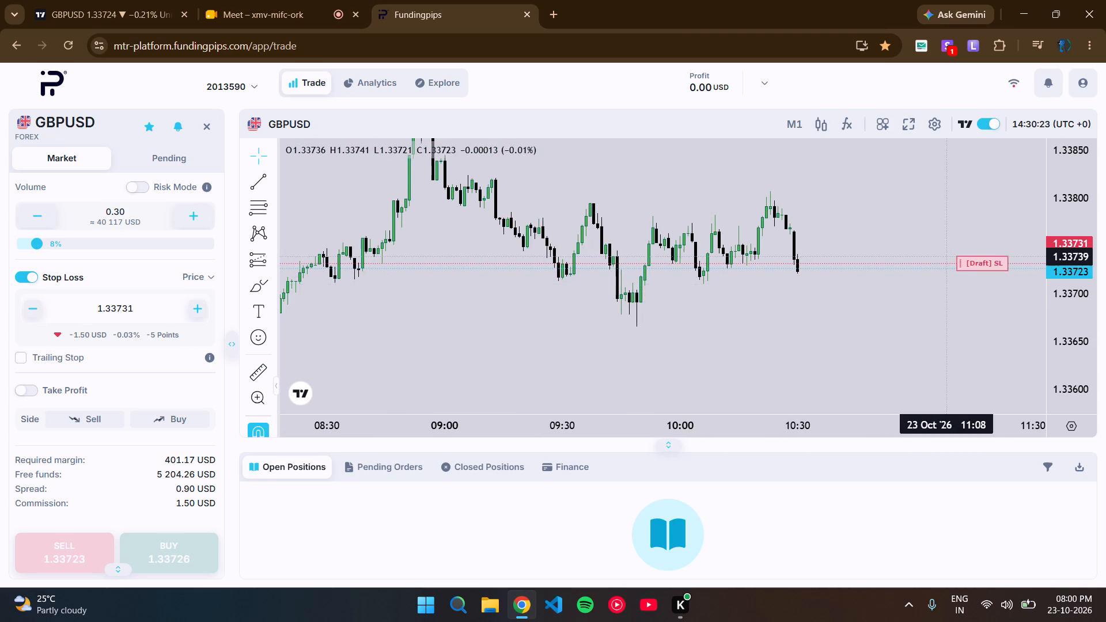
{"action": "left_click_drag", "start_coordinate": [969, 266], "coordinate": [965, 329]}
Open a 0.30 GBPUSD market buy position, rechecking the forming one-minute candle in TradingView before confirming the order.
{"action": "left_click", "coordinate": [176, 545]}
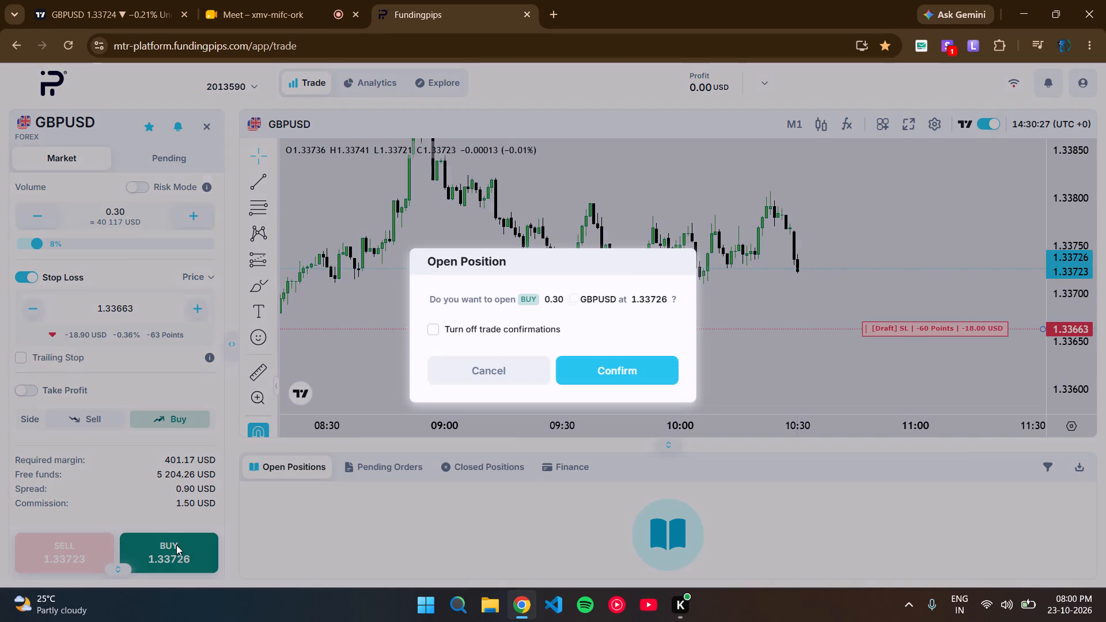
{"action": "left_click", "coordinate": [110, 0]}
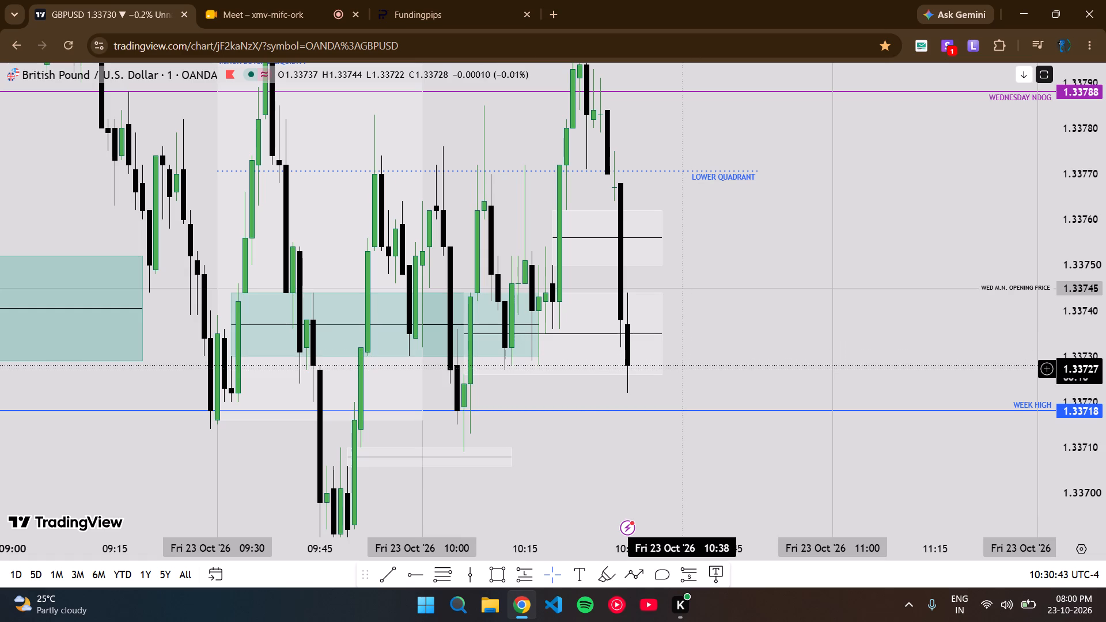
{"action": "scroll", "coordinate": [1099, 325], "scroll_direction": "down", "scroll_amount": 2}
{"action": "scroll", "coordinate": [1099, 325], "scroll_direction": "up", "scroll_amount": 1}
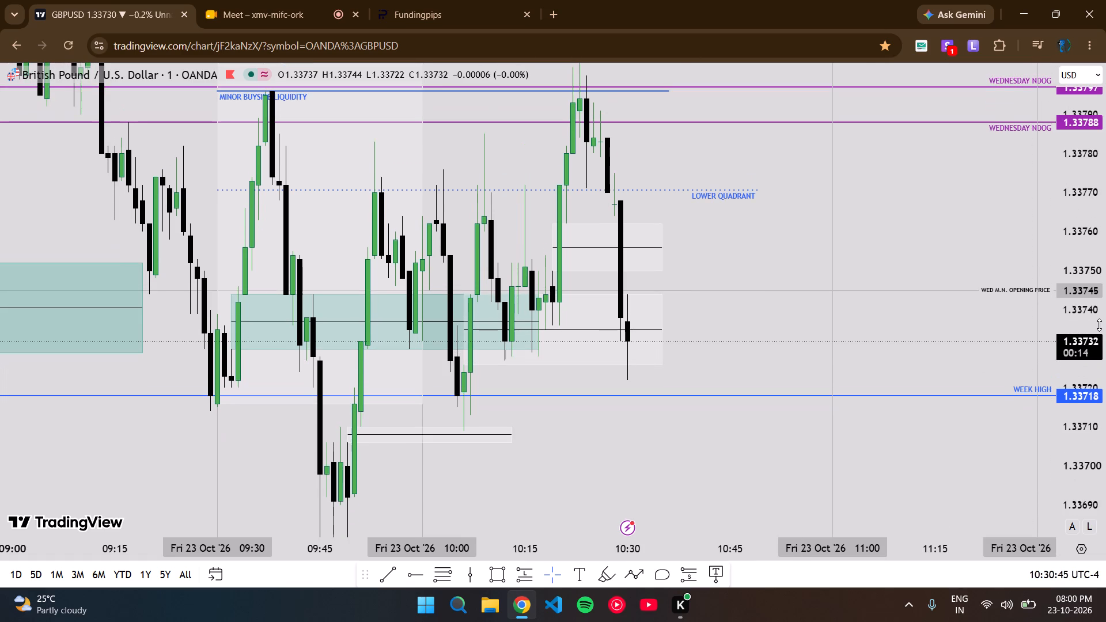
{"action": "scroll", "coordinate": [1099, 325], "scroll_direction": "up", "scroll_amount": 2}
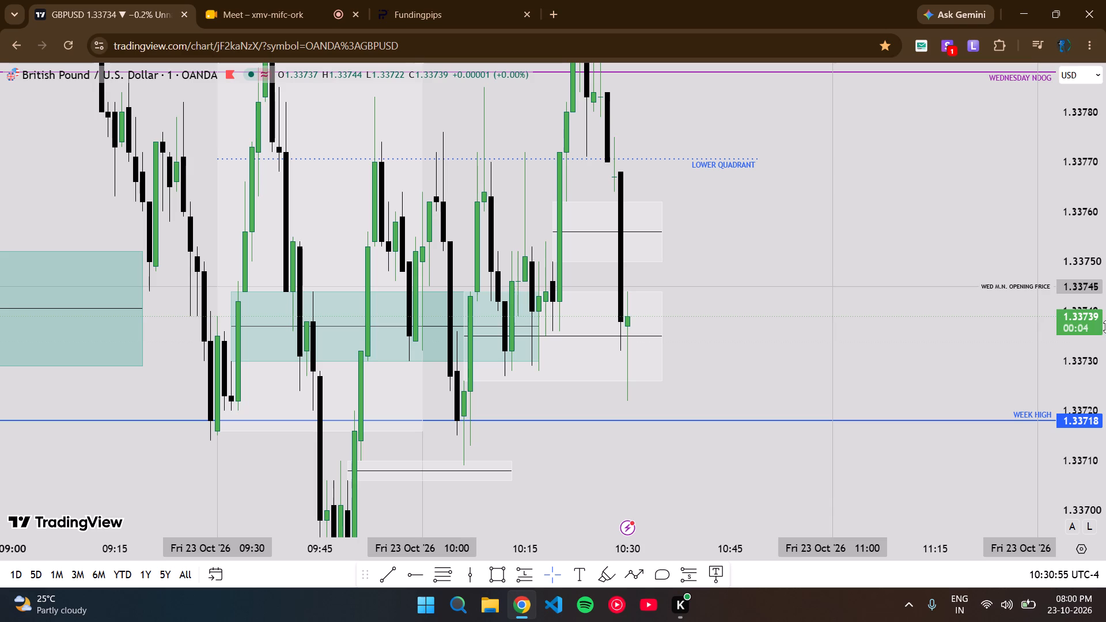
{"action": "left_click", "coordinate": [441, 0]}
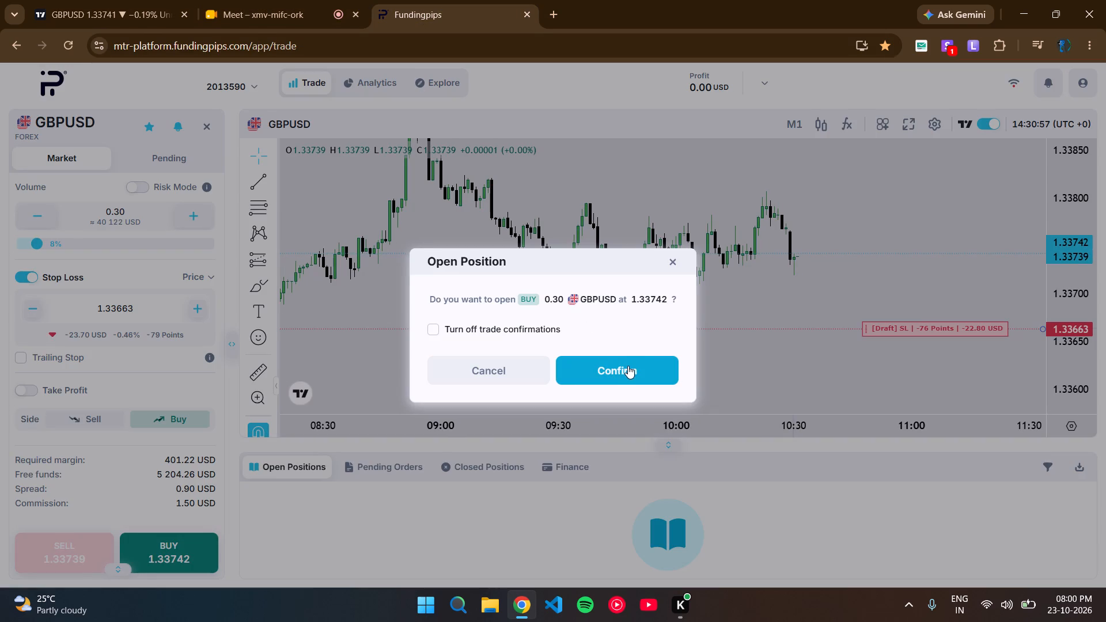
{"action": "left_click", "coordinate": [626, 367]}
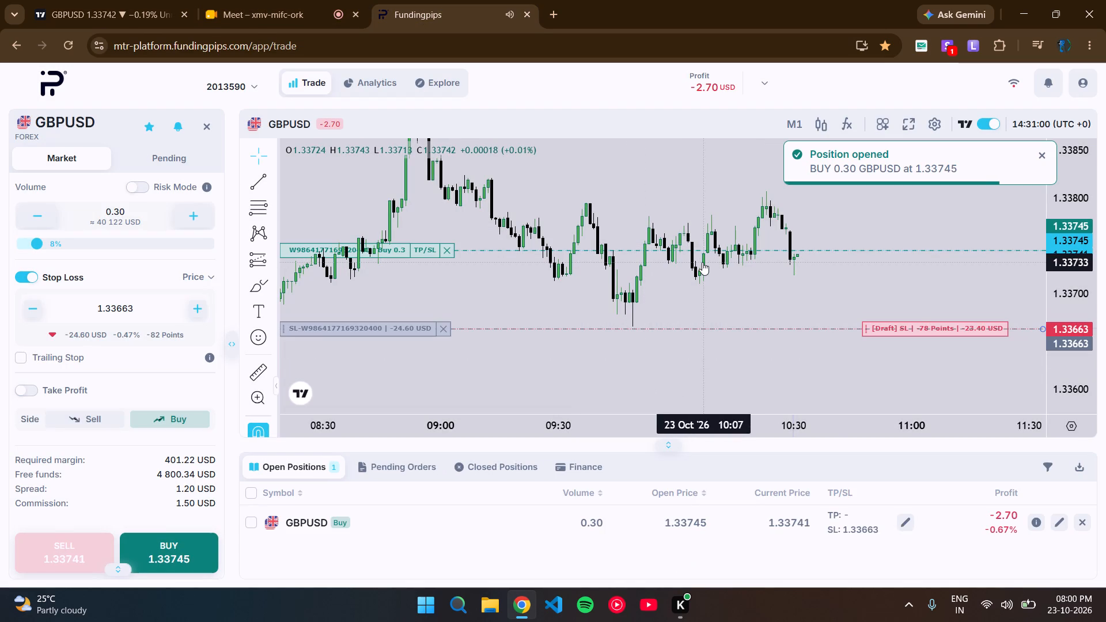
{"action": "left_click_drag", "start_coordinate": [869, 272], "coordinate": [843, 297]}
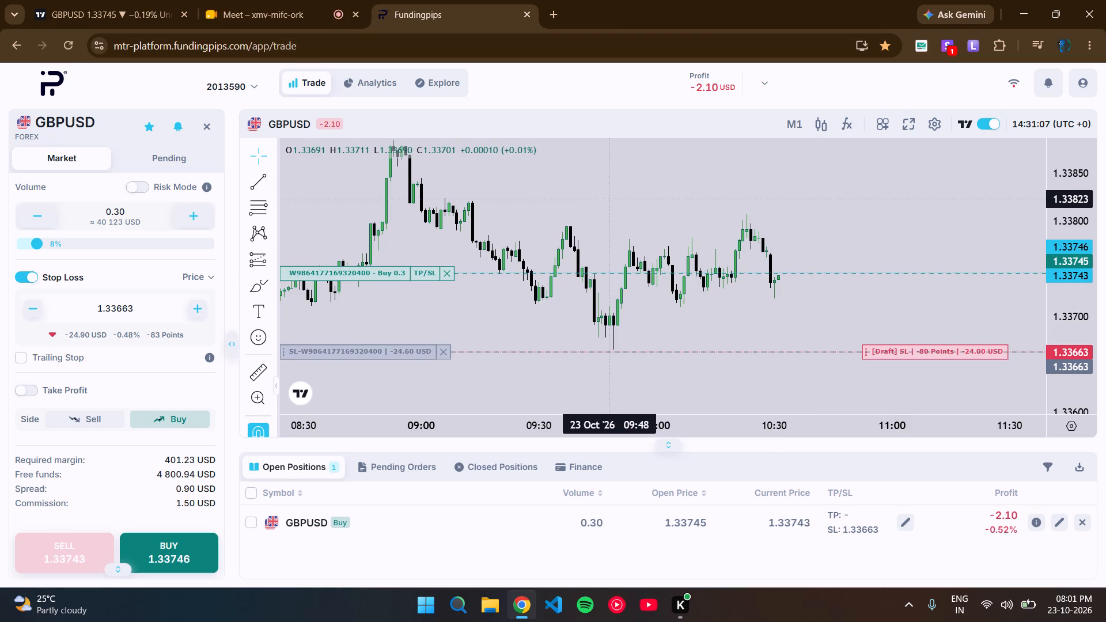
Examine the one-minute GBPUSD price action in TradingView around the week high and minor sellside liquidity, rechecking the open buy position in FundingPips.
{"action": "left_click", "coordinate": [71, 0]}
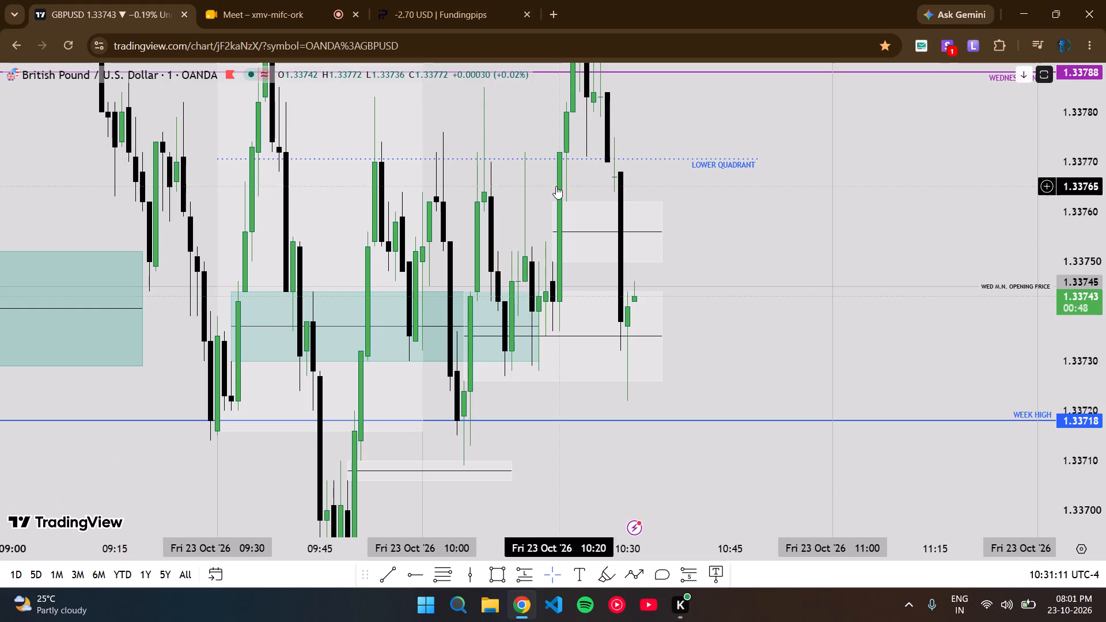
{"action": "left_click_drag", "start_coordinate": [734, 335], "coordinate": [737, 386]}
{"action": "scroll", "coordinate": [1105, 260], "scroll_direction": "down", "scroll_amount": 3}
{"action": "left_click", "coordinate": [454, 0]}
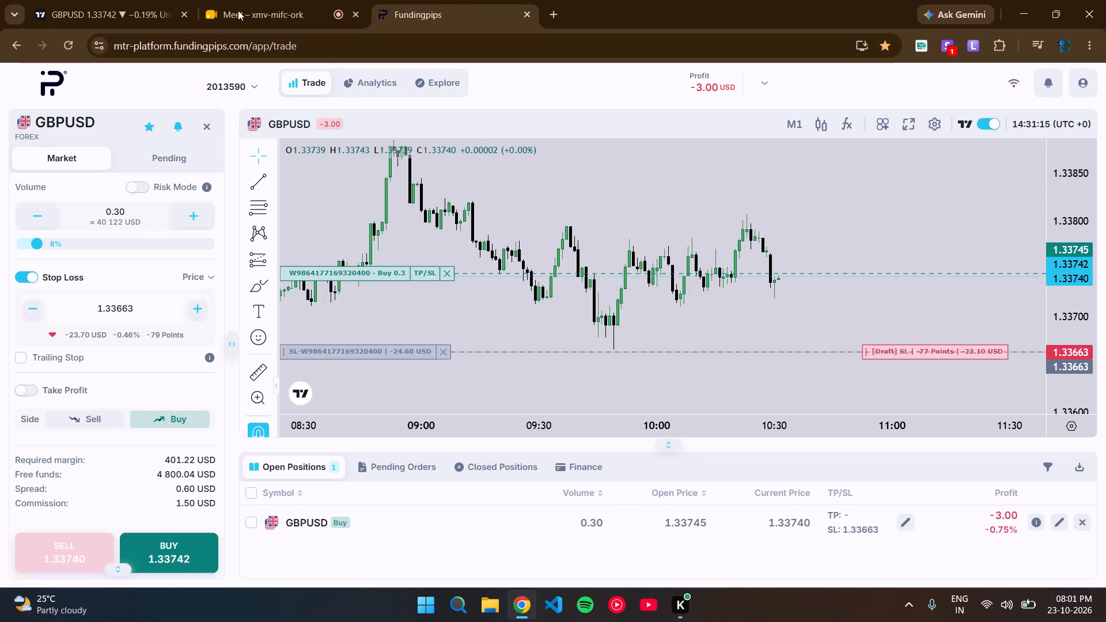
{"action": "left_click", "coordinate": [168, 0]}
{"action": "left_click_drag", "start_coordinate": [671, 460], "coordinate": [688, 350]}
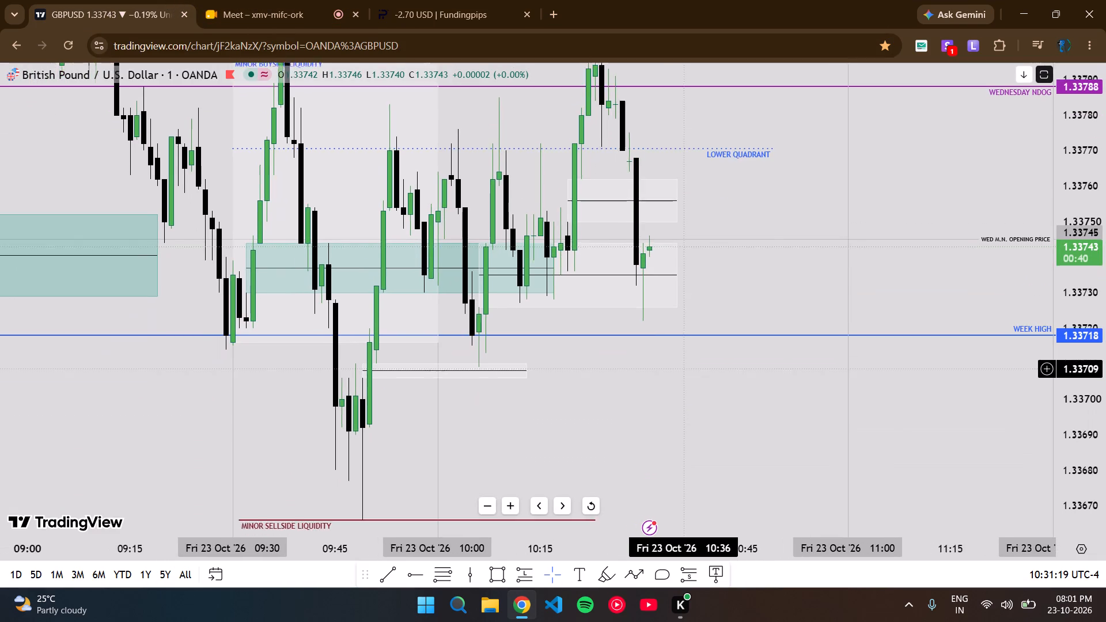
{"action": "left_click_drag", "start_coordinate": [688, 350], "coordinate": [691, 335]}
{"action": "scroll", "coordinate": [690, 408], "scroll_direction": "down", "scroll_amount": 2}
{"action": "scroll", "coordinate": [1105, 351], "scroll_direction": "down", "scroll_amount": 3}
{"action": "scroll", "coordinate": [805, 403], "scroll_direction": "down", "scroll_amount": 4}
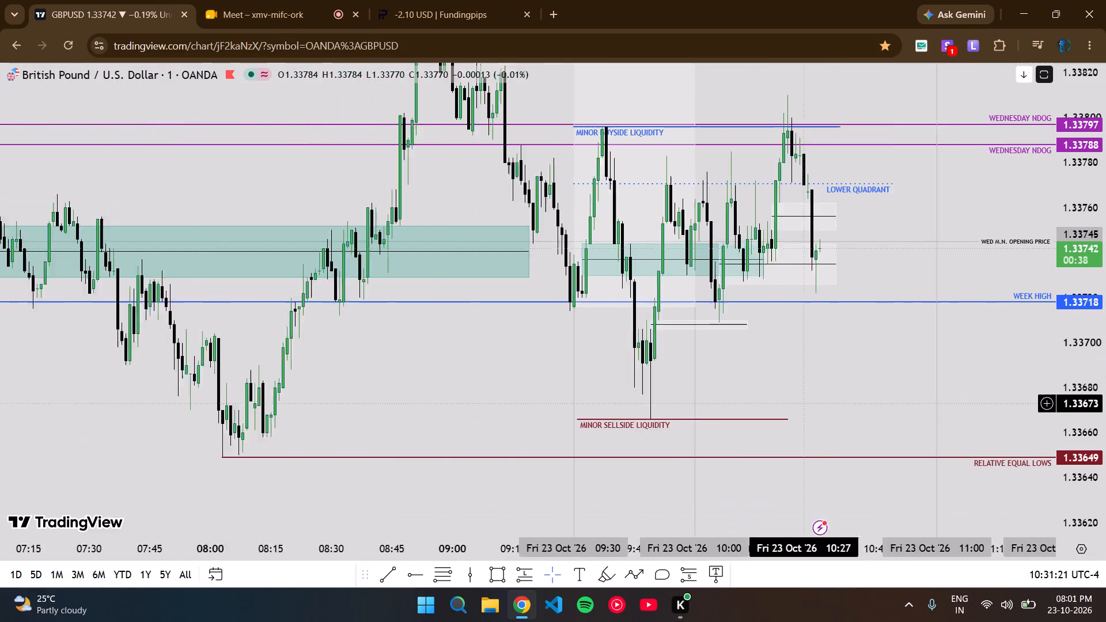
{"action": "left_click_drag", "start_coordinate": [524, 392], "coordinate": [480, 393]}
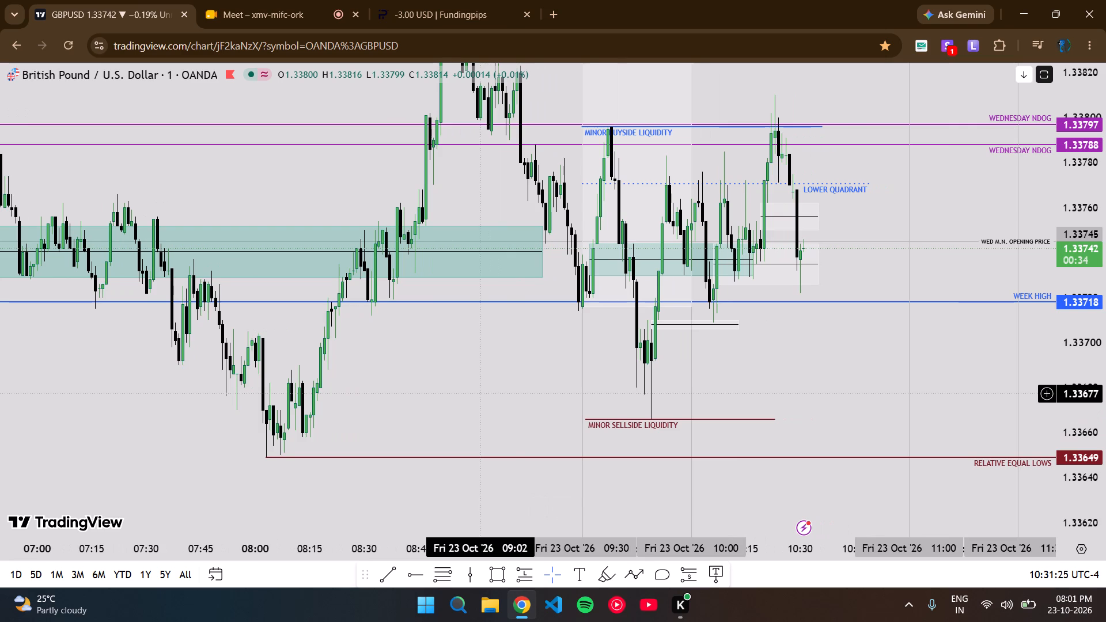
{"action": "scroll", "coordinate": [480, 393], "scroll_direction": "up", "scroll_amount": 4}
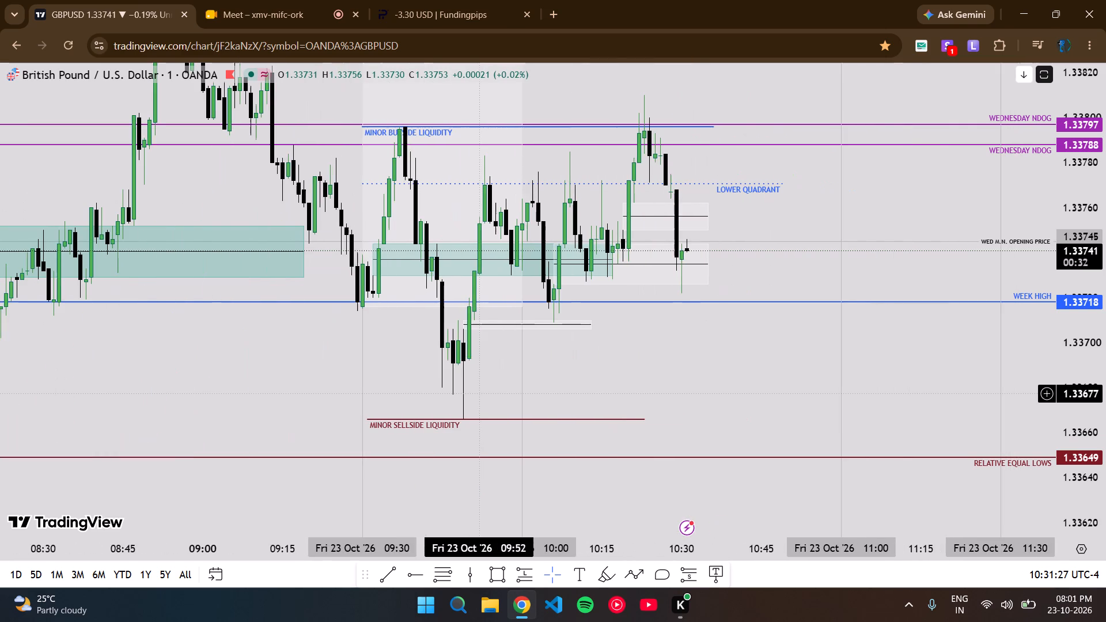
{"action": "scroll", "coordinate": [1105, 276], "scroll_direction": "up", "scroll_amount": 3}
{"action": "scroll", "coordinate": [1105, 276], "scroll_direction": "down", "scroll_amount": 2}
{"action": "left_click_drag", "start_coordinate": [730, 342], "coordinate": [717, 385]}
{"action": "scroll", "coordinate": [1105, 329], "scroll_direction": "up", "scroll_amount": 4}
{"action": "scroll", "coordinate": [1105, 329], "scroll_direction": "down", "scroll_amount": 3}
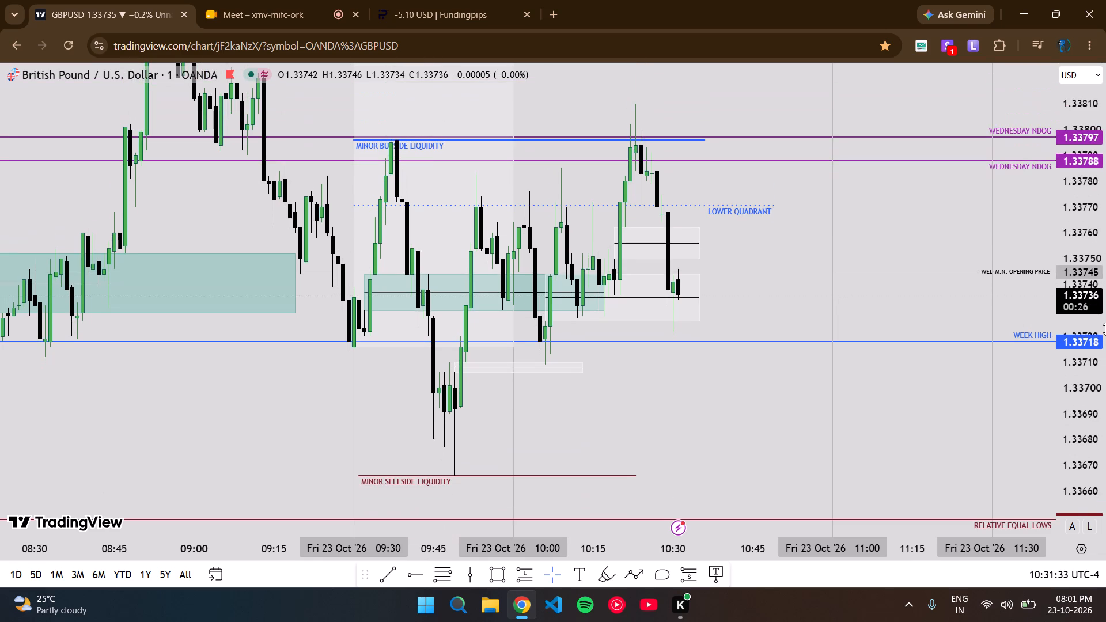
Check the open GBPUSD buy in FundingPips and follow the forming one-minute candles around the Wednesday opening price in TradingView.
{"action": "left_click", "coordinate": [448, 0]}
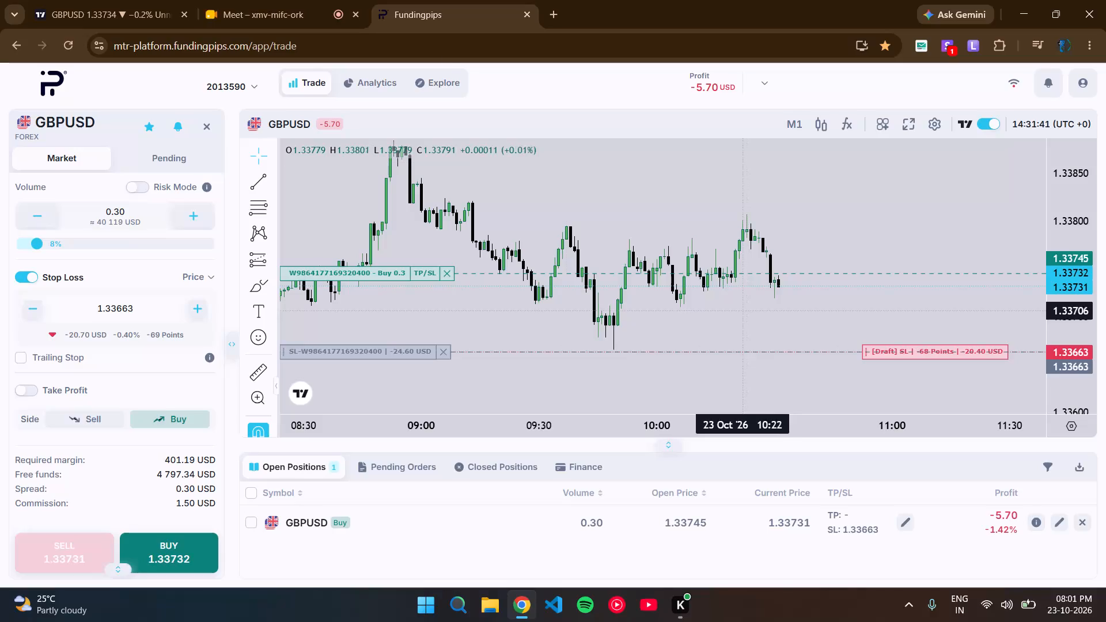
{"action": "left_click", "coordinate": [109, 0]}
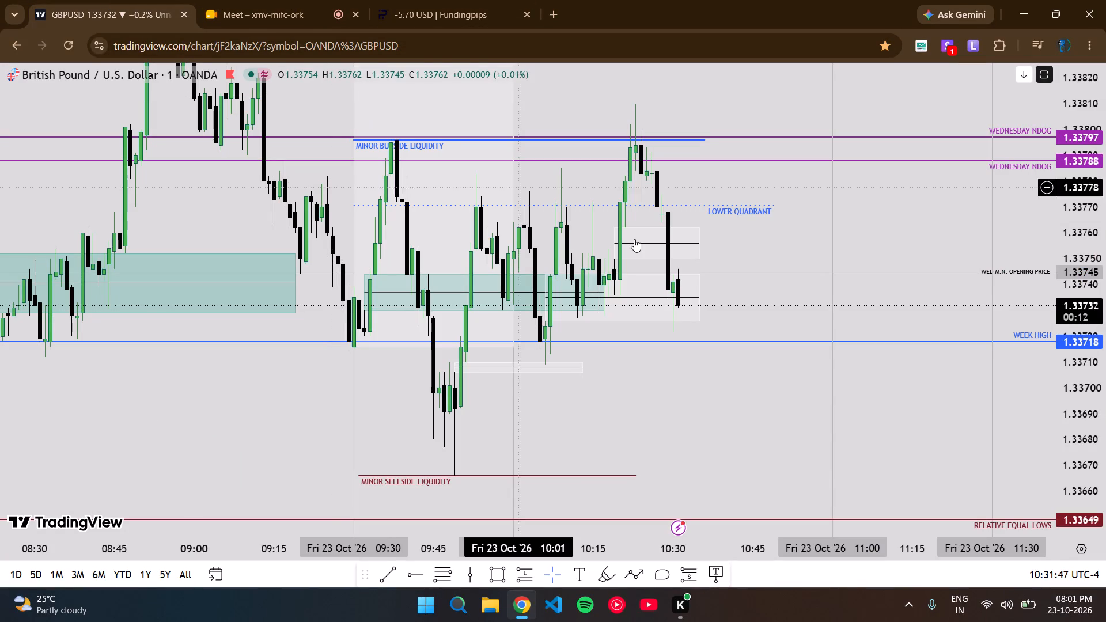
{"action": "scroll", "coordinate": [1105, 267], "scroll_direction": "up", "scroll_amount": 4}
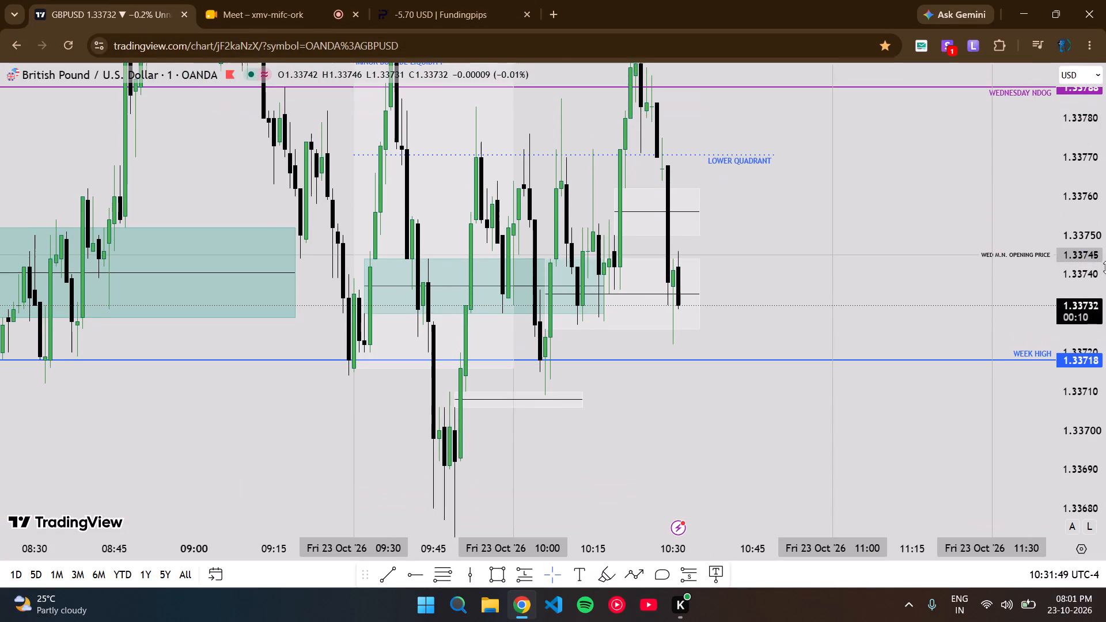
{"action": "scroll", "coordinate": [1105, 267], "scroll_direction": "up", "scroll_amount": 3}
{"action": "scroll", "coordinate": [1105, 267], "scroll_direction": "down", "scroll_amount": 4}
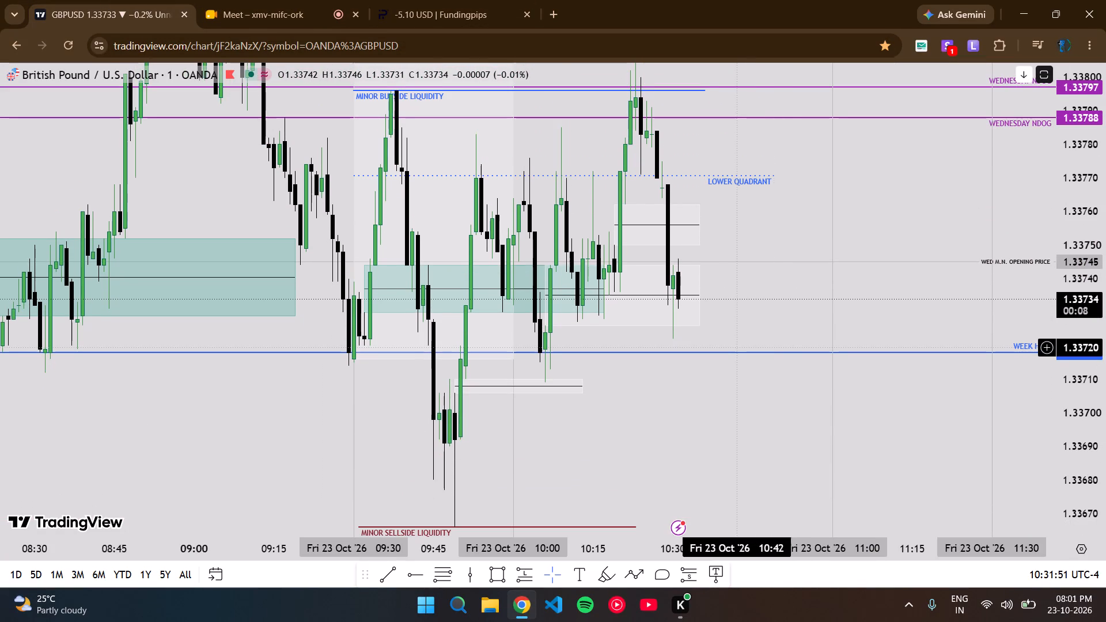
{"action": "left_click_drag", "start_coordinate": [752, 329], "coordinate": [741, 367]}
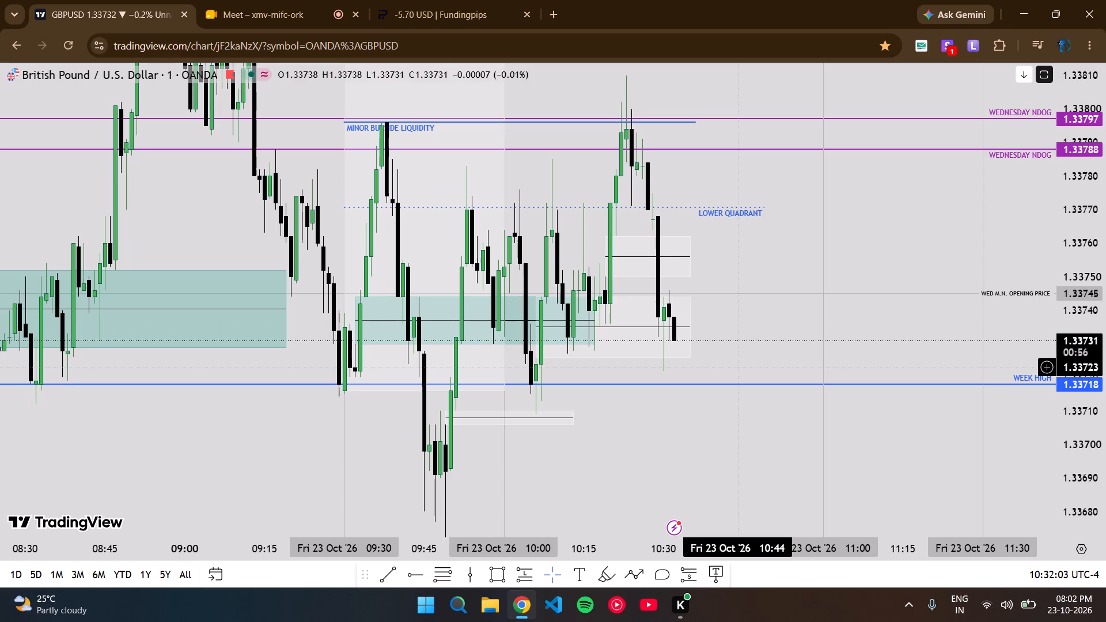
{"action": "left_click_drag", "start_coordinate": [741, 367], "coordinate": [709, 362]}
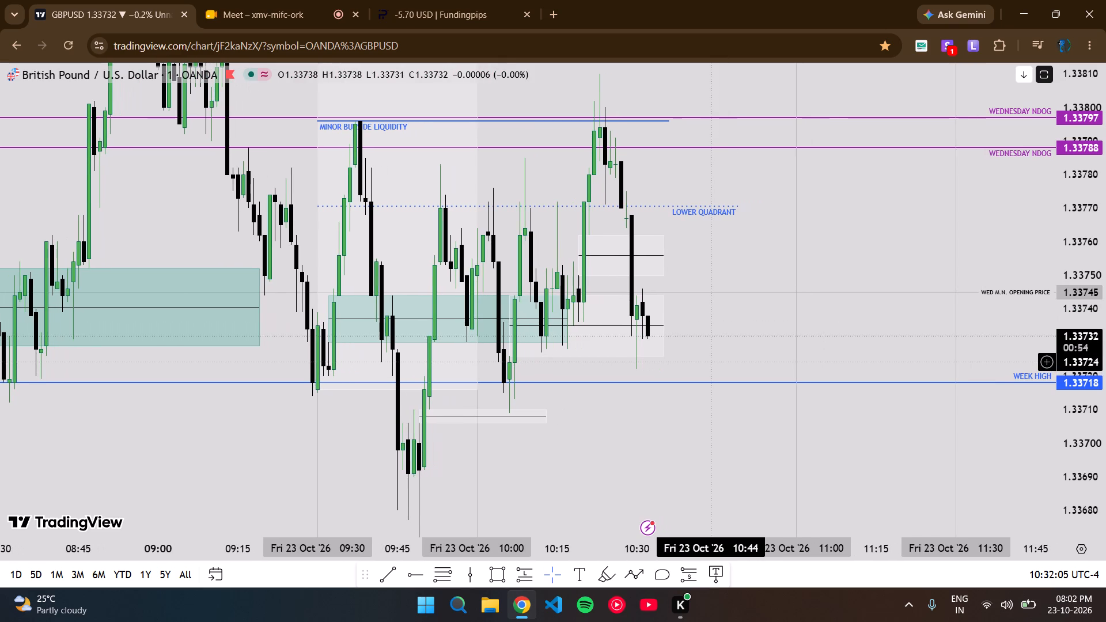
{"action": "left_click_drag", "start_coordinate": [709, 362], "coordinate": [717, 352]}
{"action": "scroll", "coordinate": [1105, 338], "scroll_direction": "down", "scroll_amount": 2}
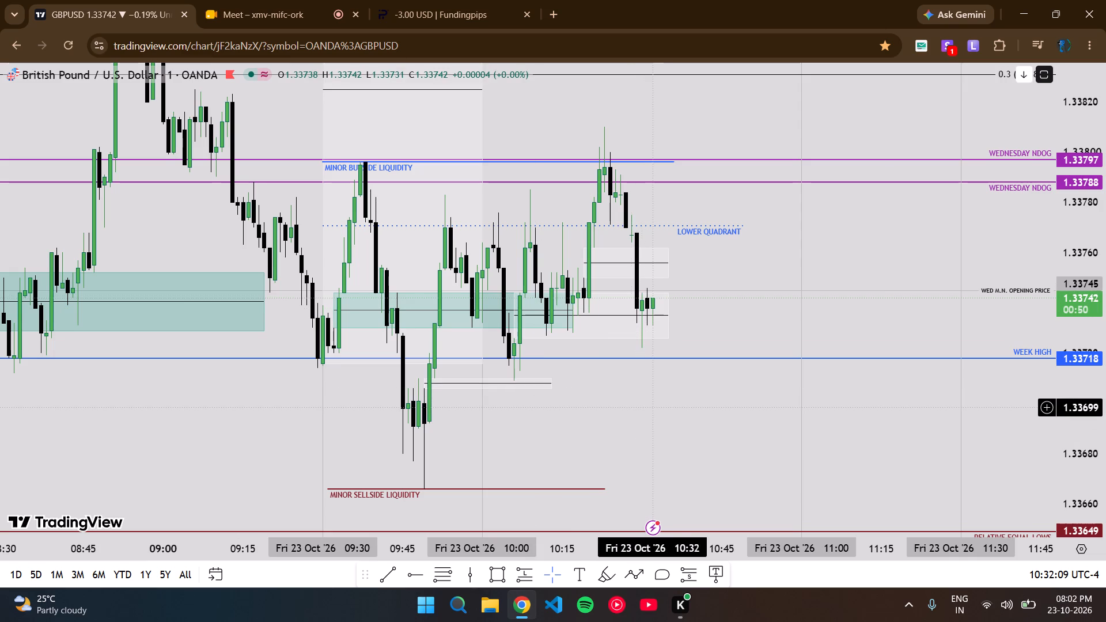
{"action": "left_click_drag", "start_coordinate": [650, 407], "coordinate": [651, 436]}
{"action": "scroll", "coordinate": [1105, 359], "scroll_direction": "up", "scroll_amount": 3}
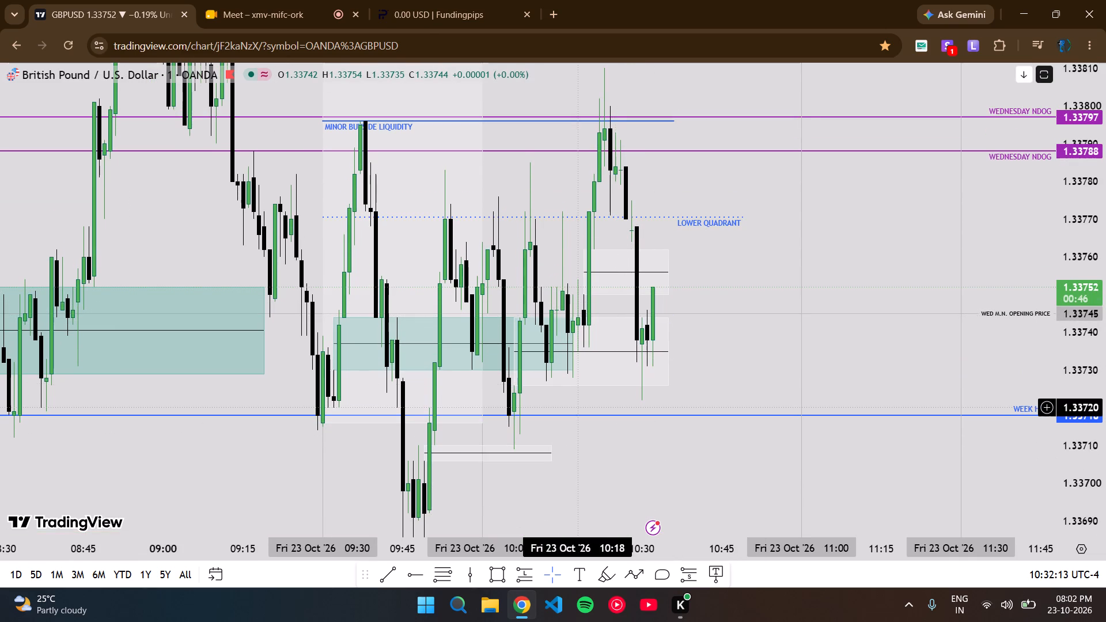
Monitor the open GBPUSD position's profit in FundingPips against the 10:32 candle and nearby levels in TradingView.
{"action": "left_click", "coordinate": [483, 0]}
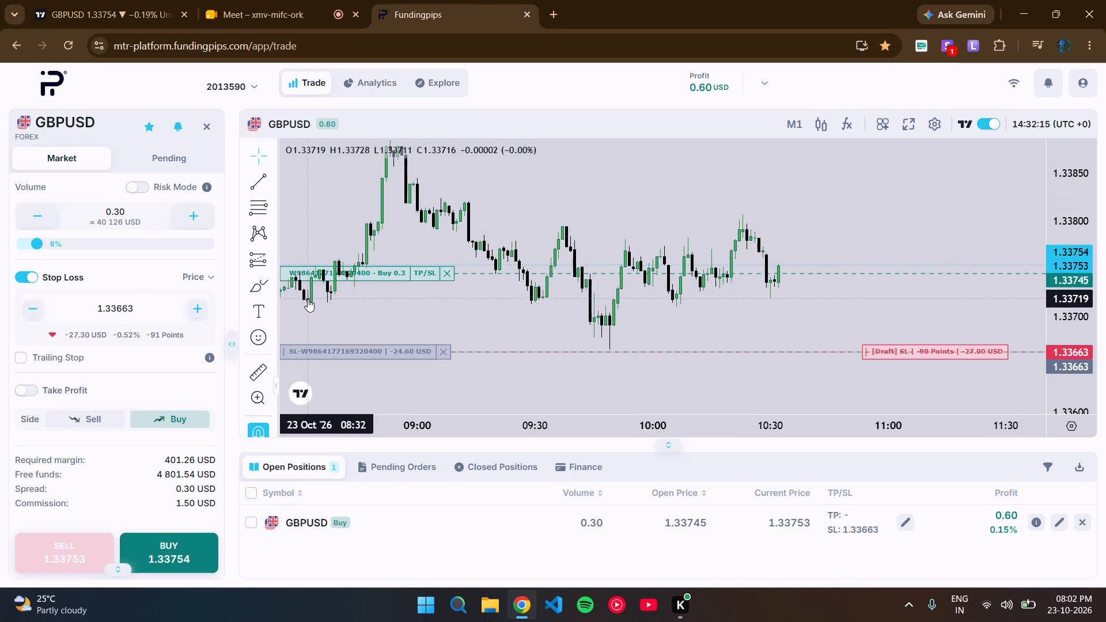
{"action": "left_click", "coordinate": [105, 0]}
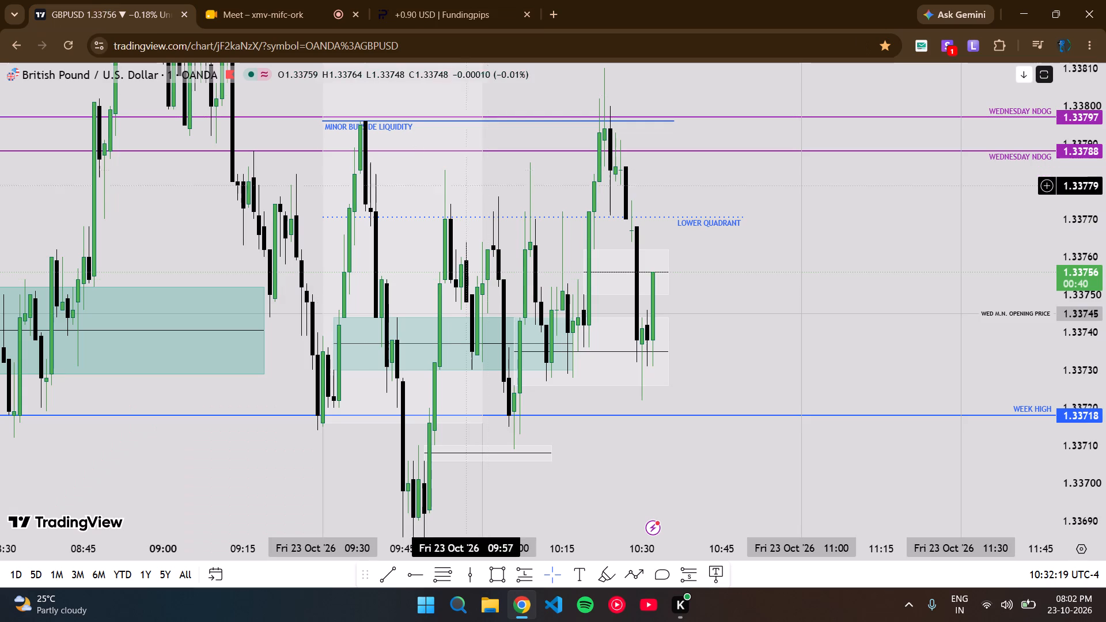
{"action": "left_click", "coordinate": [484, 0]}
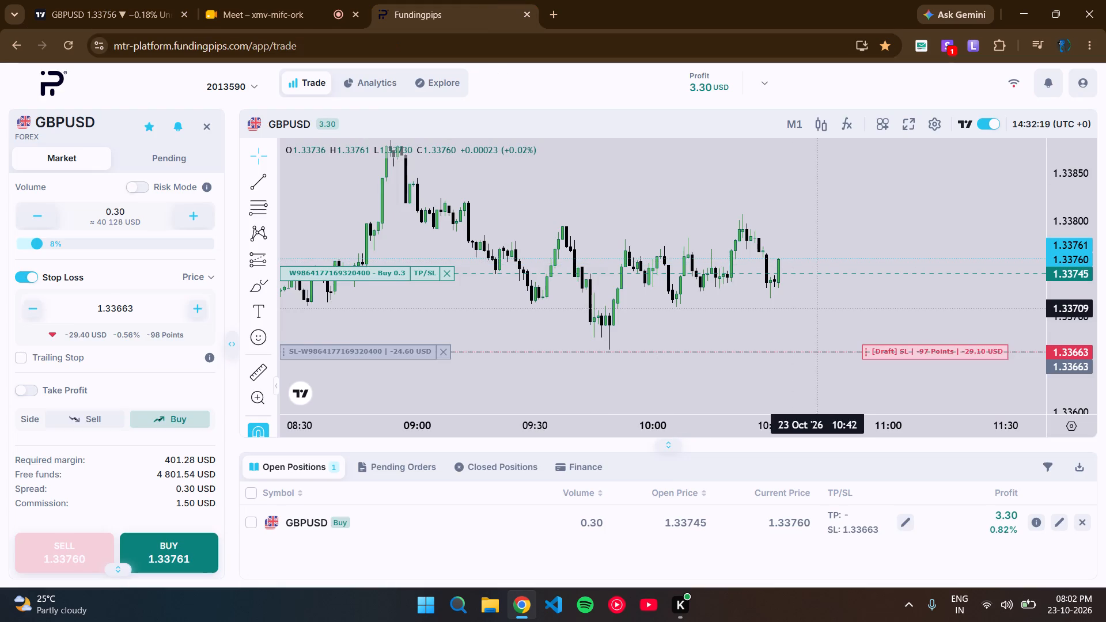
{"action": "left_click_drag", "start_coordinate": [819, 307], "coordinate": [768, 315]}
{"action": "left_click_drag", "start_coordinate": [768, 315], "coordinate": [775, 298]}
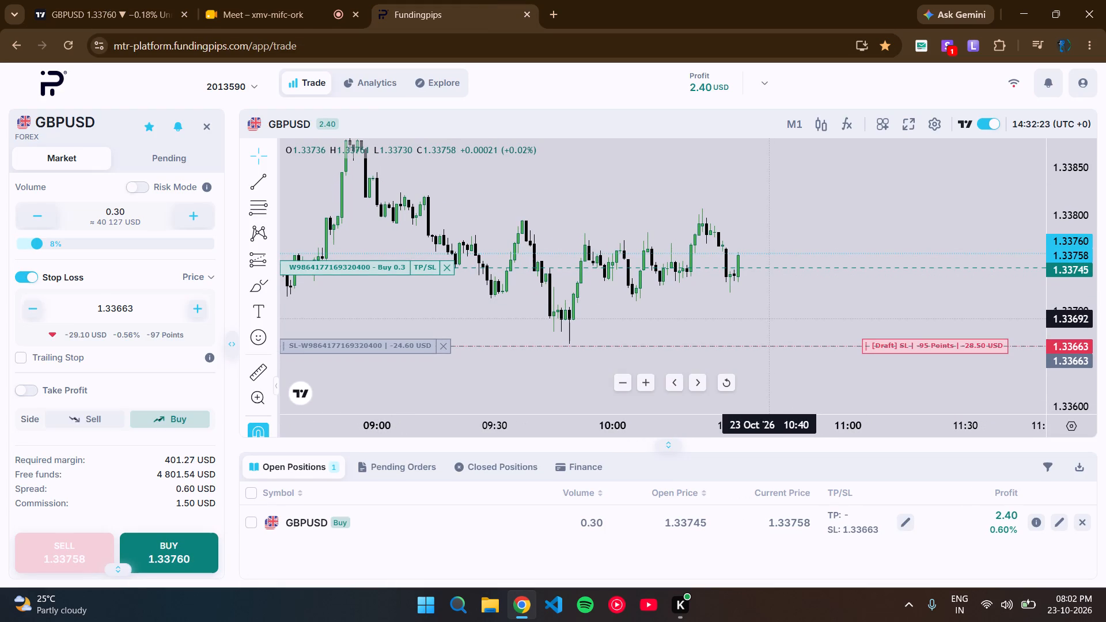
{"action": "left_click_drag", "start_coordinate": [766, 323], "coordinate": [766, 309]}
{"action": "left_click", "coordinate": [141, 0]}
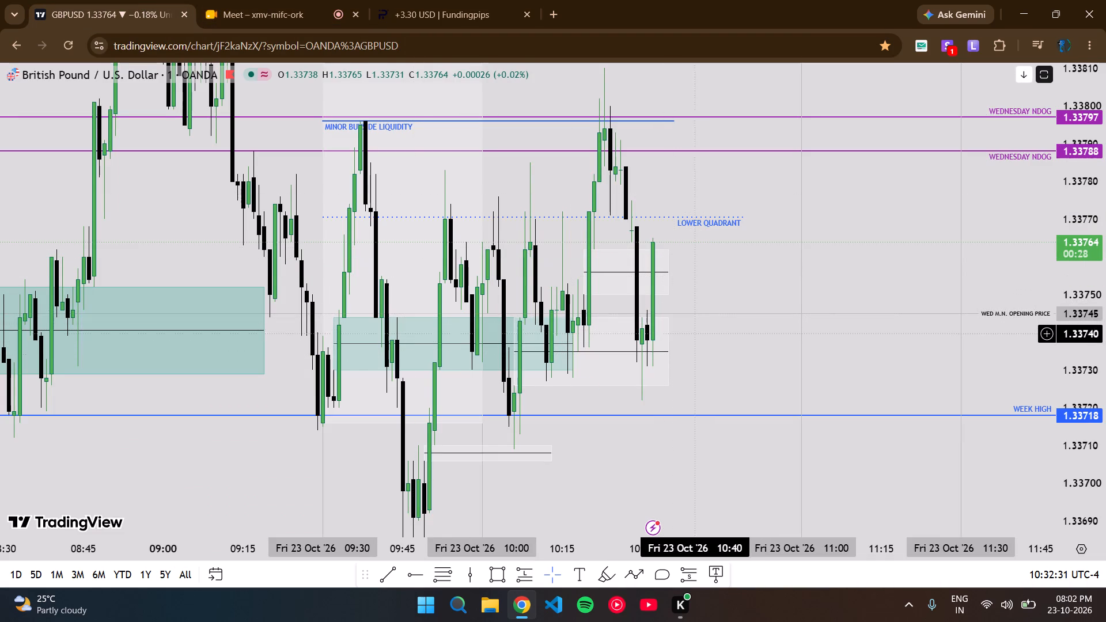
{"action": "left_click_drag", "start_coordinate": [699, 343], "coordinate": [700, 359]}
{"action": "scroll", "coordinate": [1105, 312], "scroll_direction": "down", "scroll_amount": 2}
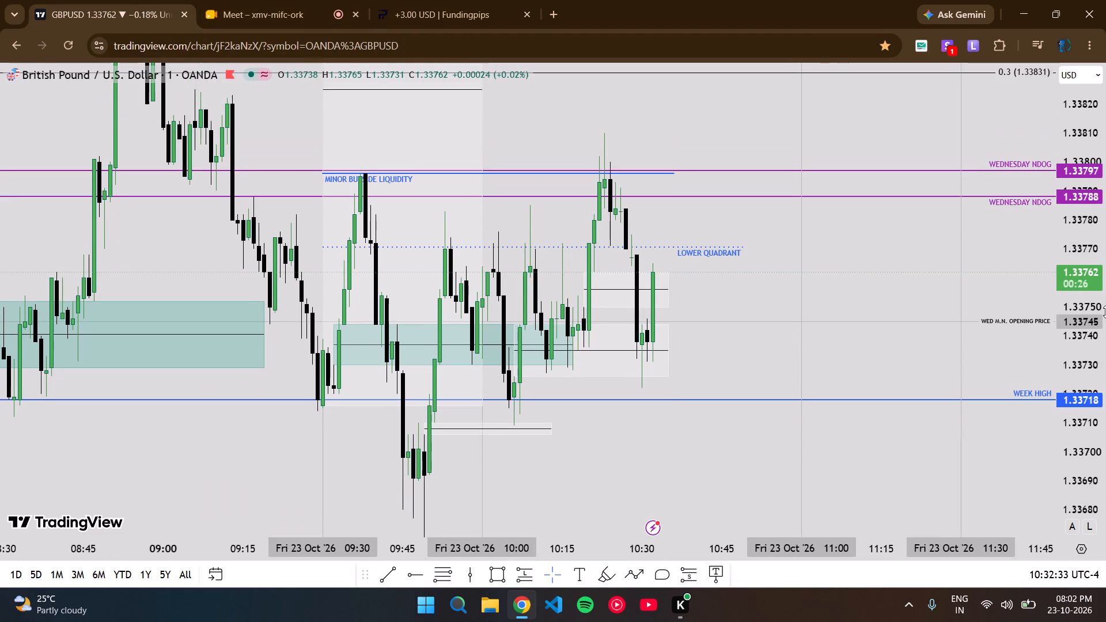
{"action": "scroll", "coordinate": [1105, 312], "scroll_direction": "up", "scroll_amount": 1}
{"action": "scroll", "coordinate": [1105, 312], "scroll_direction": "down", "scroll_amount": 2}
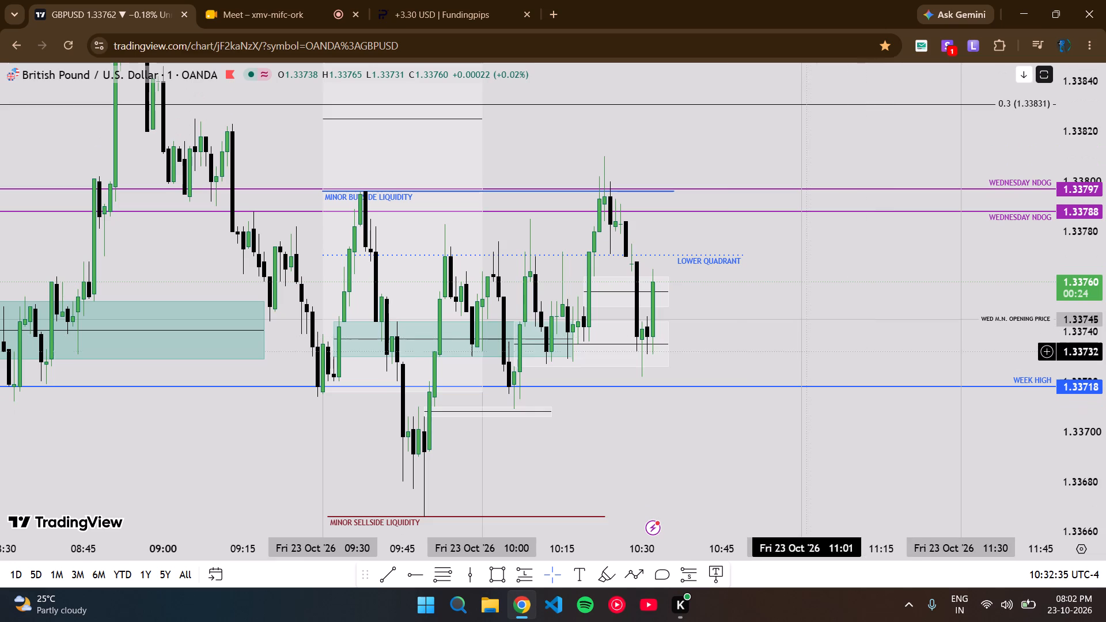
{"action": "left_click_drag", "start_coordinate": [724, 339], "coordinate": [732, 363]}
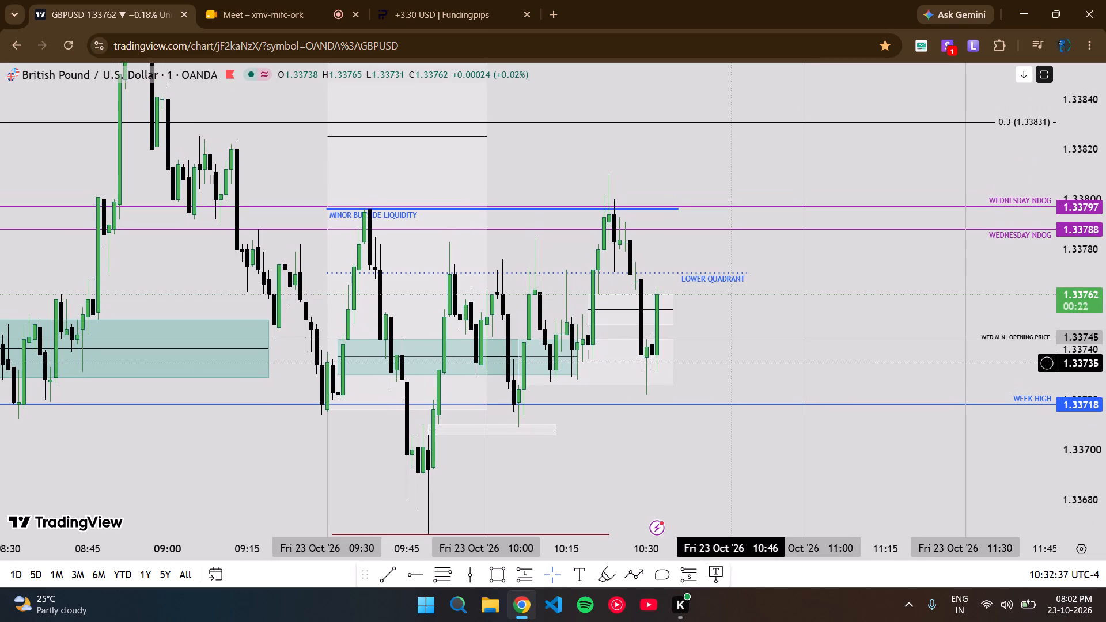
{"action": "left_click", "coordinate": [471, 25]}
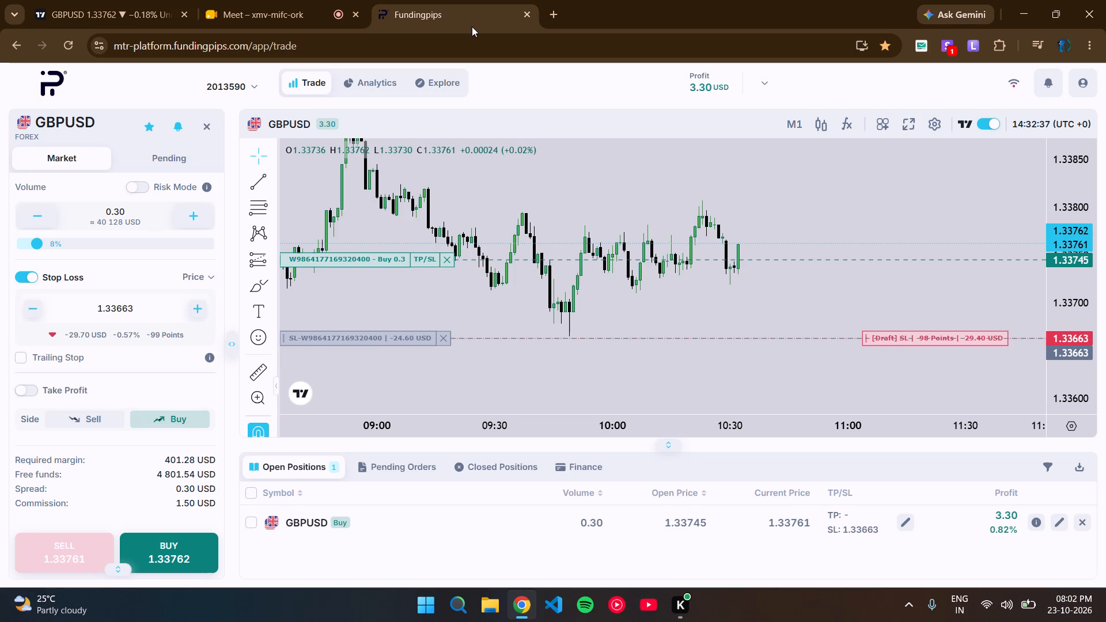
In TradingView, measure the price distance from the Wednesday midnight opening price at 1.33745 down to the minor sellside liquidity level at 1.33666.
{"action": "left_click", "coordinate": [154, 0]}
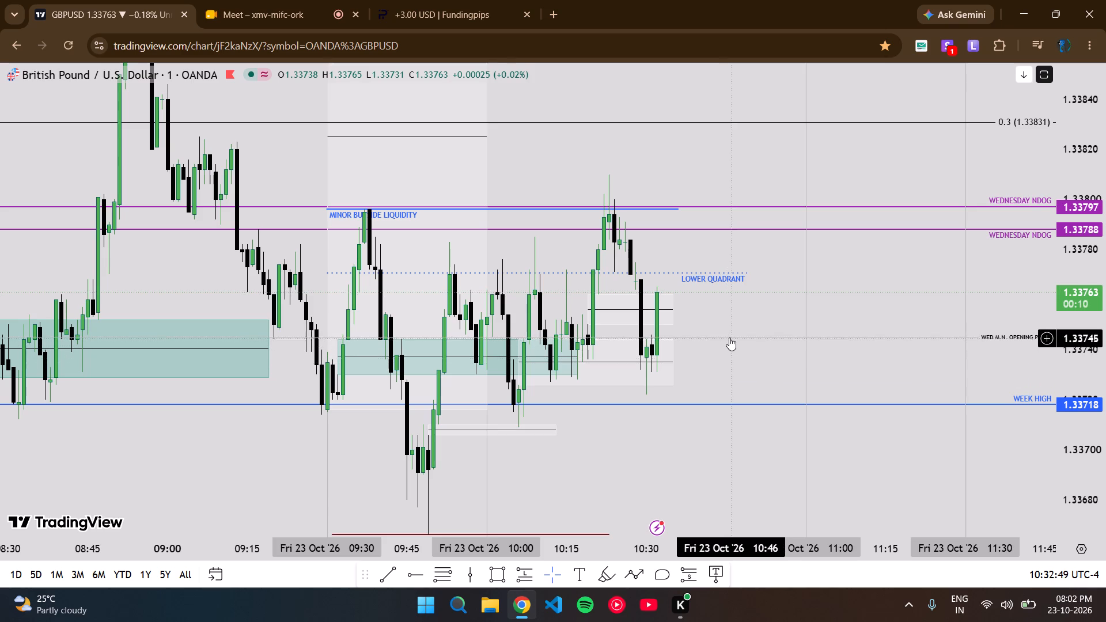
{"action": "left_click", "coordinate": [729, 337], "text": "shift"}
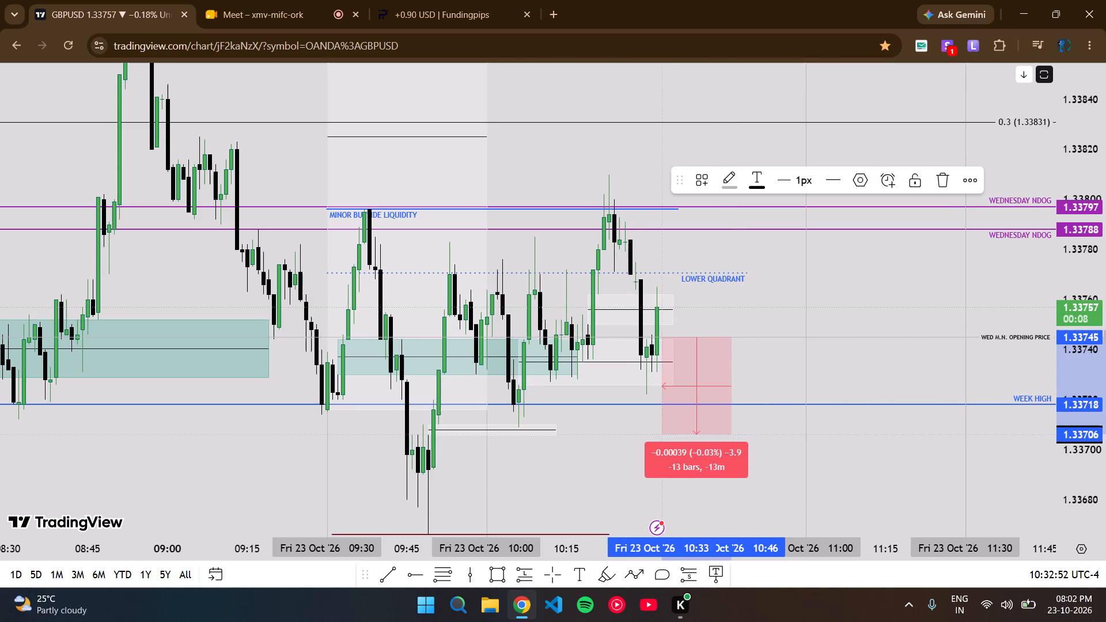
{"action": "left_click", "coordinate": [615, 536], "text": "shift"}
{"action": "left_click_drag", "start_coordinate": [747, 490], "coordinate": [757, 370]}
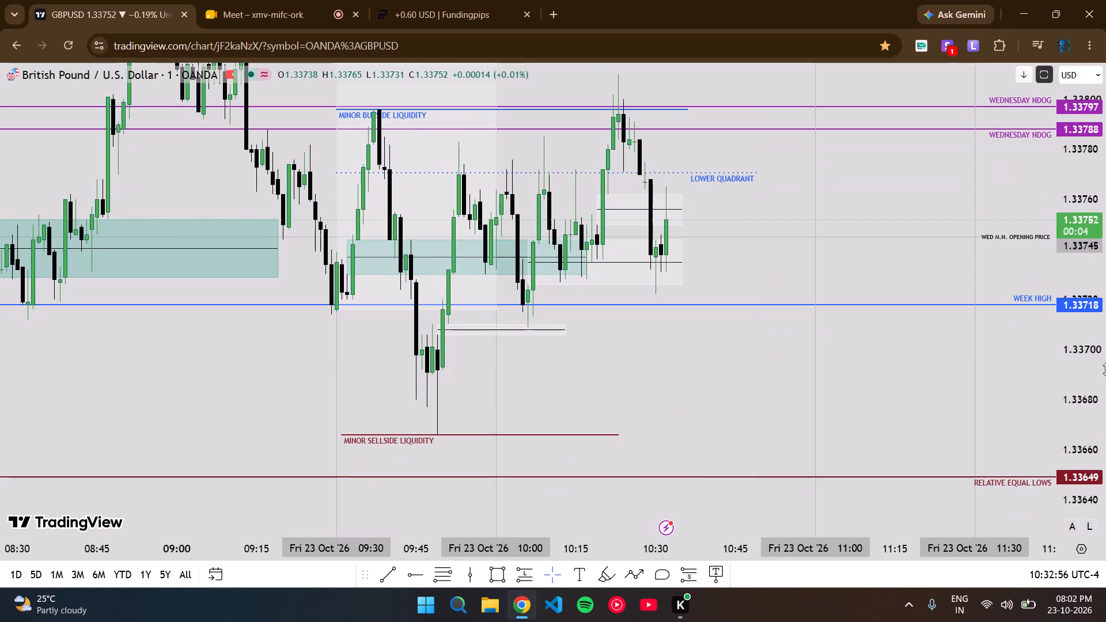
{"action": "scroll", "coordinate": [1105, 369], "scroll_direction": "down", "scroll_amount": 1}
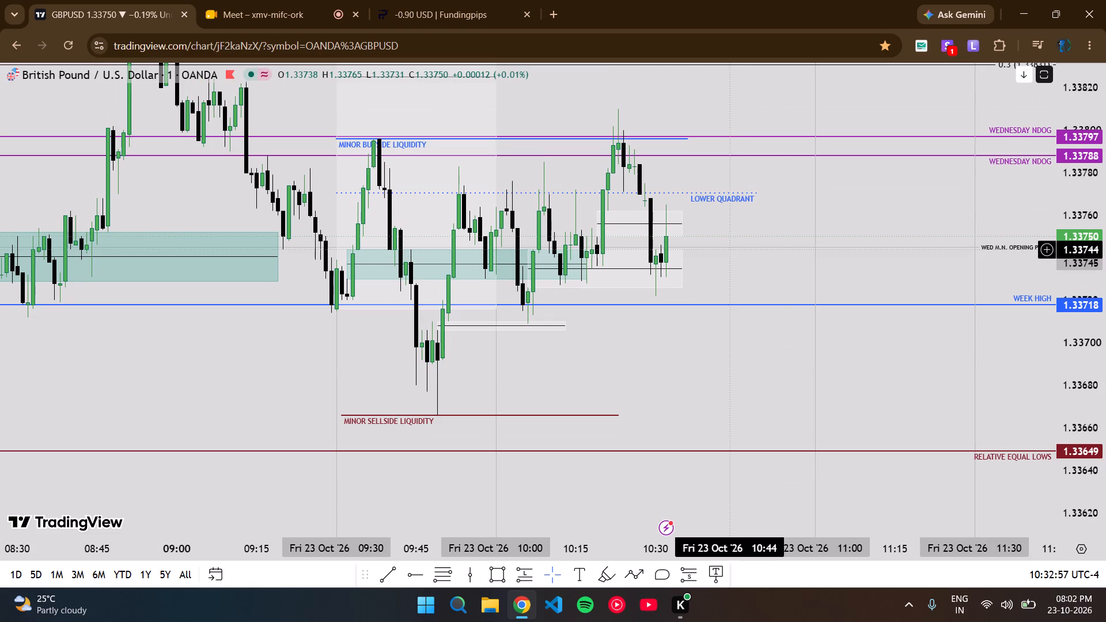
{"action": "left_click", "coordinate": [735, 245], "text": "shift"}
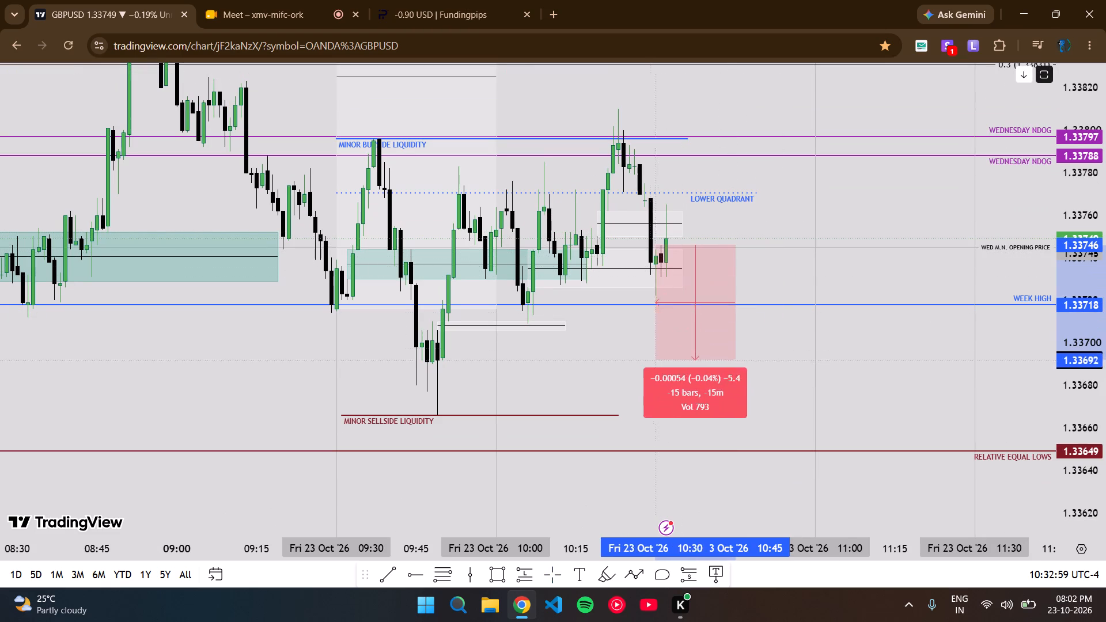
{"action": "left_click", "coordinate": [630, 402], "text": "shift"}
{"action": "left_click", "coordinate": [742, 371]}
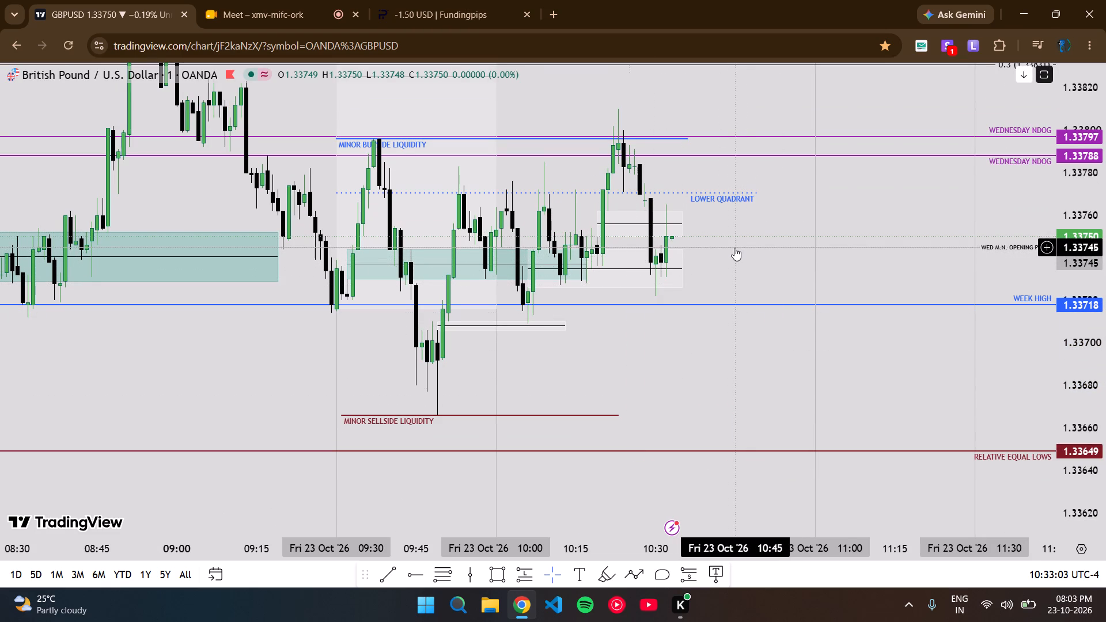
{"action": "left_click", "coordinate": [734, 248], "text": "shift"}
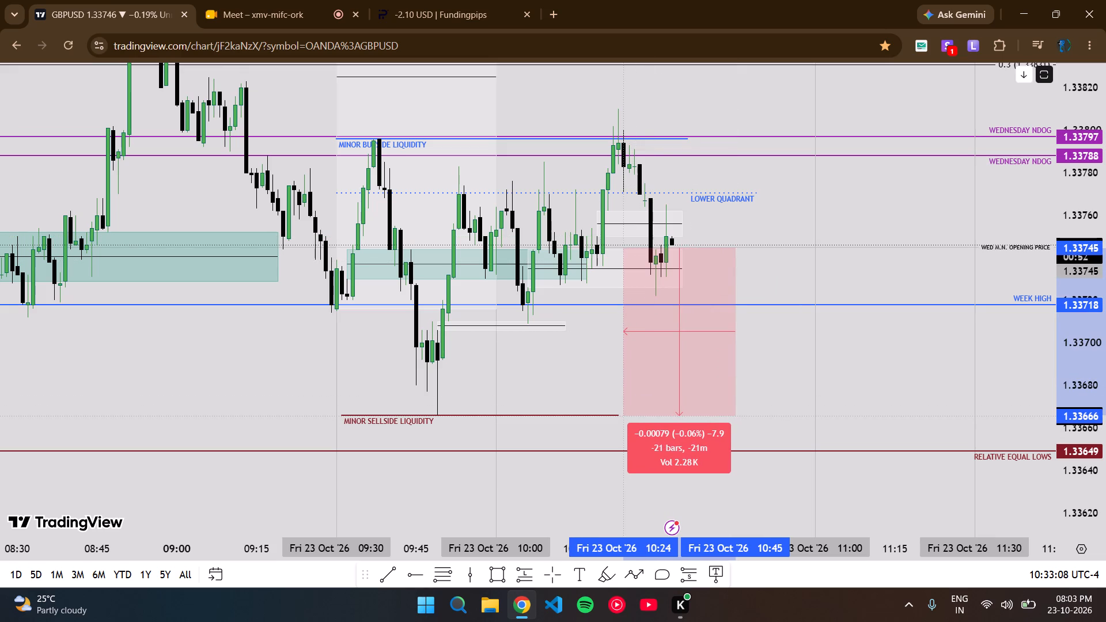
{"action": "left_click", "coordinate": [625, 416], "text": "shift"}
Draw a rectangle from the 08:01 candle between about 1.33686 and 1.33670, above the relative equal lows, and extend it to about 10:46.
{"action": "left_click_drag", "start_coordinate": [743, 382], "coordinate": [741, 403]}
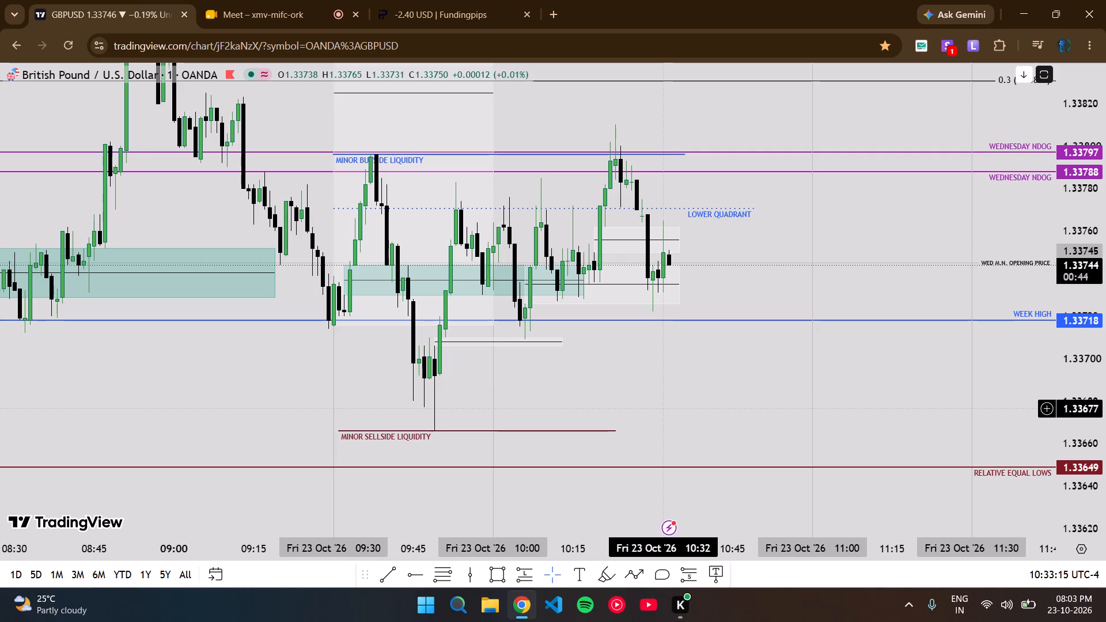
{"action": "scroll", "coordinate": [663, 408], "scroll_direction": "down", "scroll_amount": 4}
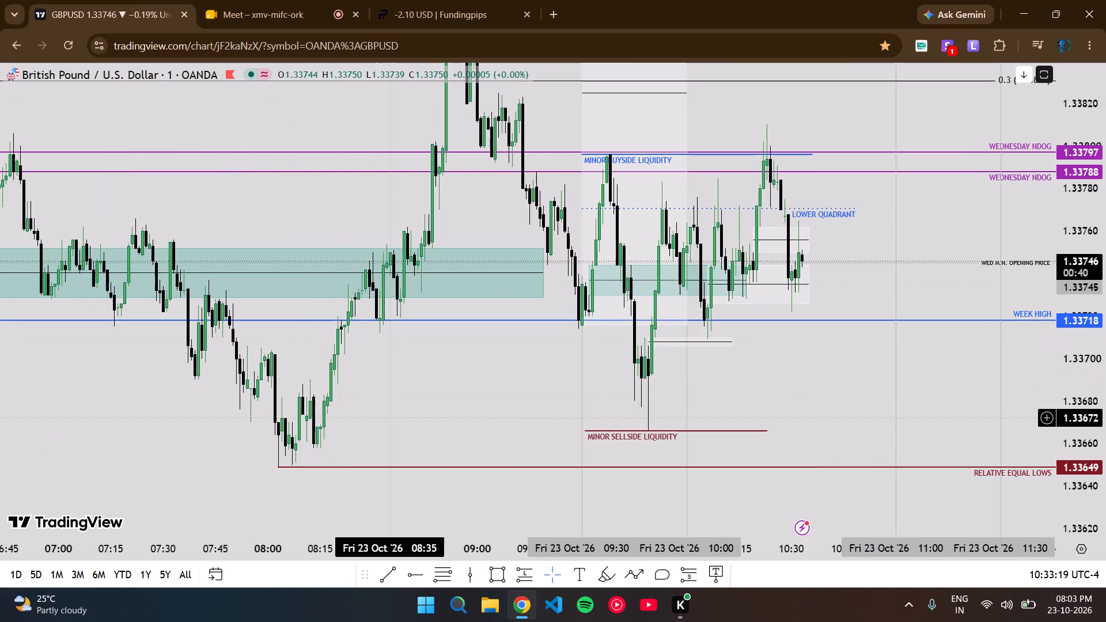
{"action": "left_click", "coordinate": [498, 567]}
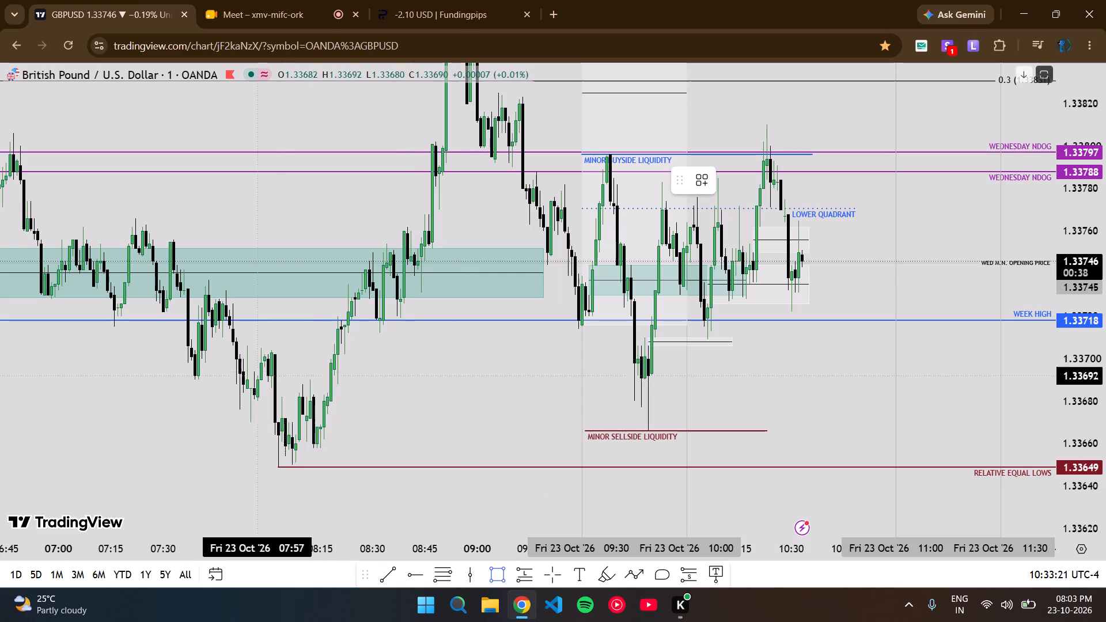
{"action": "left_click", "coordinate": [271, 389]}
{"action": "left_click", "coordinate": [276, 407]}
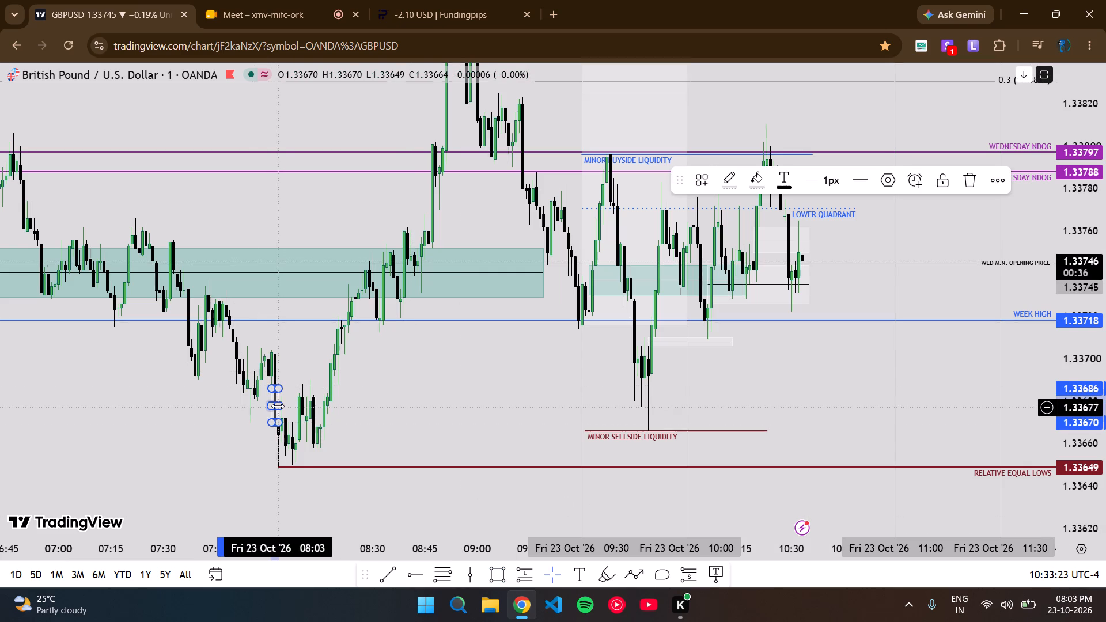
{"action": "left_click_drag", "start_coordinate": [278, 406], "coordinate": [847, 419]}
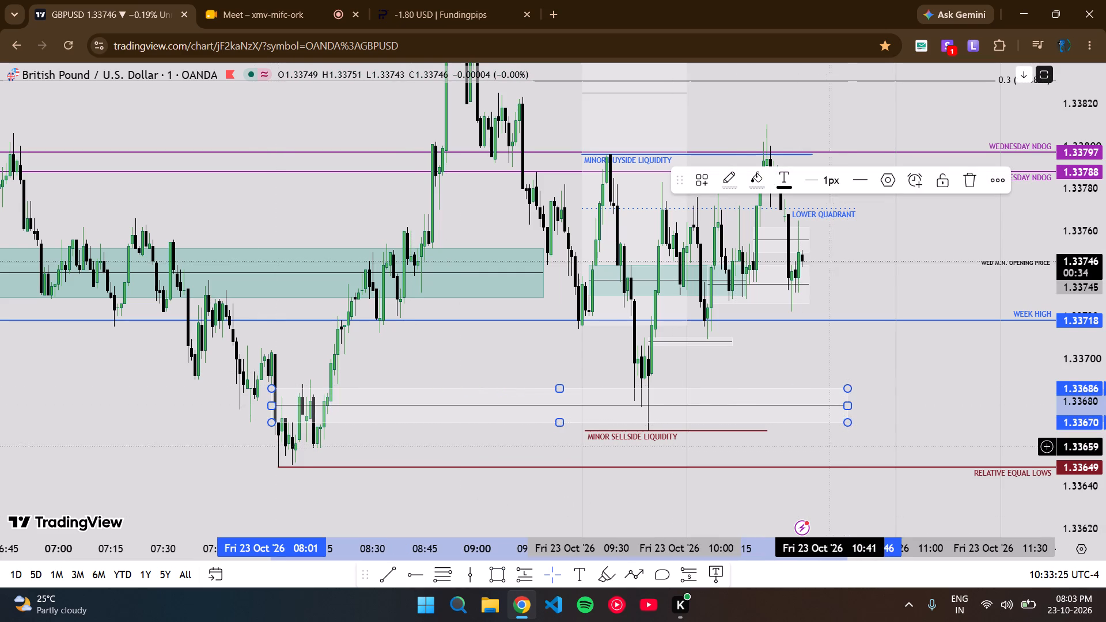
{"action": "left_click_drag", "start_coordinate": [824, 442], "coordinate": [771, 424]}
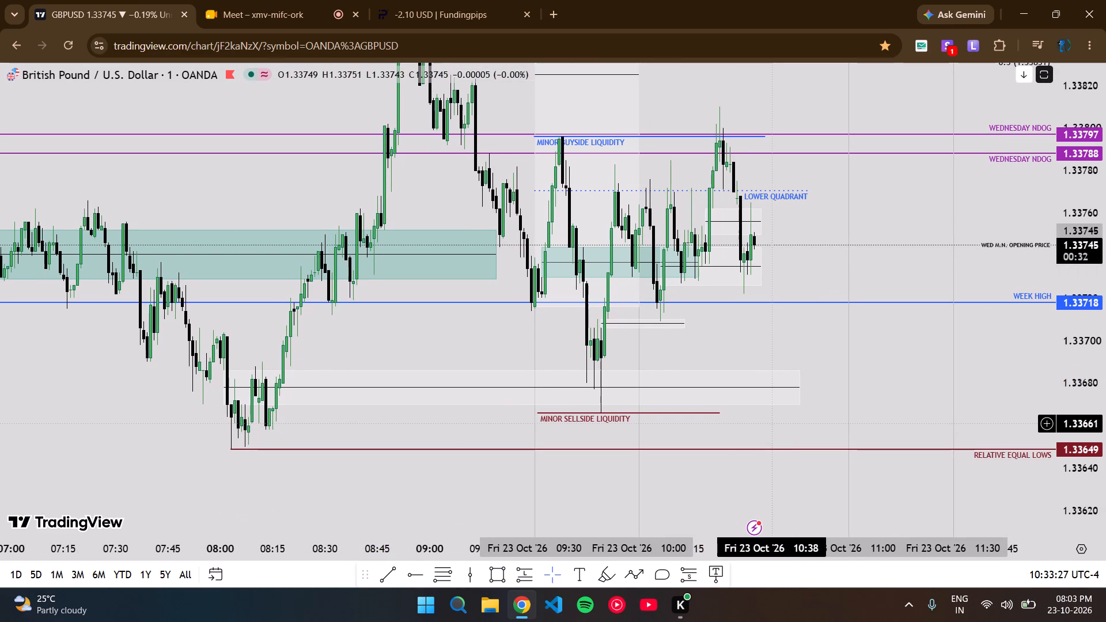
{"action": "scroll", "coordinate": [800, 372], "scroll_direction": "up", "scroll_amount": 2}
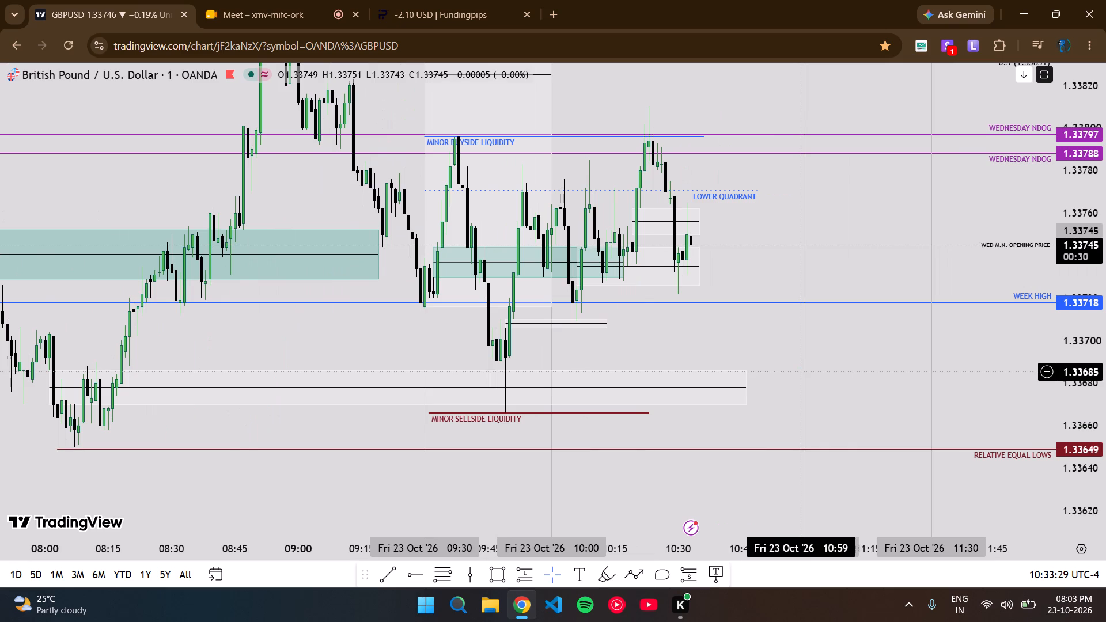
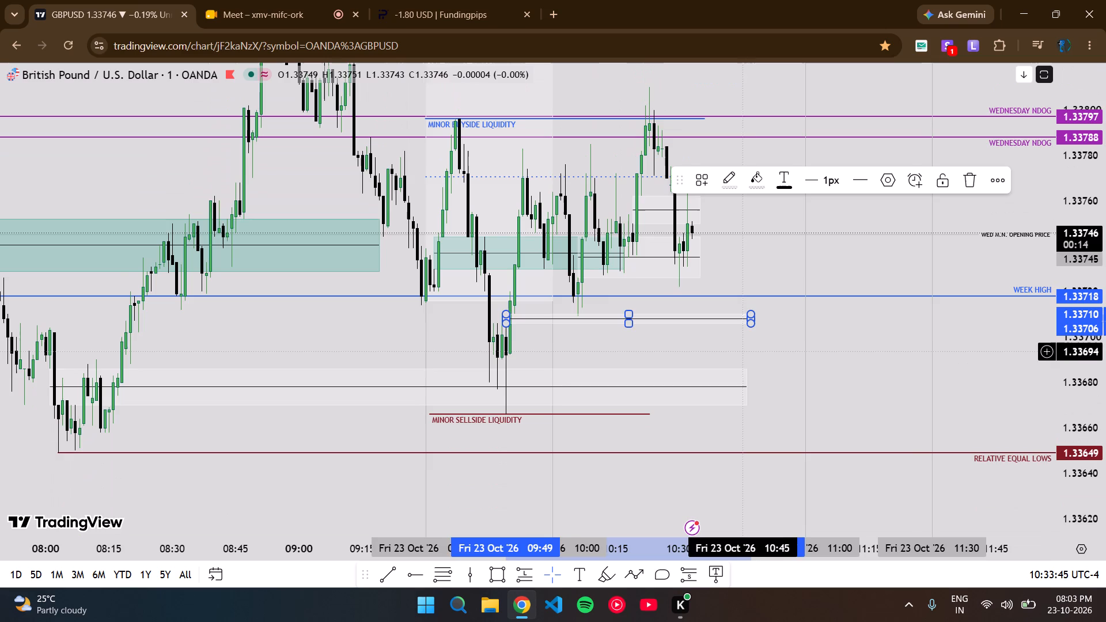
Recolour the border and fill of the 08:01 rectangle between 1.33686 and 1.33670 to orange.
{"action": "left_click_drag", "start_coordinate": [753, 350], "coordinate": [752, 376]}
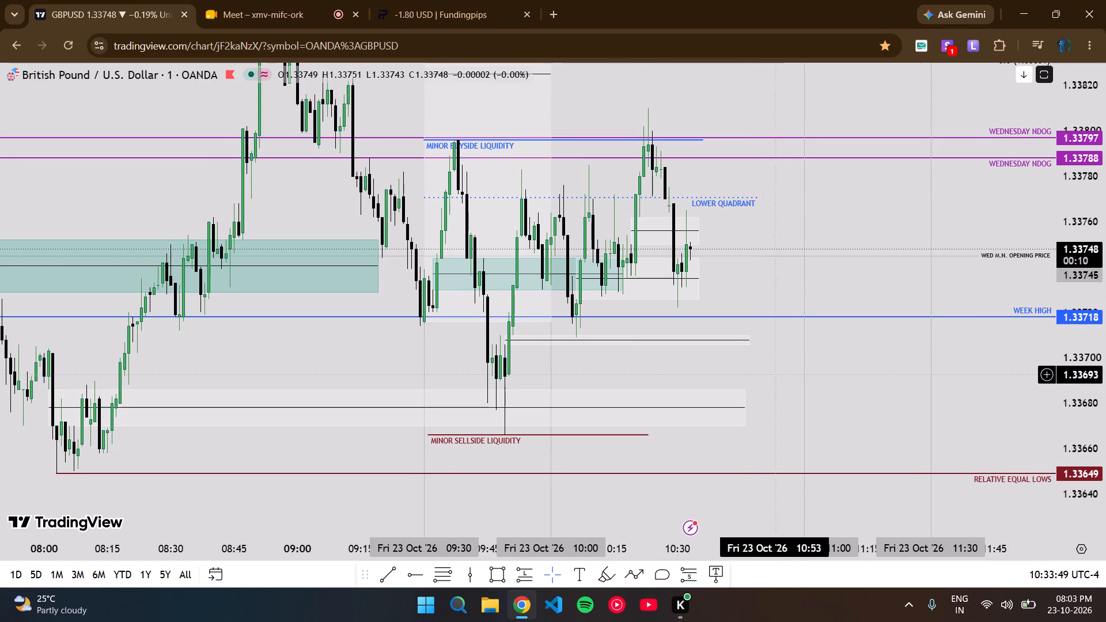
{"action": "left_click", "coordinate": [745, 393]}
{"action": "left_click", "coordinate": [732, 183]}
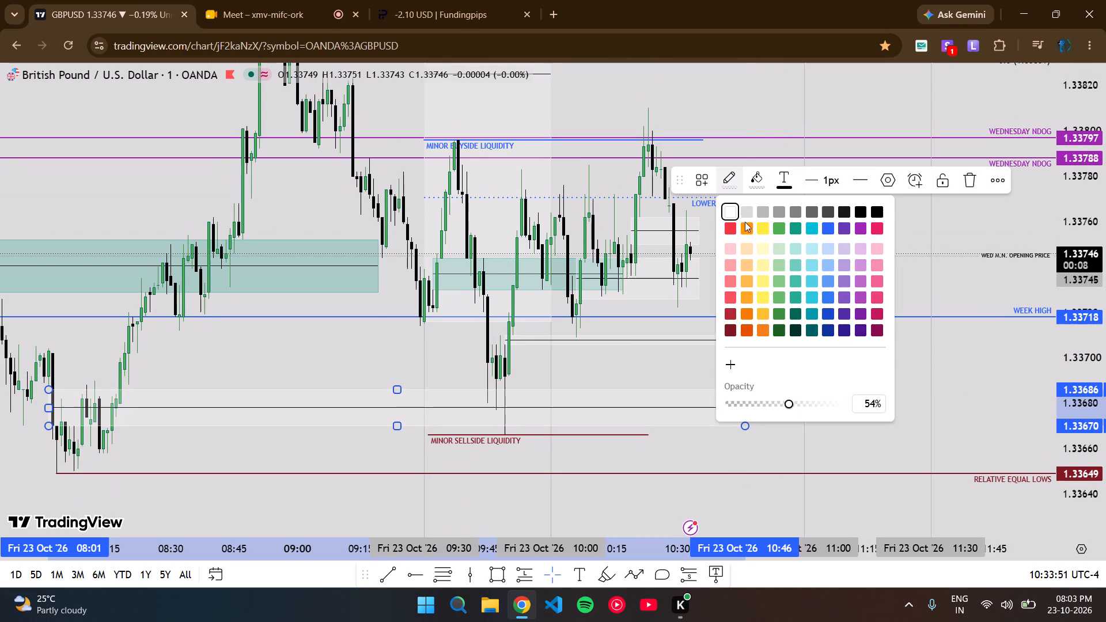
{"action": "left_click", "coordinate": [749, 224]}
{"action": "left_click", "coordinate": [759, 179]}
{"action": "left_click", "coordinate": [774, 223]}
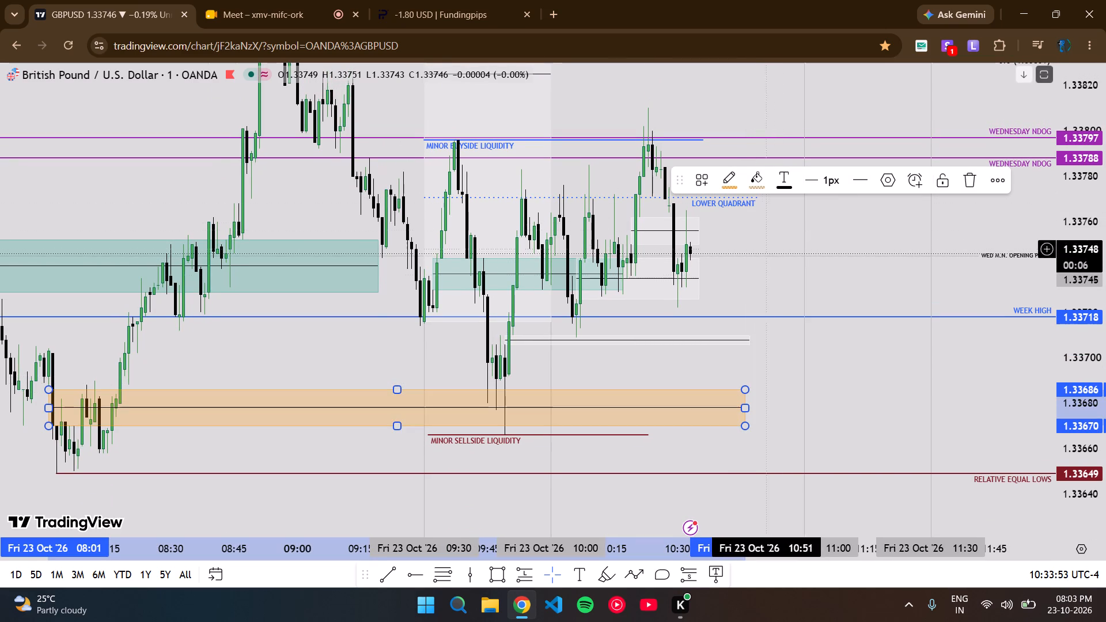
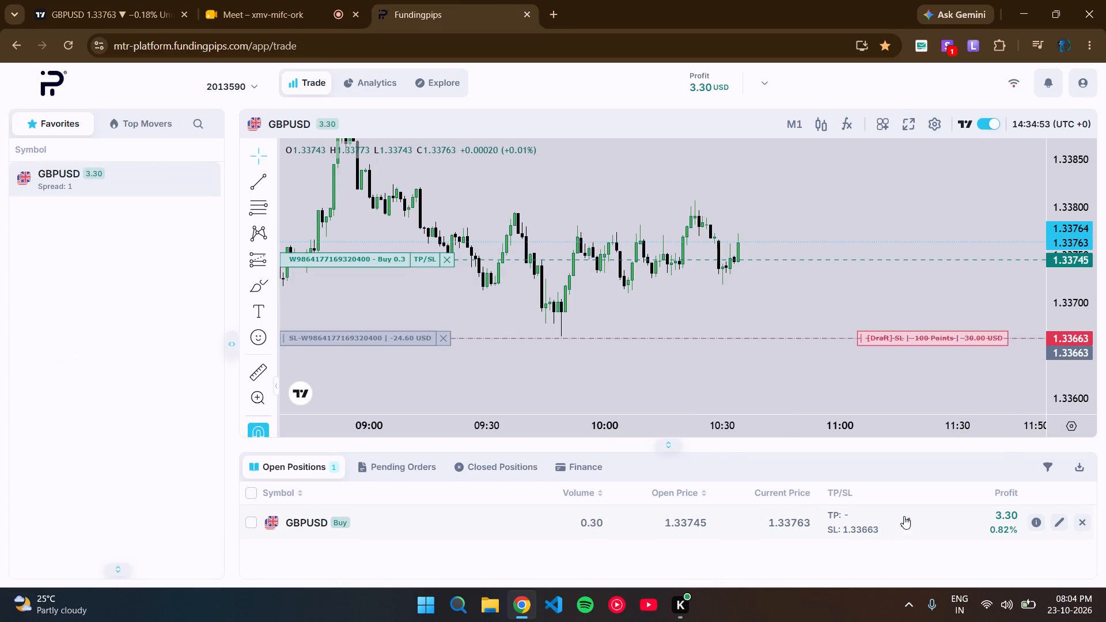
{"action": "left_click", "coordinate": [939, 320]}
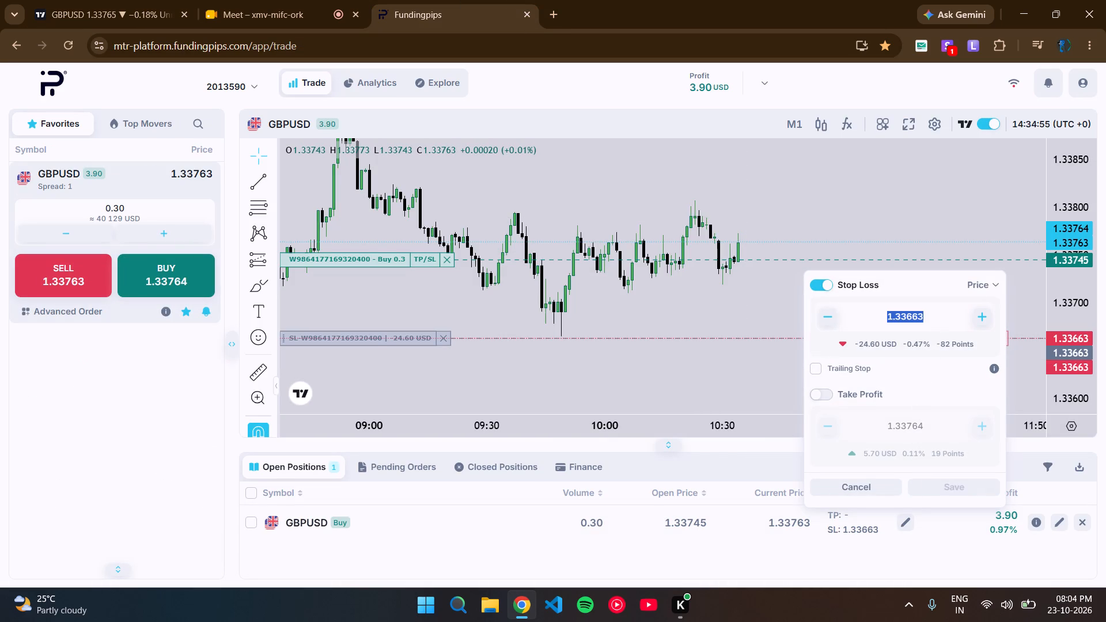
{"action": "key", "text": "Right"}
{"action": "key", "text": "BackSpace"}
{"action": "key", "text": "BackSpace"}
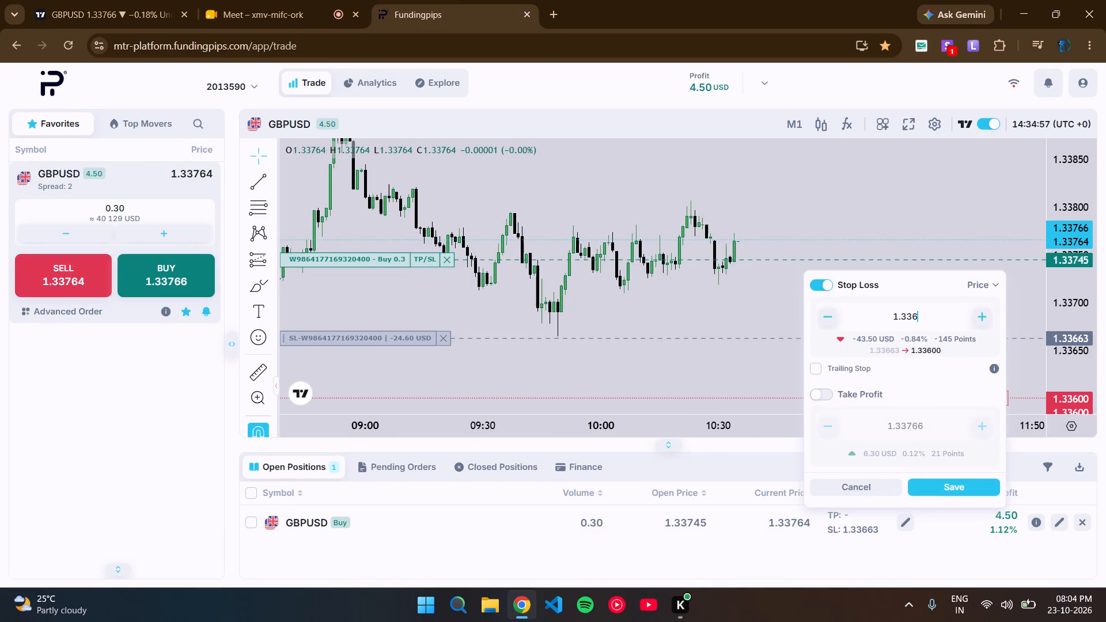
{"action": "type", "text": "78"}
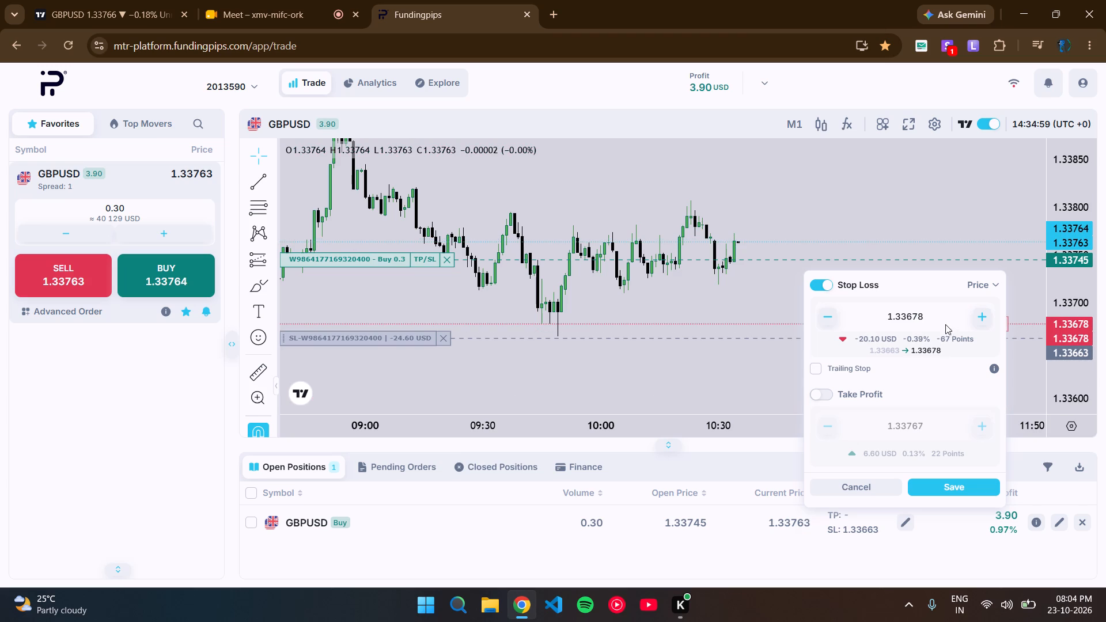
{"action": "key", "text": "BackSpace"}
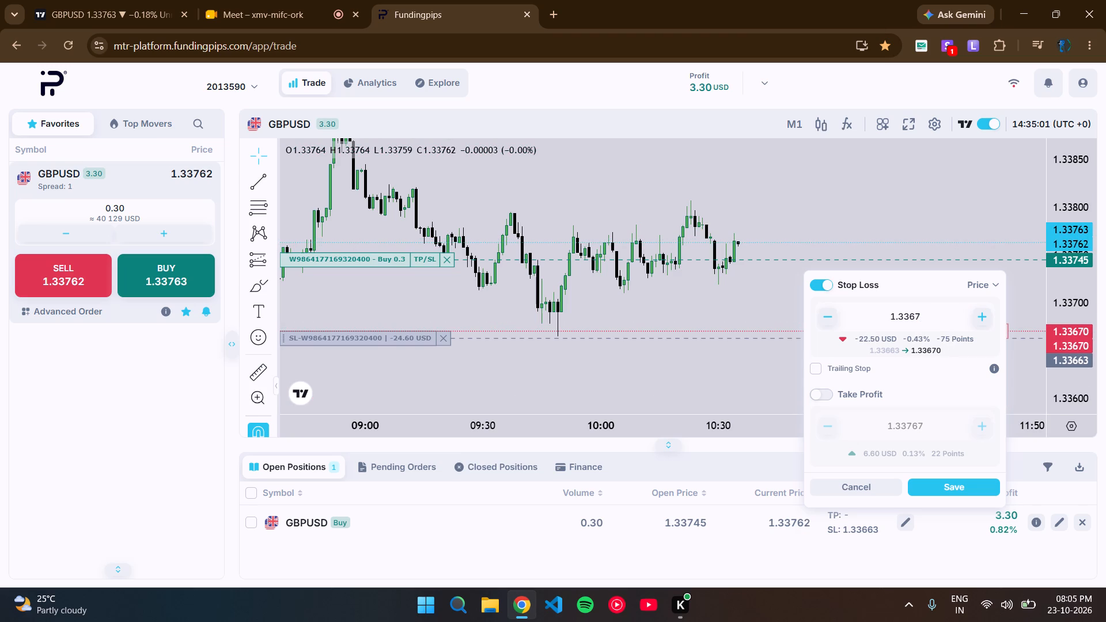
{"action": "key", "text": "5"}
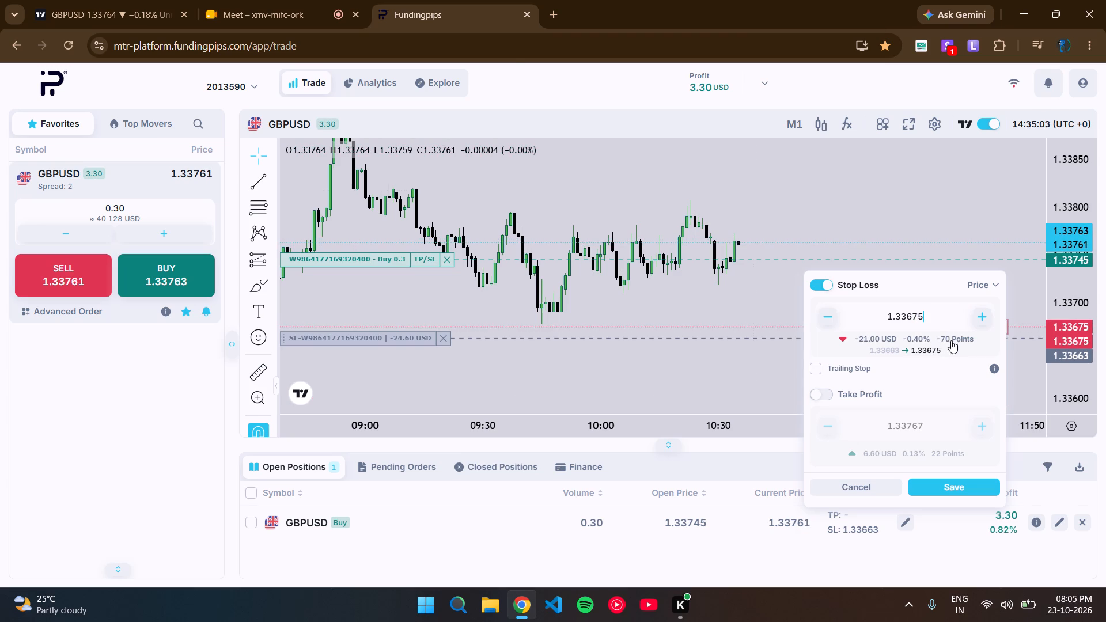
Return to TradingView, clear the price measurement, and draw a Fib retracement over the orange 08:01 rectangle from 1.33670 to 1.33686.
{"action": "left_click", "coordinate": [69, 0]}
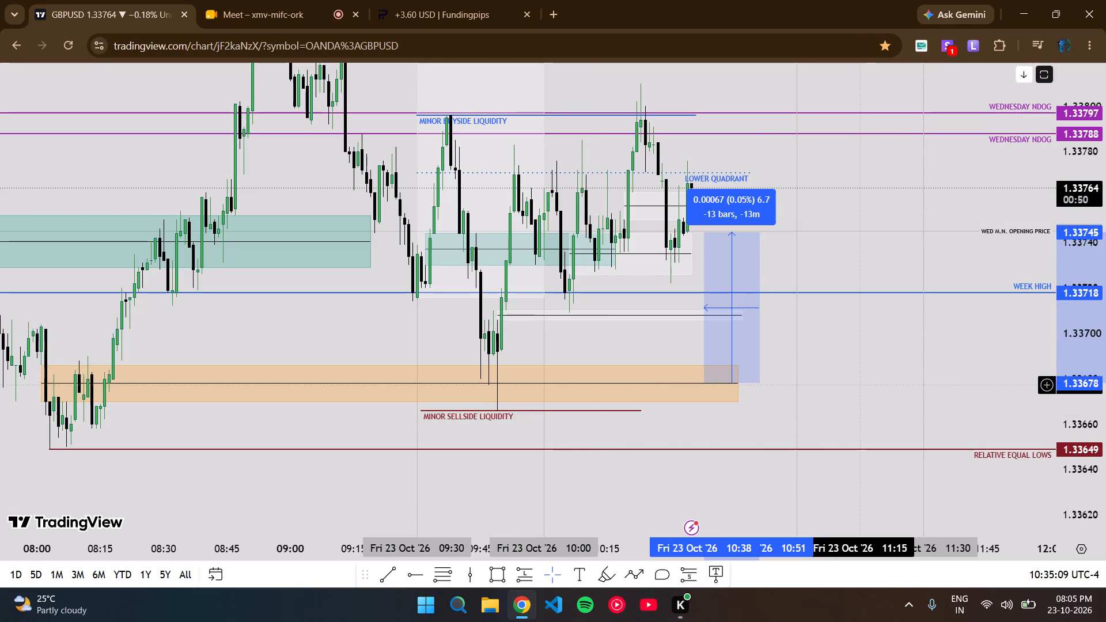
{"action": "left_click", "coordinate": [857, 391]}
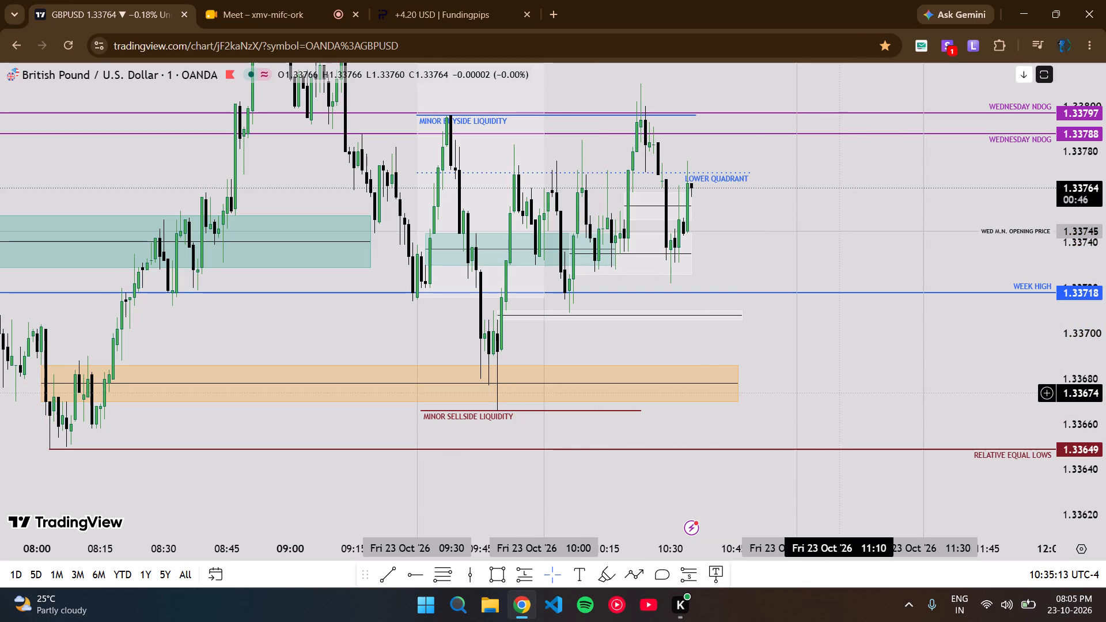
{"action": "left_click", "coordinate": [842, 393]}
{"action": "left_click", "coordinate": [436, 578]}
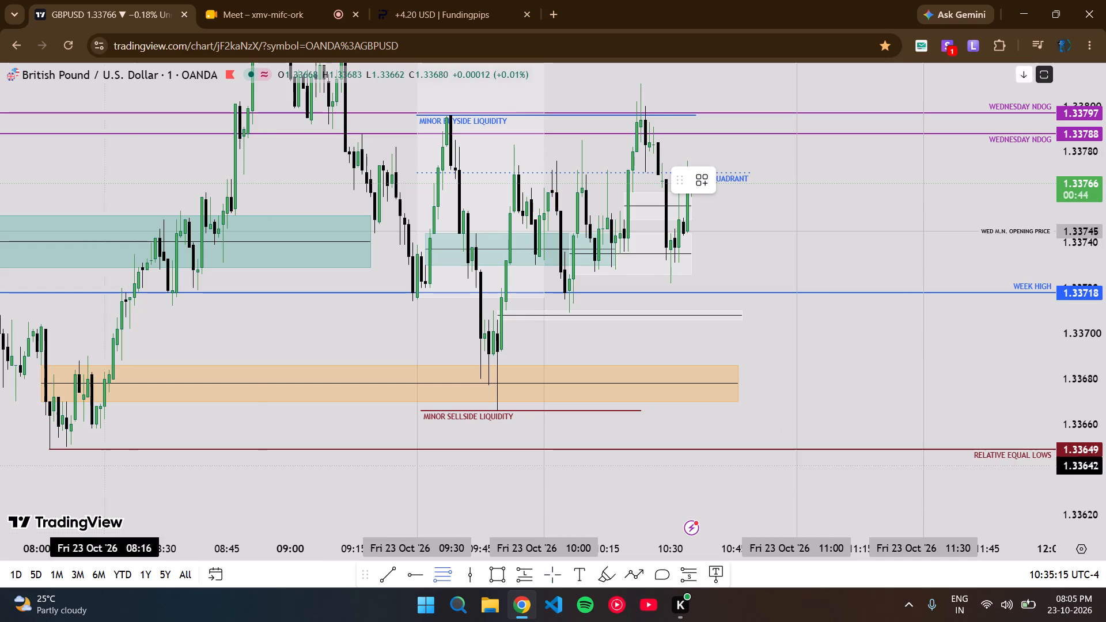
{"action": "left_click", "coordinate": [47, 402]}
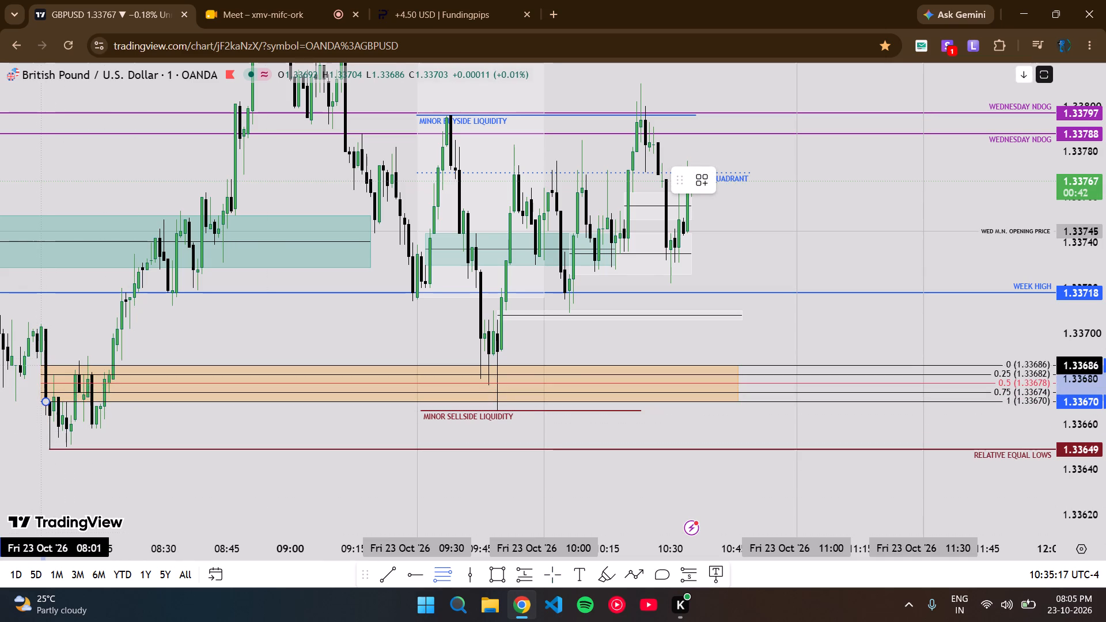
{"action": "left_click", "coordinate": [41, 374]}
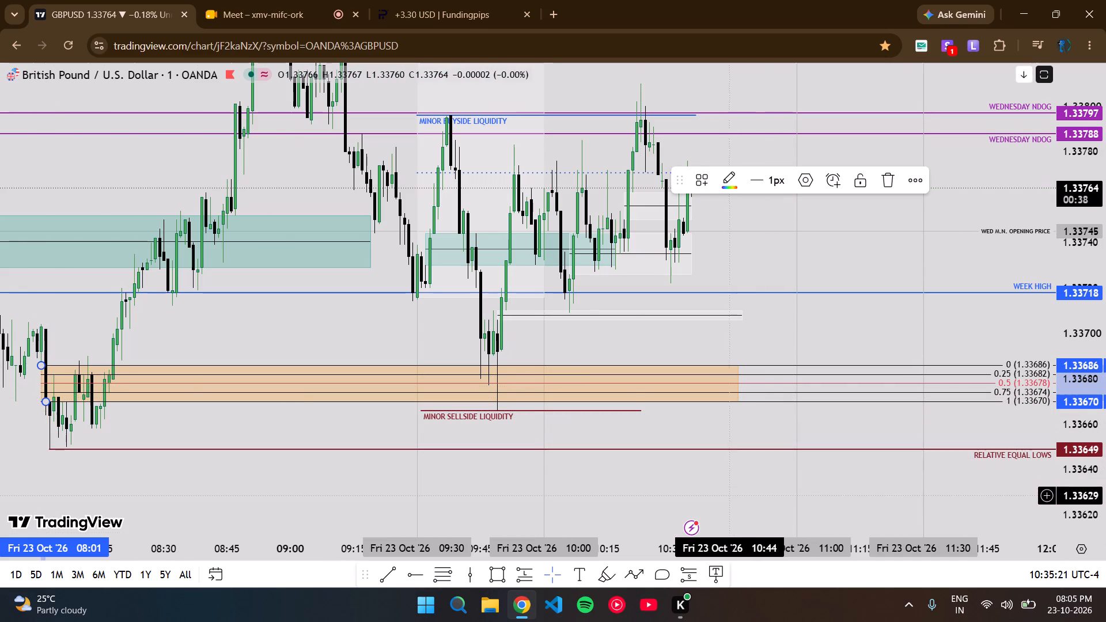
In FundingPips, change the drafted stop loss of the GBPUSD buy to 1.33670, save it and confirm the position edit.
{"action": "left_click", "coordinate": [456, 0]}
{"action": "left_click", "coordinate": [932, 313]}
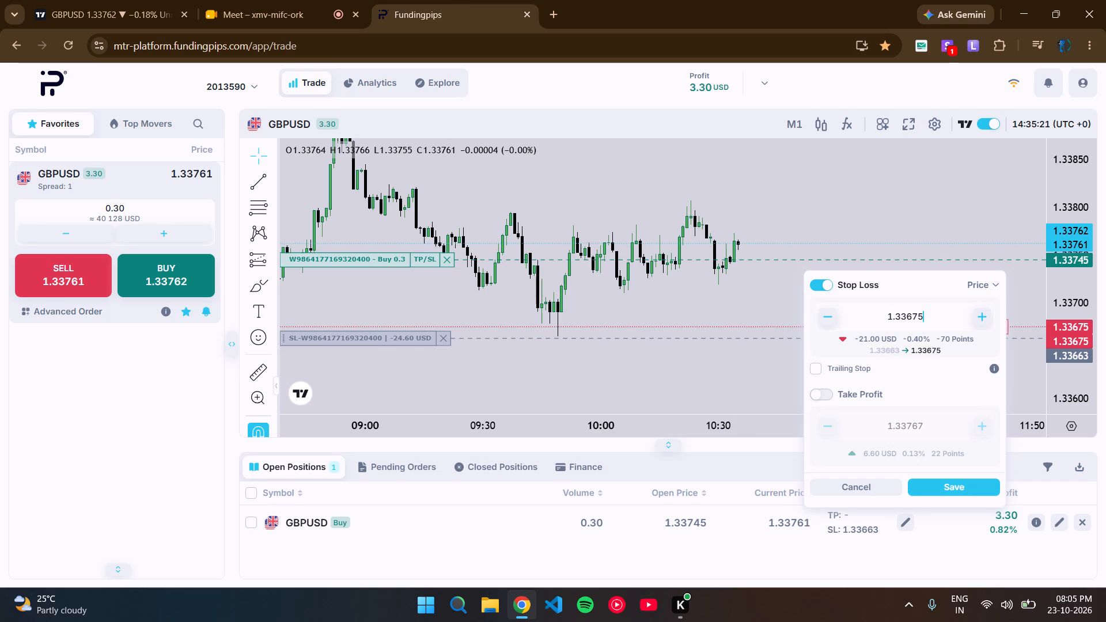
{"action": "key", "text": "BackSpace"}
{"action": "key", "text": "0"}
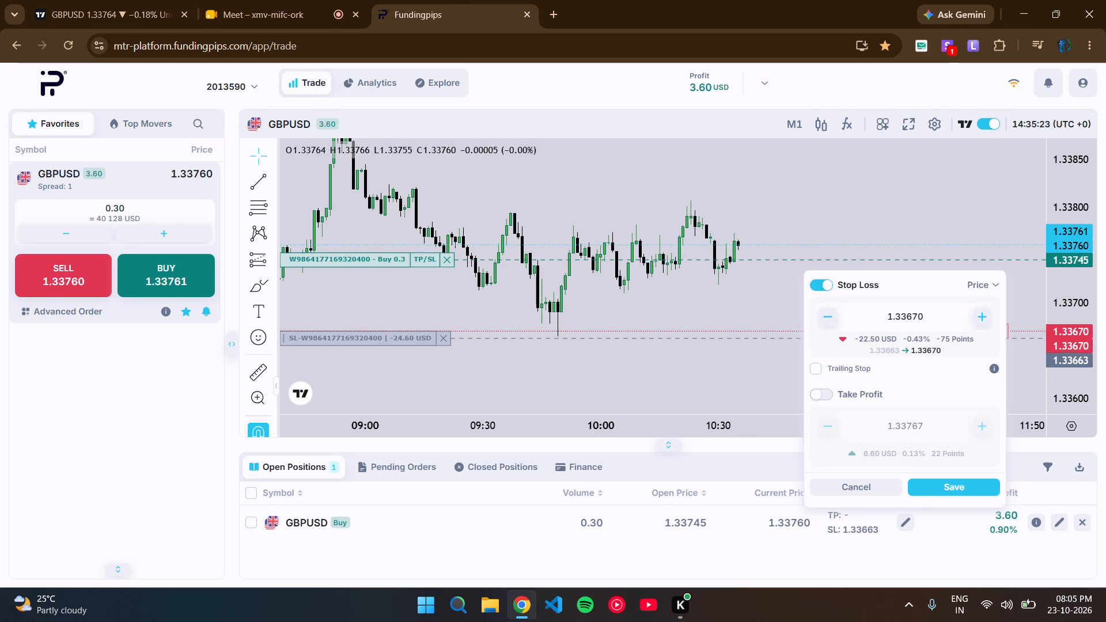
{"action": "key", "text": "BackSpace"}
{"action": "key", "text": "0"}
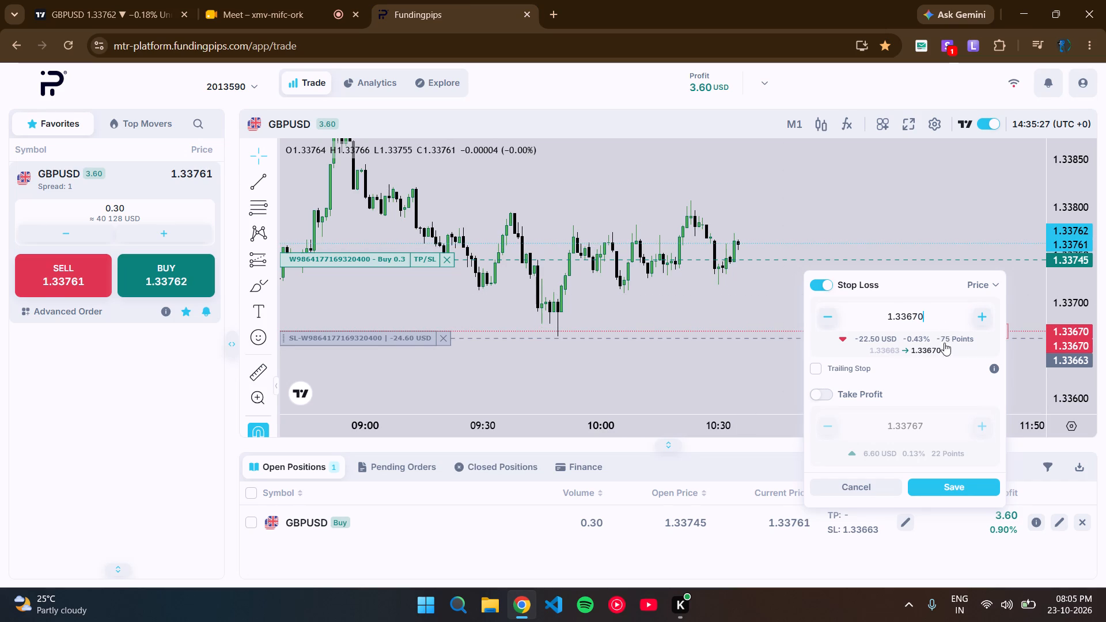
{"action": "left_click", "coordinate": [954, 484]}
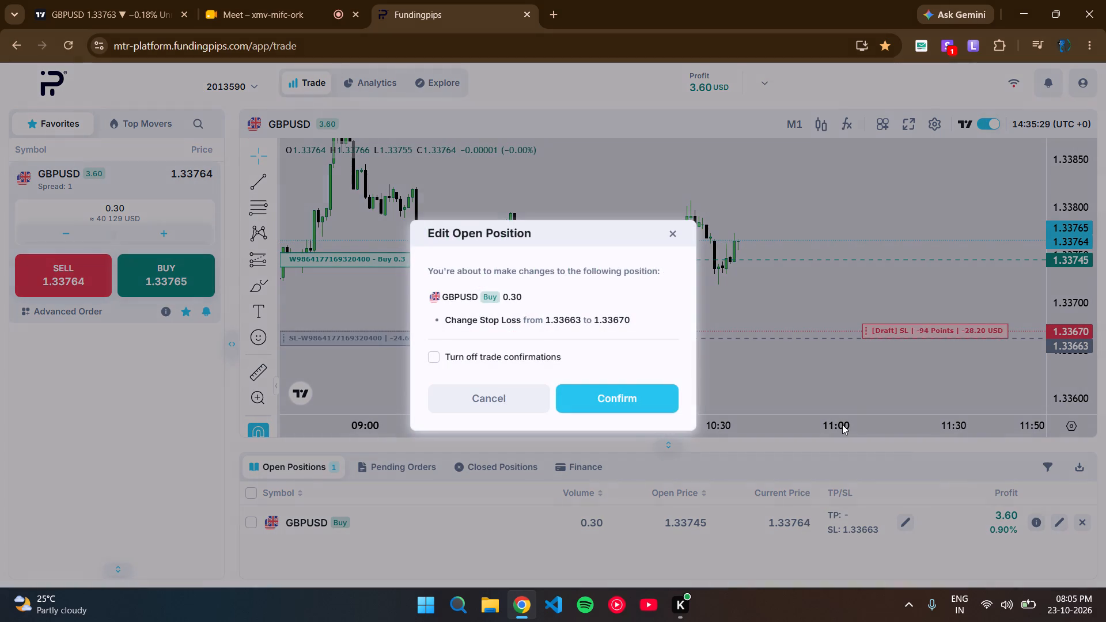
{"action": "left_click", "coordinate": [660, 400]}
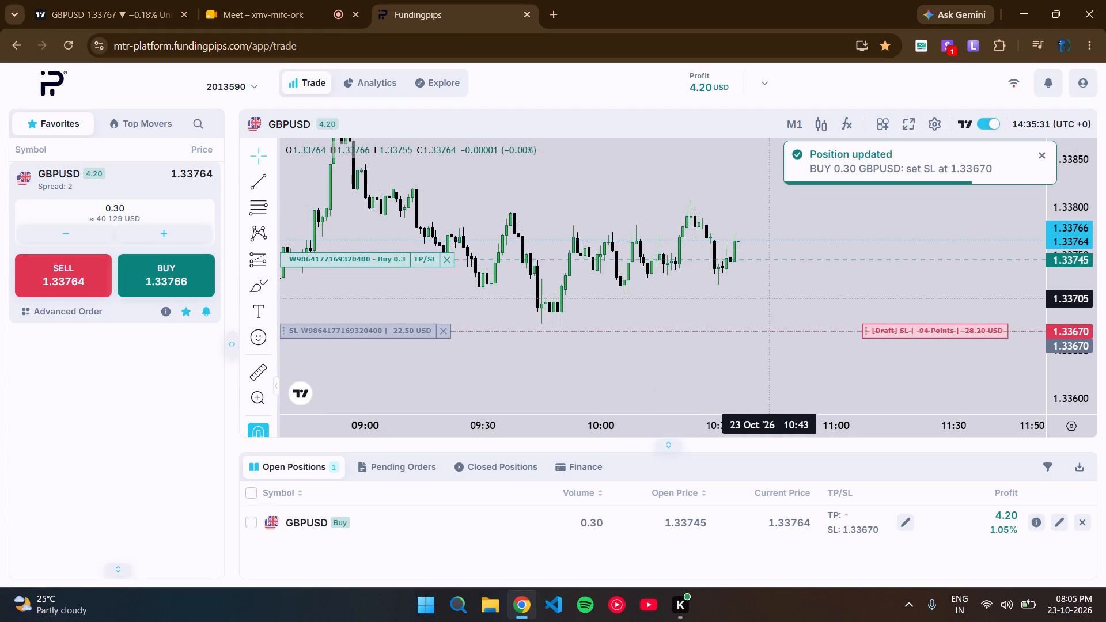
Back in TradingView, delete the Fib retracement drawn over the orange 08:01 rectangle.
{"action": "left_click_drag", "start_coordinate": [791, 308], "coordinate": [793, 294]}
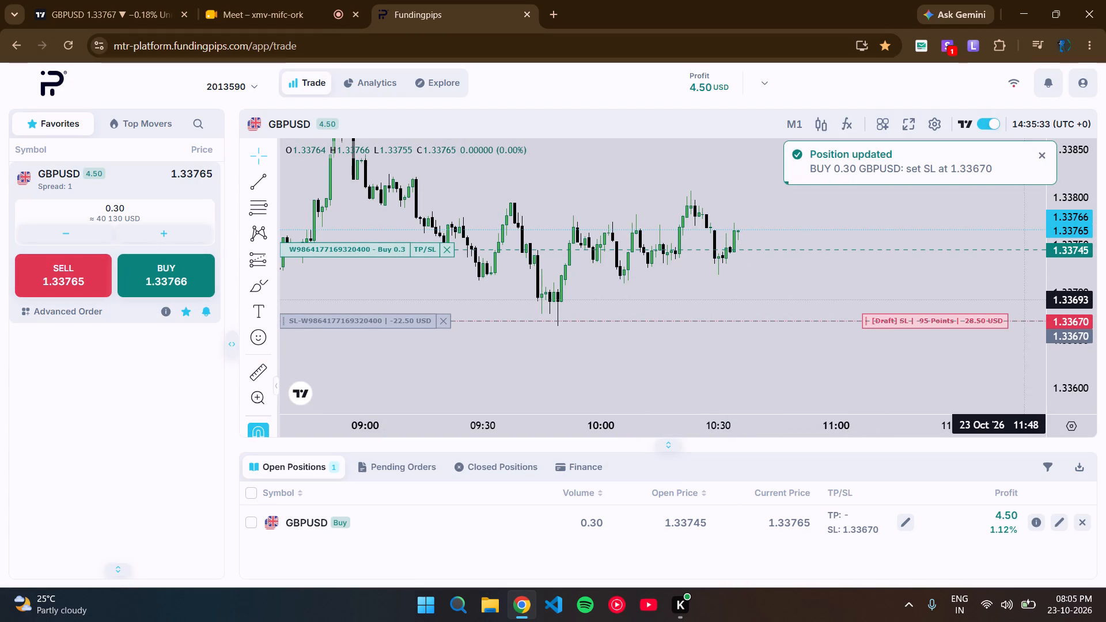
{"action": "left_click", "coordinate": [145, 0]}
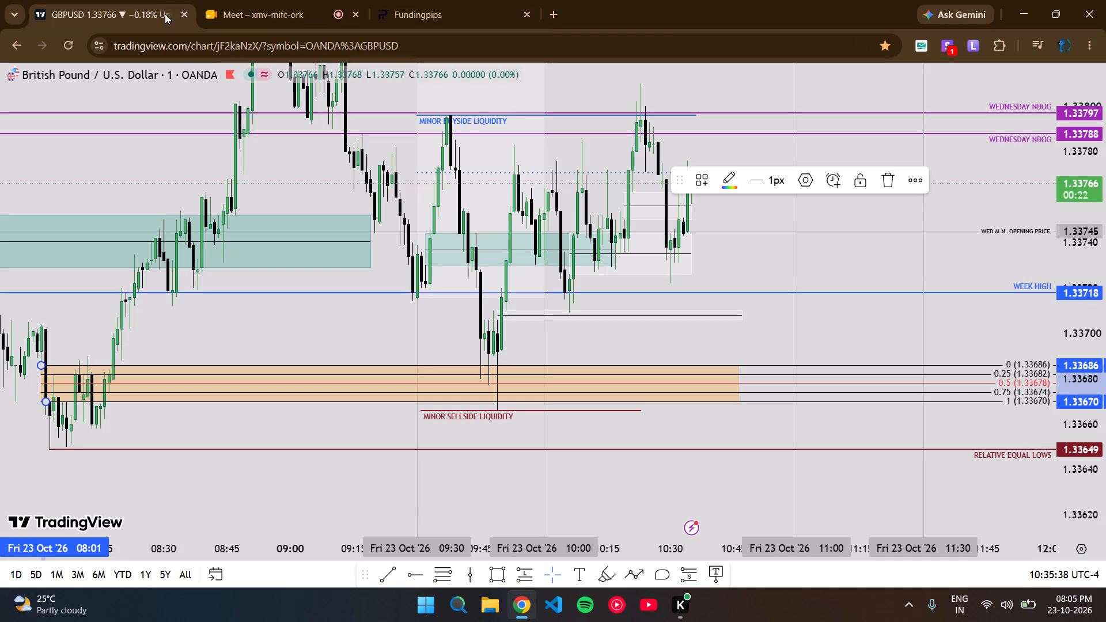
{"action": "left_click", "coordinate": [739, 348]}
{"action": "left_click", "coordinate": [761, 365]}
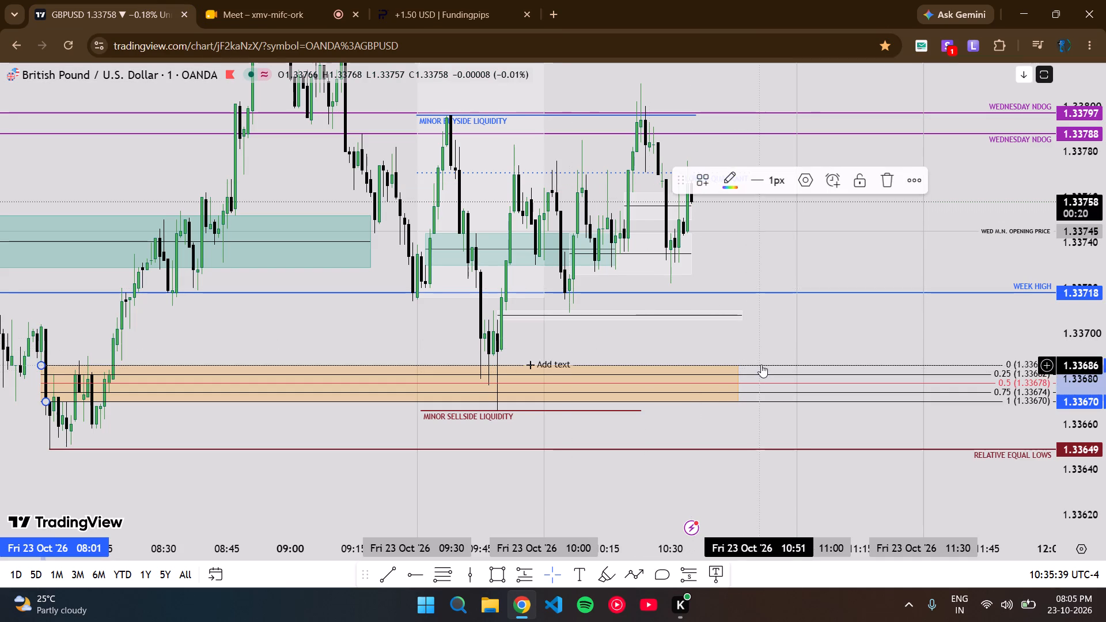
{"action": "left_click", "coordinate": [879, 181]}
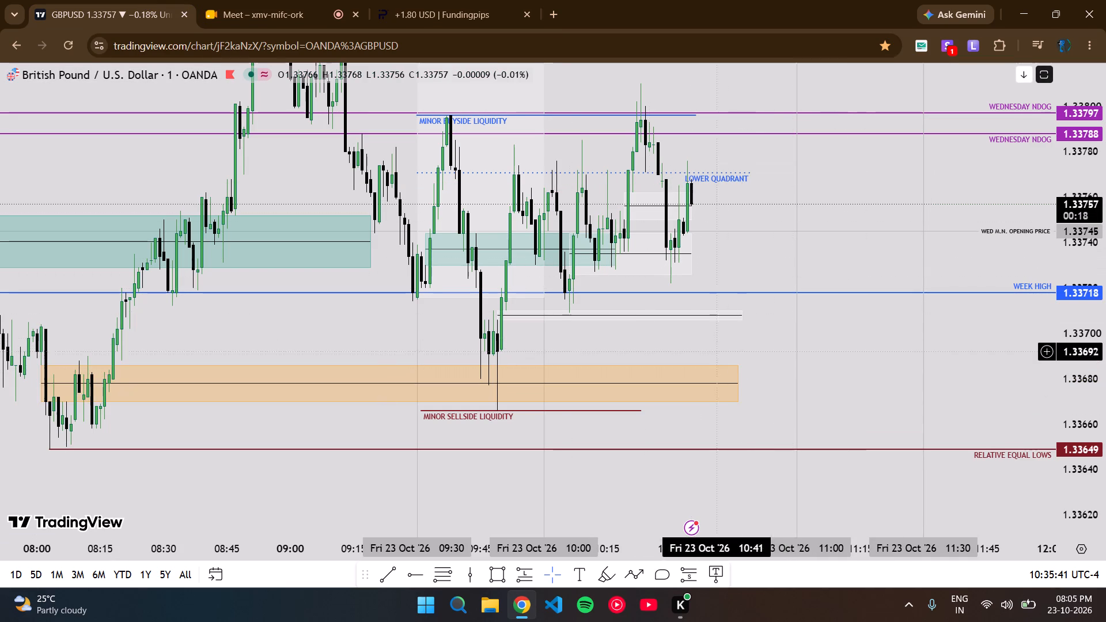
Extend the end of the 10:06 rectangle between 1.33744 and 1.33726 to 10:38 and deselect it.
{"action": "left_click_drag", "start_coordinate": [766, 334], "coordinate": [768, 369]}
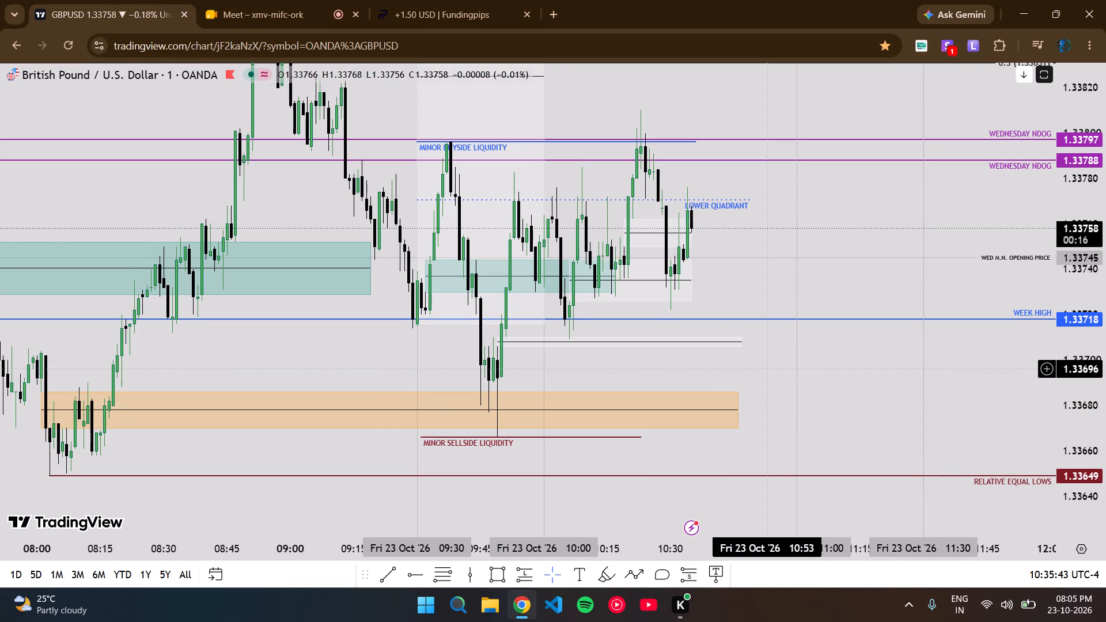
{"action": "scroll", "coordinate": [768, 369], "scroll_direction": "up", "scroll_amount": 2}
{"action": "left_click_drag", "start_coordinate": [717, 370], "coordinate": [724, 395]}
{"action": "scroll", "coordinate": [1105, 276], "scroll_direction": "up", "scroll_amount": 3}
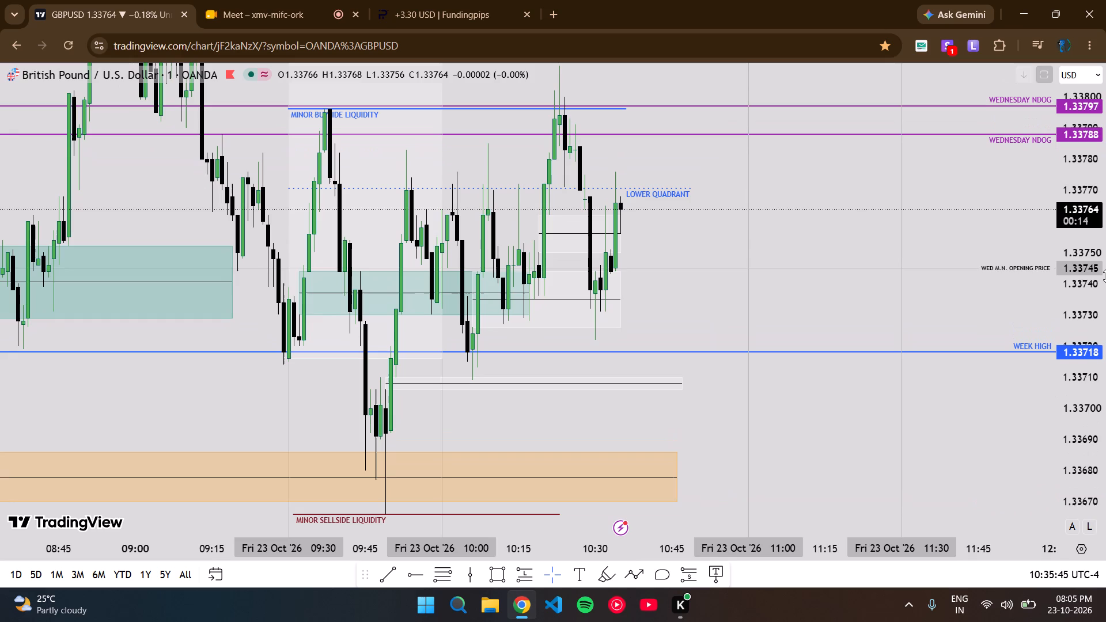
{"action": "left_click_drag", "start_coordinate": [687, 300], "coordinate": [690, 375]}
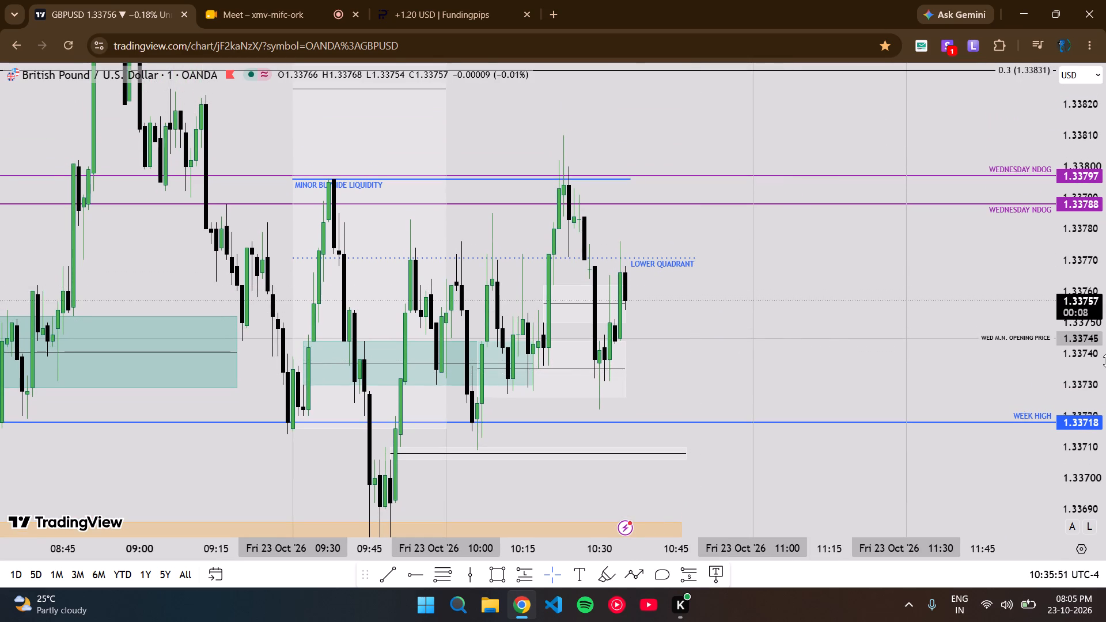
{"action": "left_click_drag", "start_coordinate": [623, 367], "coordinate": [639, 368]}
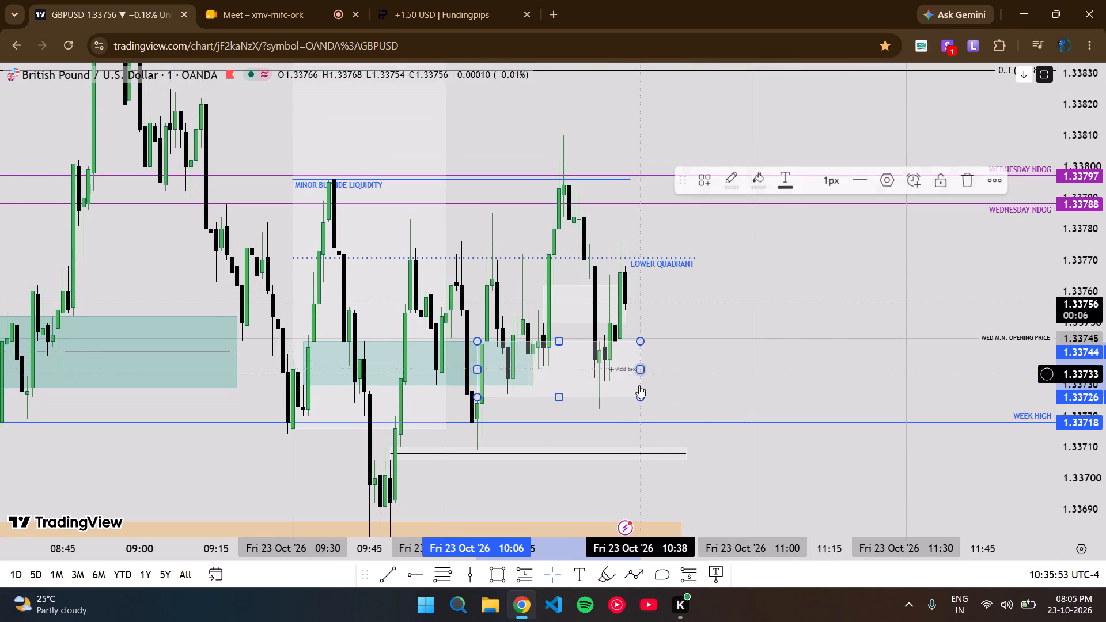
{"action": "left_click", "coordinate": [683, 377]}
Check the open position in FundingPips, return to TradingView, and measure the price range from 1.33744 up to about 1.33840.
{"action": "left_click", "coordinate": [435, 0]}
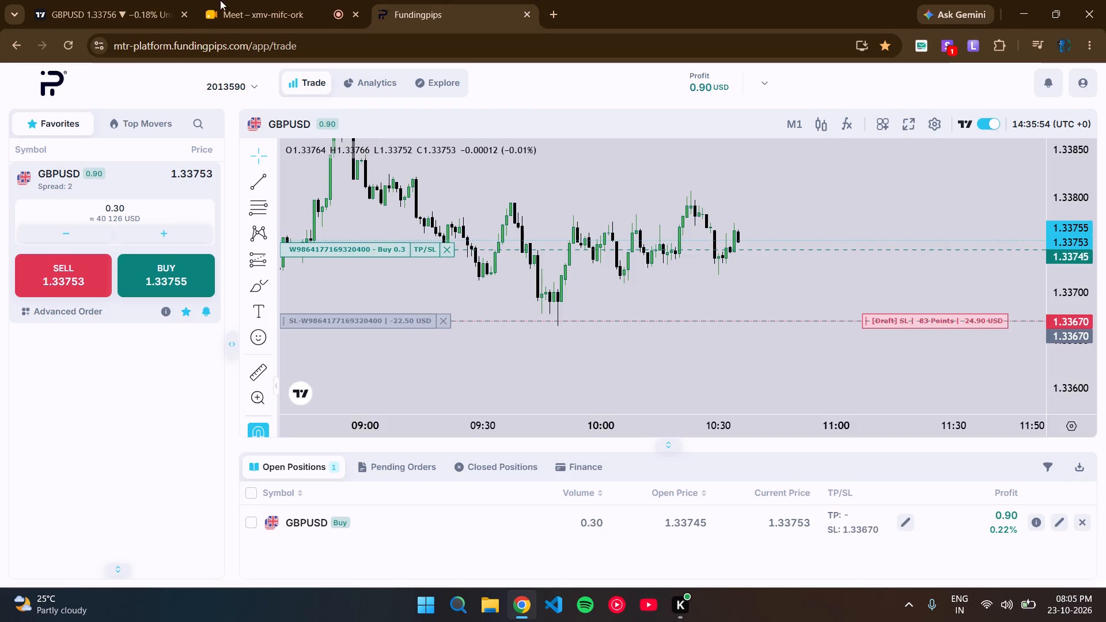
{"action": "left_click", "coordinate": [127, 0]}
{"action": "left_click_drag", "start_coordinate": [700, 365], "coordinate": [703, 433]}
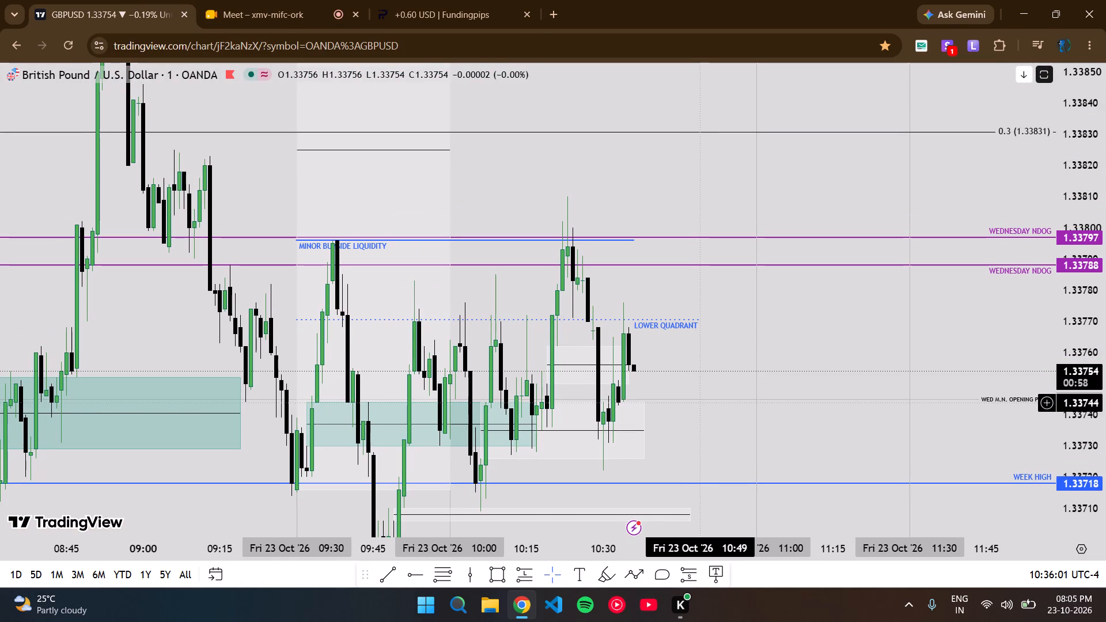
{"action": "left_click", "coordinate": [704, 402], "text": "shift"}
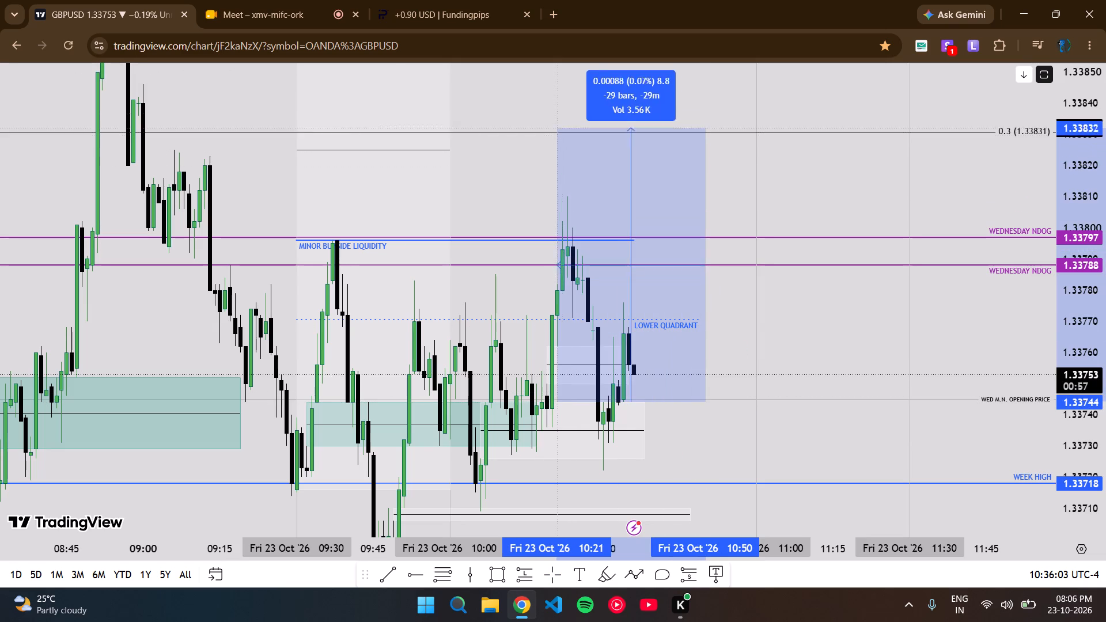
{"action": "left_click", "coordinate": [560, 103], "text": "shift"}
{"action": "scroll", "coordinate": [1105, 161], "scroll_direction": "down", "scroll_amount": 3}
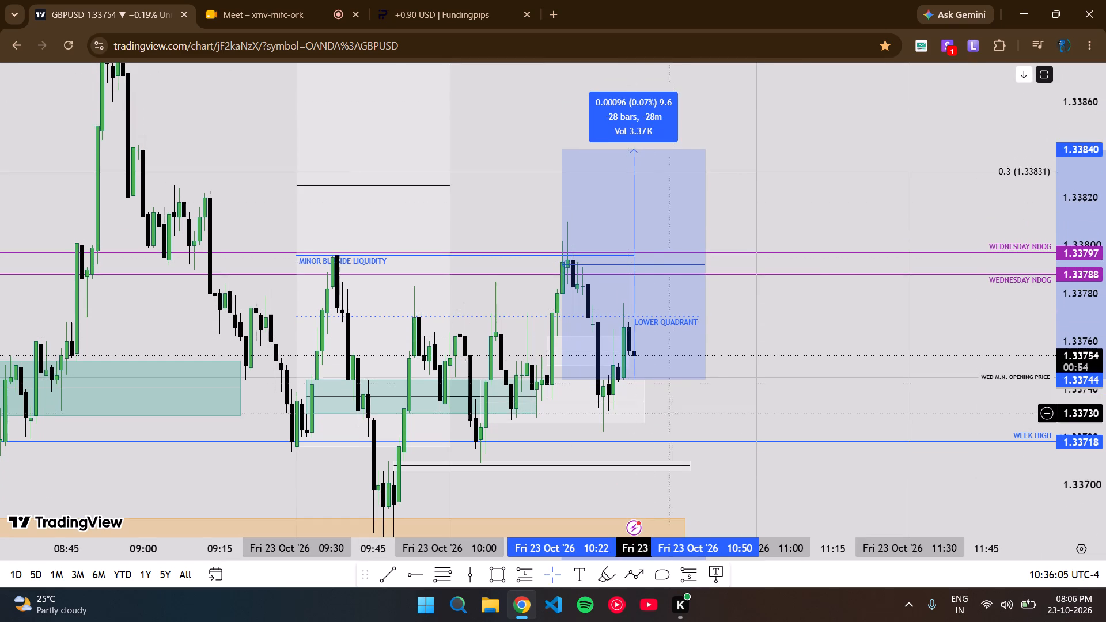
{"action": "left_click", "coordinate": [694, 415]}
Measure the price range from 1.33744 to just above the Relative Equal Highs line, ending at about 1.33894.
{"action": "left_click_drag", "start_coordinate": [693, 397], "coordinate": [691, 438]}
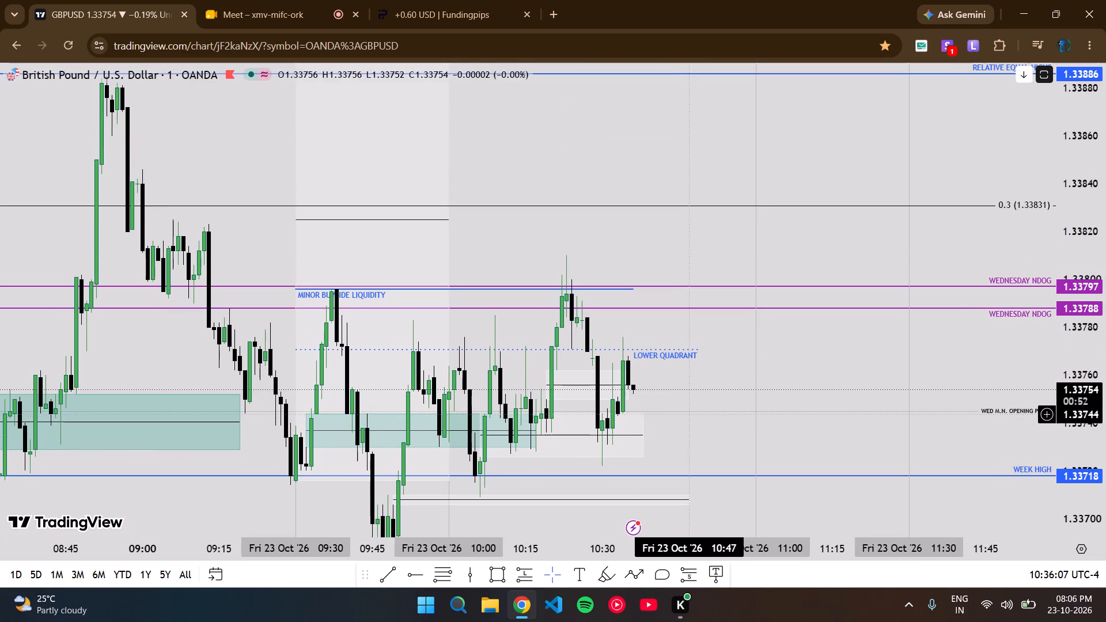
{"action": "left_click", "coordinate": [691, 414], "text": "shift"}
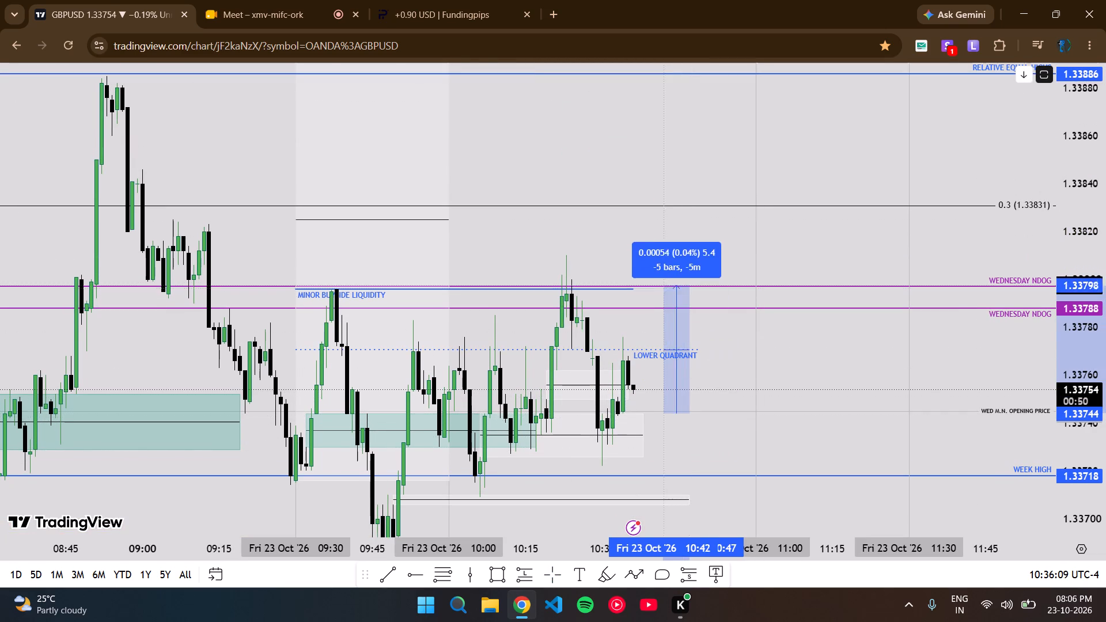
{"action": "left_click", "coordinate": [550, 62], "text": "shift"}
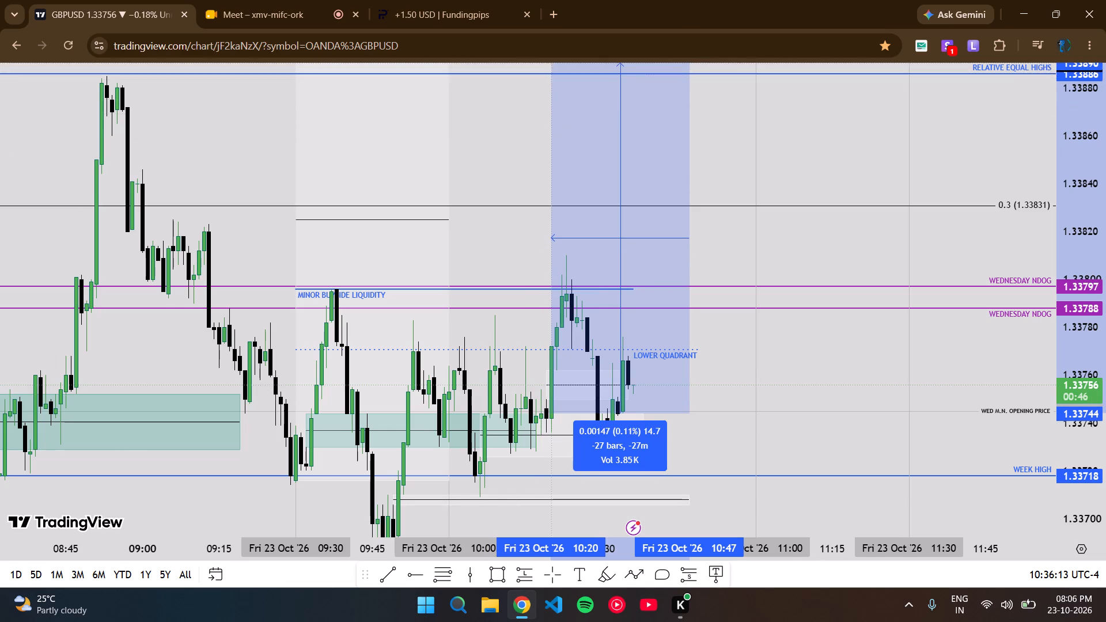
{"action": "left_click_drag", "start_coordinate": [528, 118], "coordinate": [531, 186]}
{"action": "left_click_drag", "start_coordinate": [495, 152], "coordinate": [501, 185]}
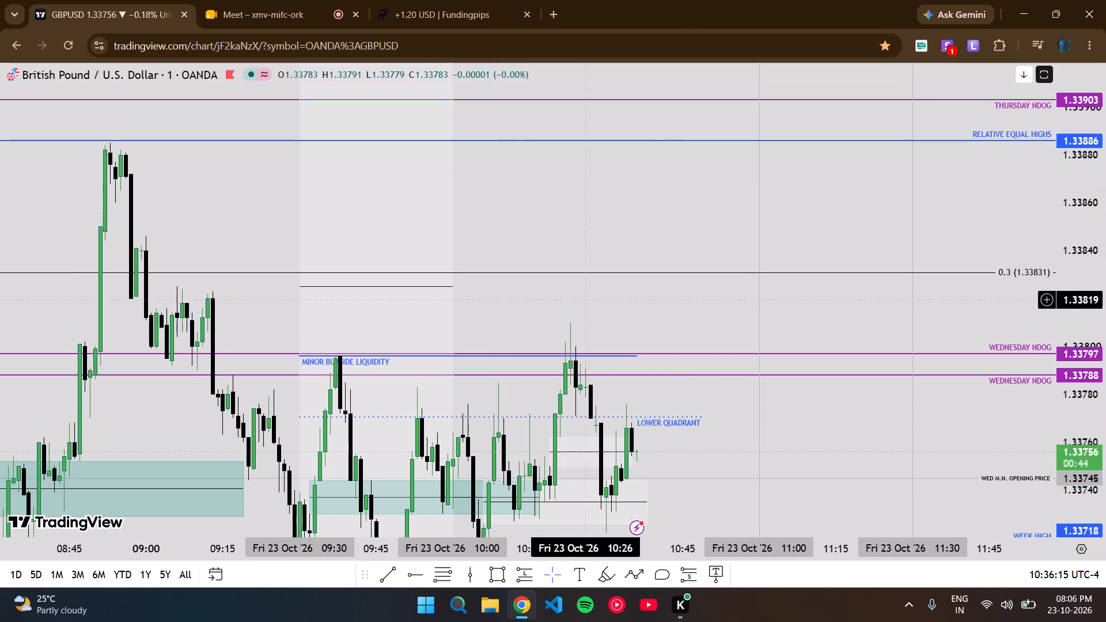
{"action": "left_click", "coordinate": [703, 480], "text": "shift"}
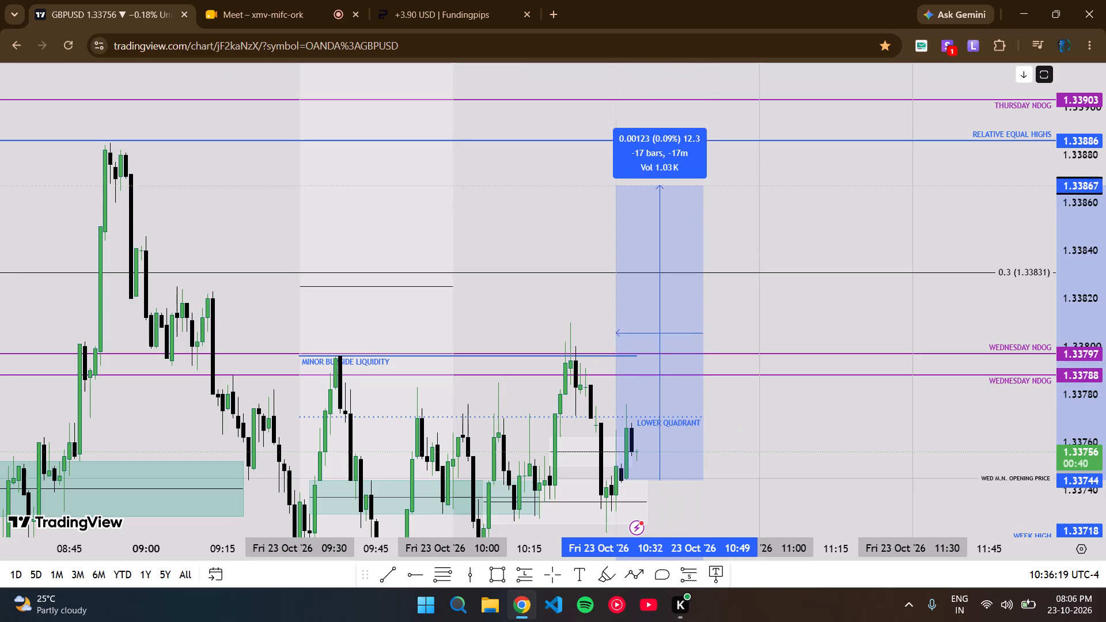
{"action": "left_click", "coordinate": [587, 122], "text": "shift"}
In FundingPips, enable Take Profit on the open GBPUSD buy, set it to 1.33895, and save.
{"action": "left_click", "coordinate": [445, 0]}
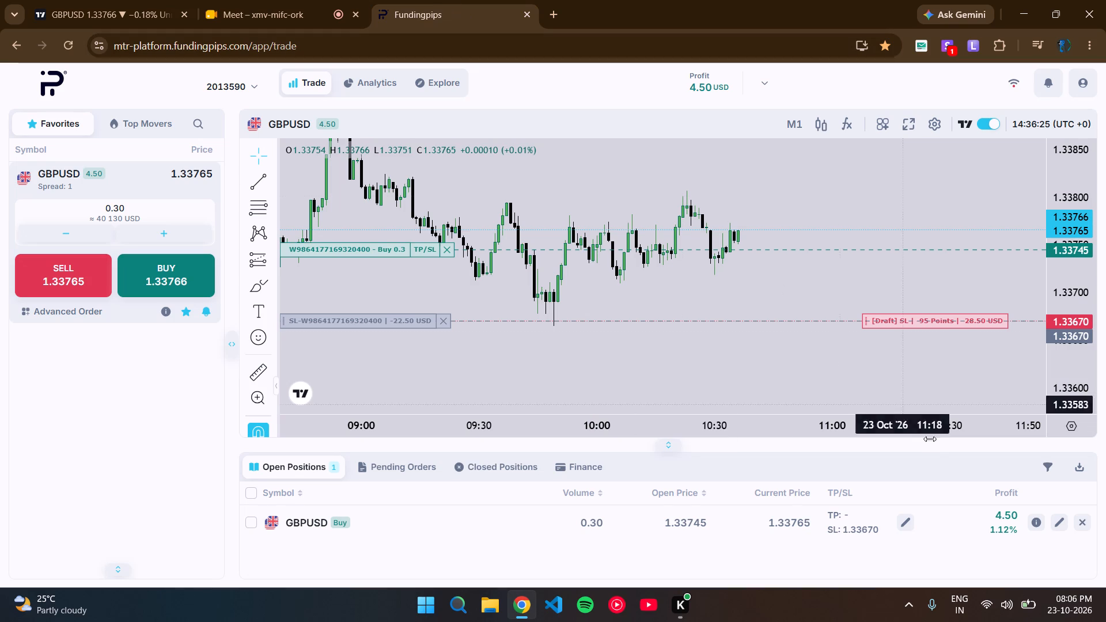
{"action": "left_click", "coordinate": [907, 515]}
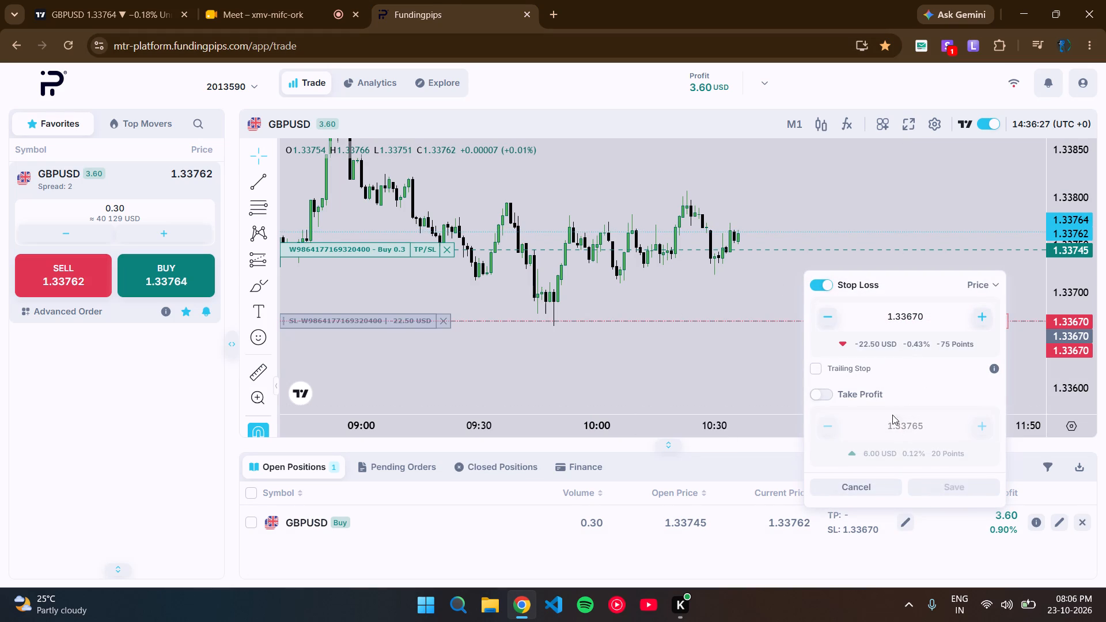
{"action": "left_click", "coordinate": [834, 392]}
{"action": "left_click", "coordinate": [935, 424]}
{"action": "key", "text": "Right"}
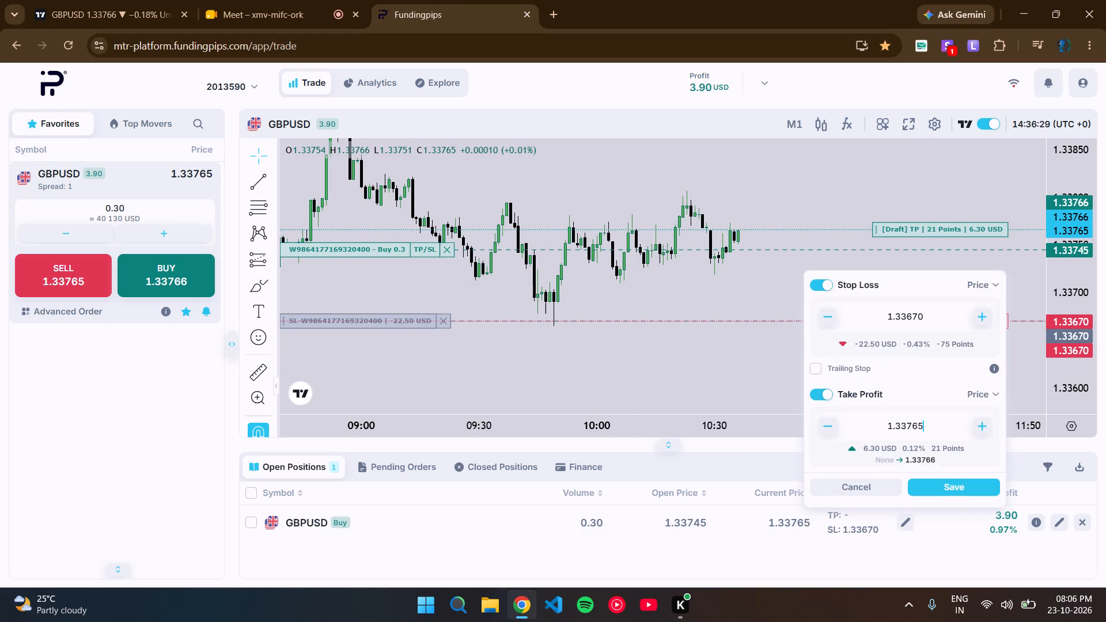
{"action": "key", "text": "BackSpace"}
{"action": "key", "text": "BackSpace"}
{"action": "key", "text": "BackSpace"}
{"action": "type", "text": "894"}
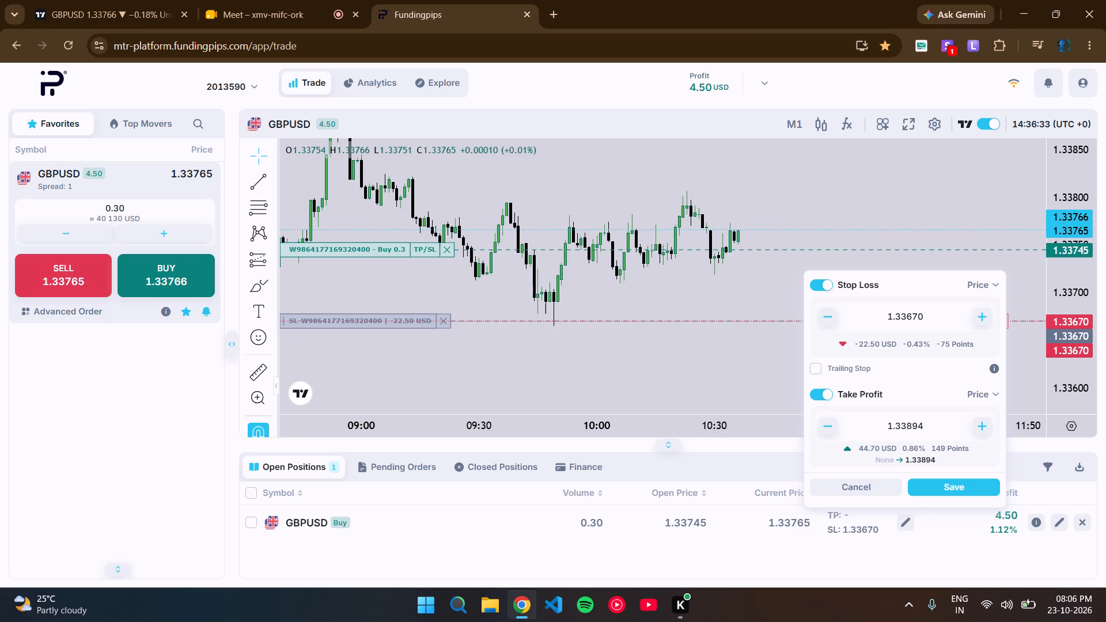
{"action": "key", "text": "BackSpace"}
{"action": "key", "text": "5"}
{"action": "left_click", "coordinate": [941, 490]}
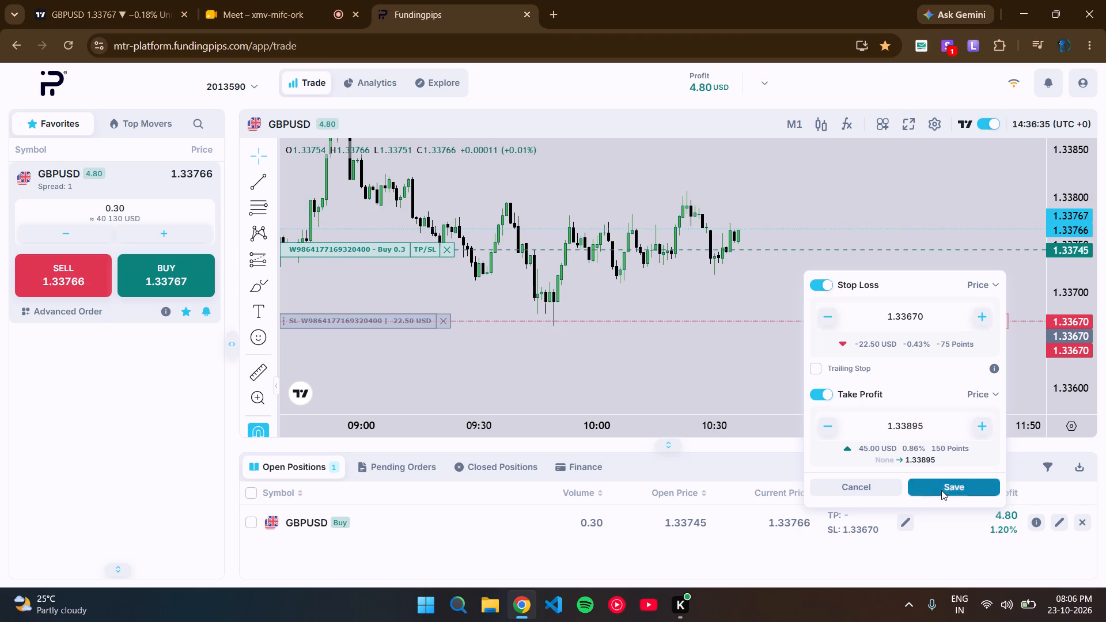
{"action": "left_click", "coordinate": [649, 407]}
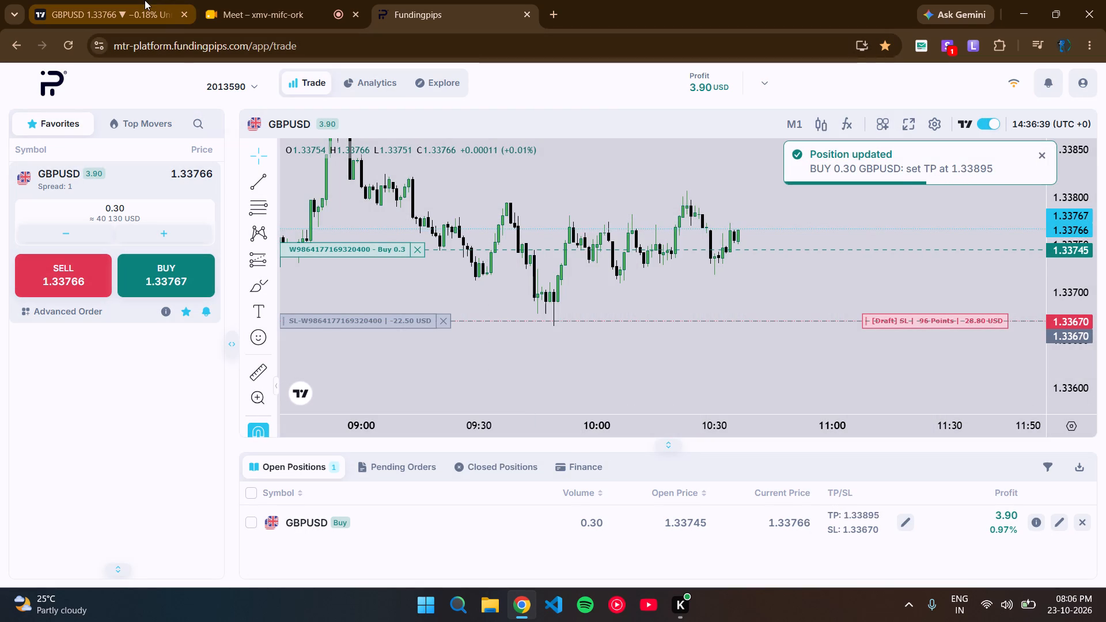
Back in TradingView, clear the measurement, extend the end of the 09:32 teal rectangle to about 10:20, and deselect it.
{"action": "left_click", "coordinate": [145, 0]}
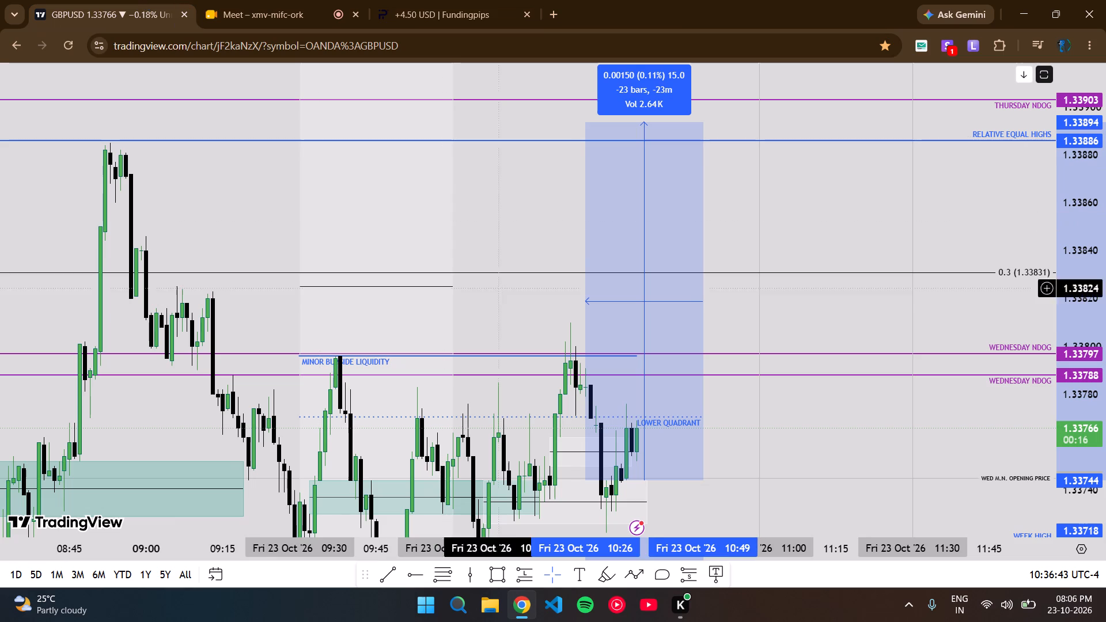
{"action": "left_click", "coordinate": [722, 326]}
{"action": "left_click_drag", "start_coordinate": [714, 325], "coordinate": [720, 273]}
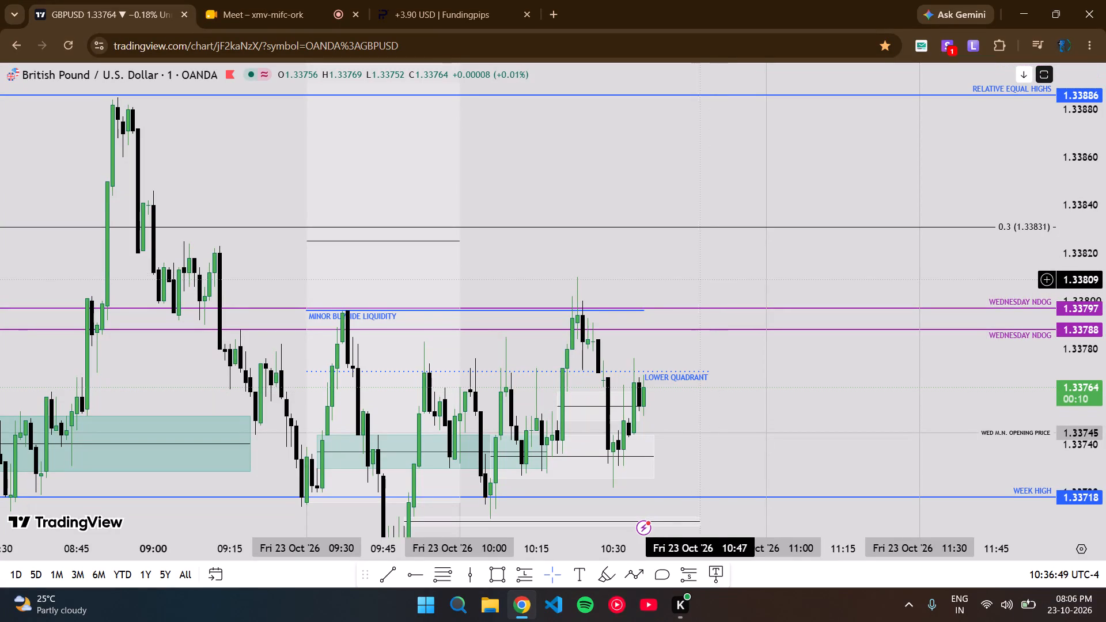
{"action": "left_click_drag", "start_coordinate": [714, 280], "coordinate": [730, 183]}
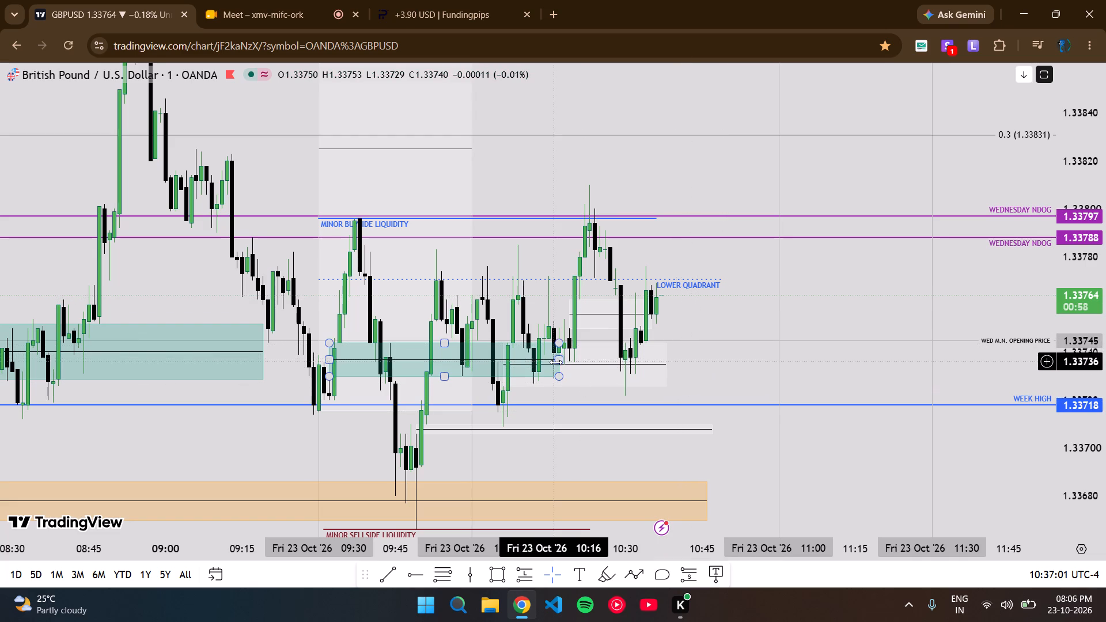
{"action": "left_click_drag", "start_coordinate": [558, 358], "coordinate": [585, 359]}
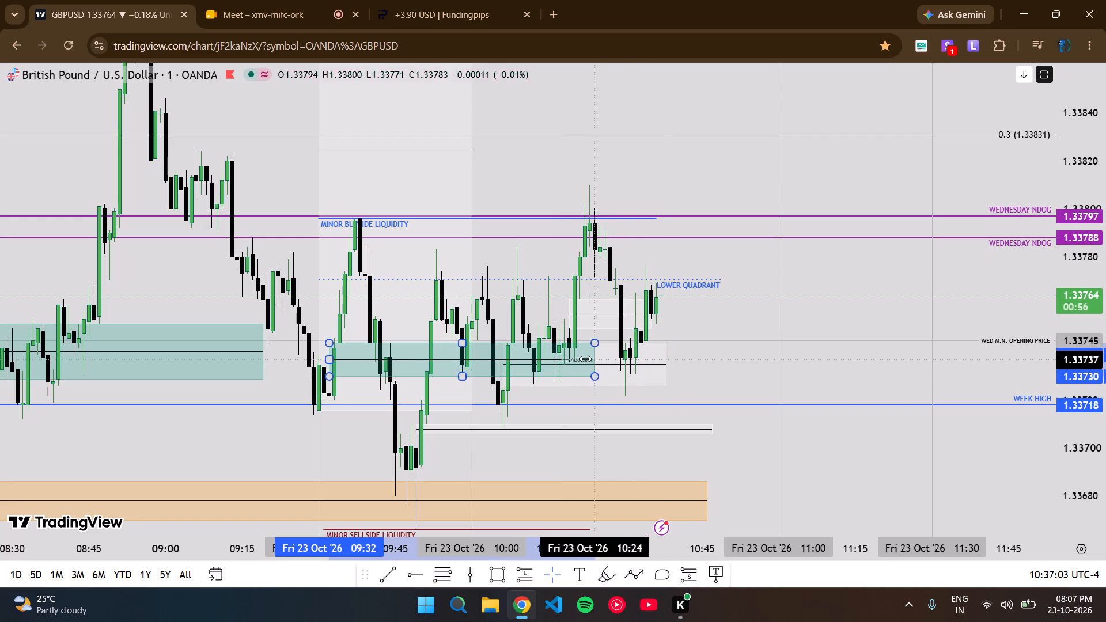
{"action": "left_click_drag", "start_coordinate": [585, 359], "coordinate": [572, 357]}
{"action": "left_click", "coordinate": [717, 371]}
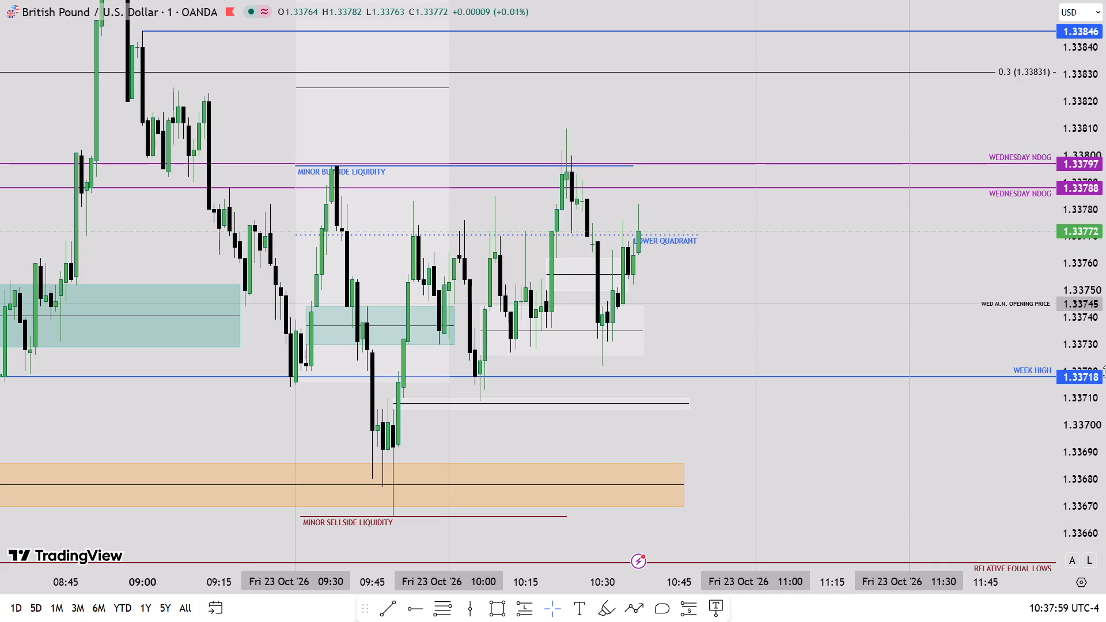
{"action": "left_click", "coordinate": [546, 50]}
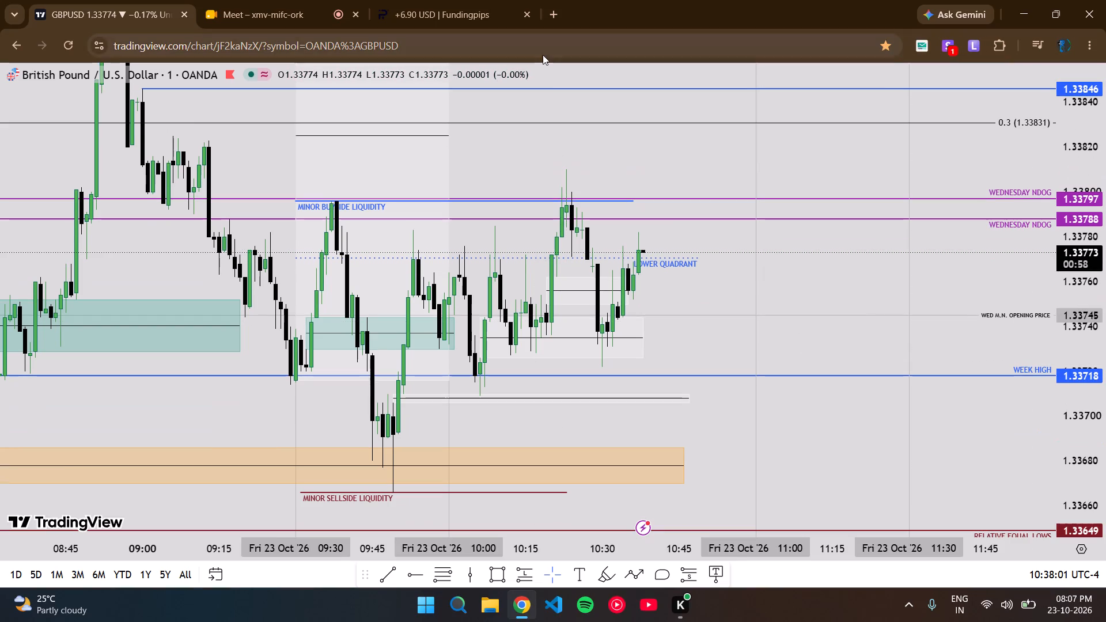
{"action": "left_click", "coordinate": [413, 0]}
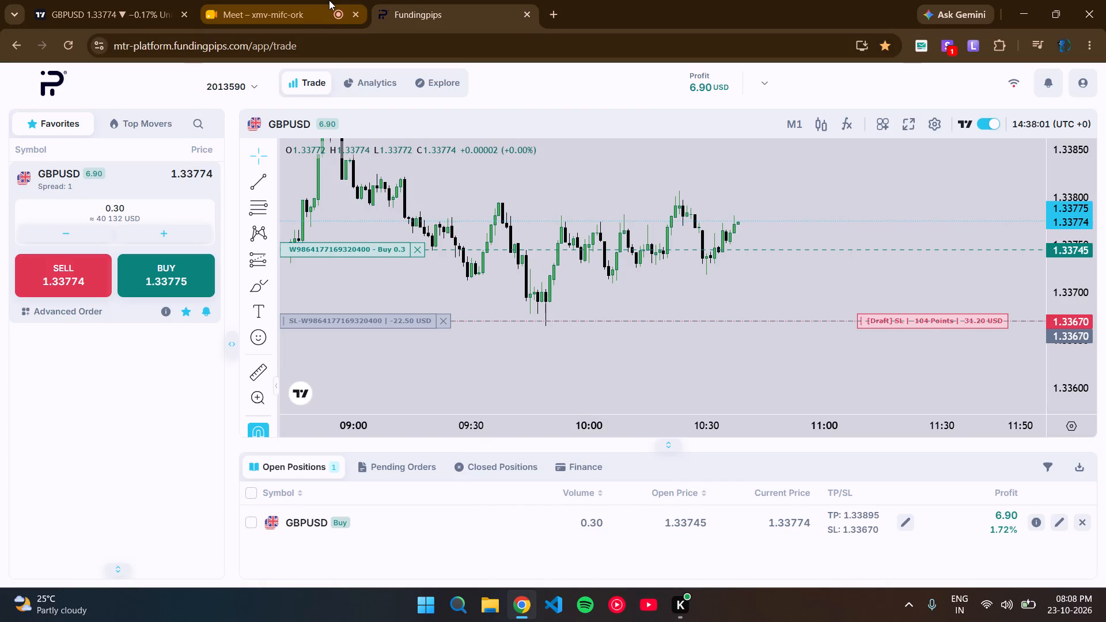
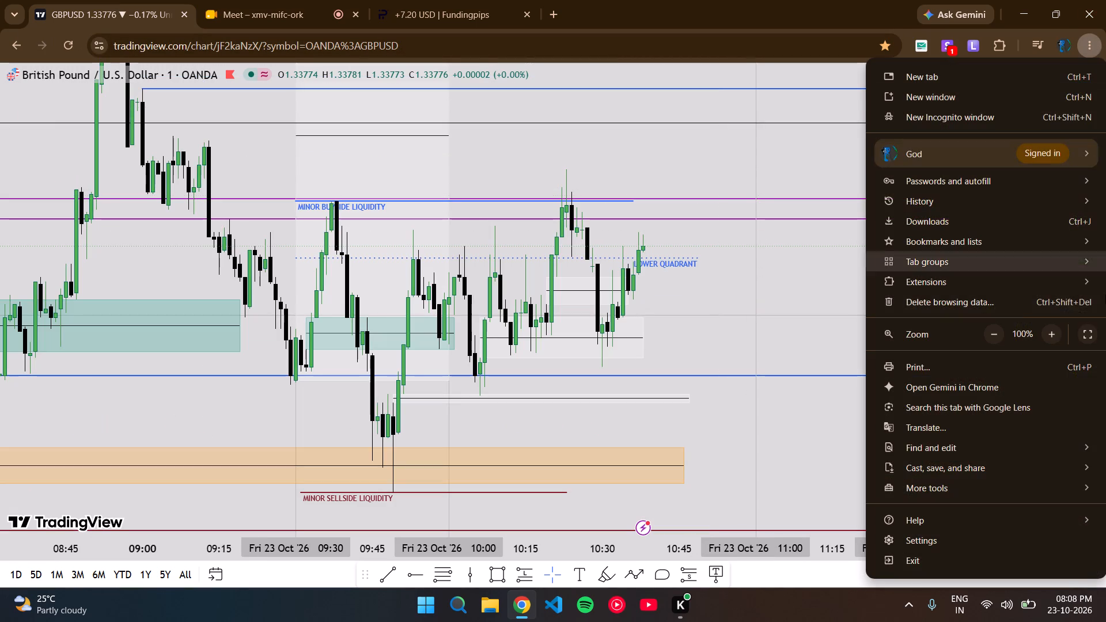
Return the GBPUSD chart to full screen and follow the latest one-minute candles around the lower quadrant line.
{"action": "left_click", "coordinate": [1090, 332]}
{"action": "scroll", "coordinate": [770, 342], "scroll_direction": "up", "scroll_amount": 3}
{"action": "left_click_drag", "start_coordinate": [563, 346], "coordinate": [650, 403]}
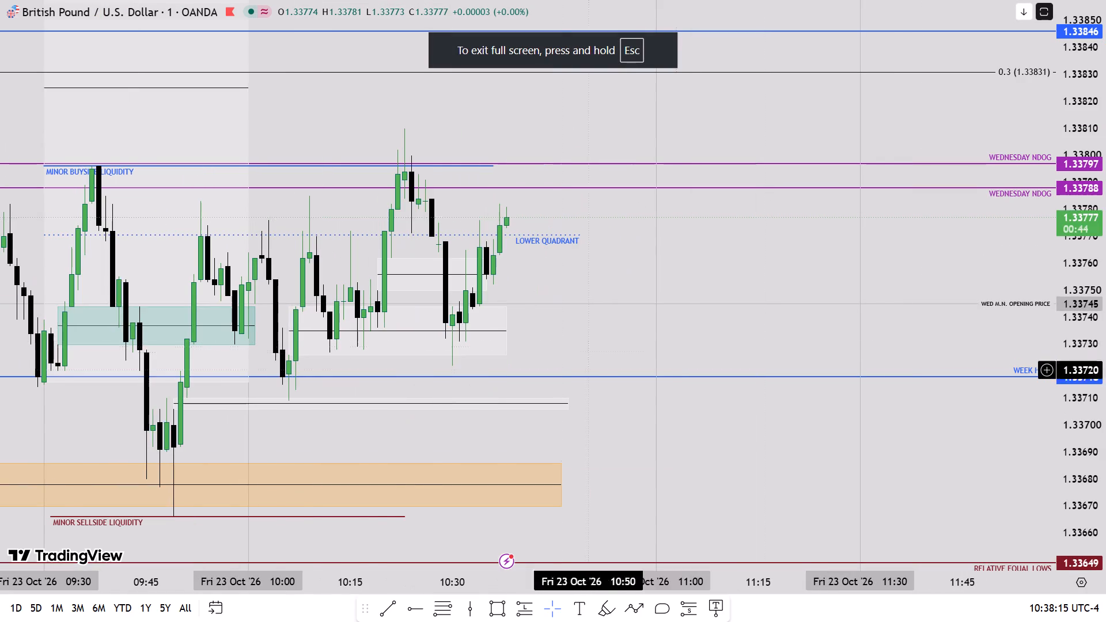
{"action": "left_click_drag", "start_coordinate": [650, 403], "coordinate": [786, 400]}
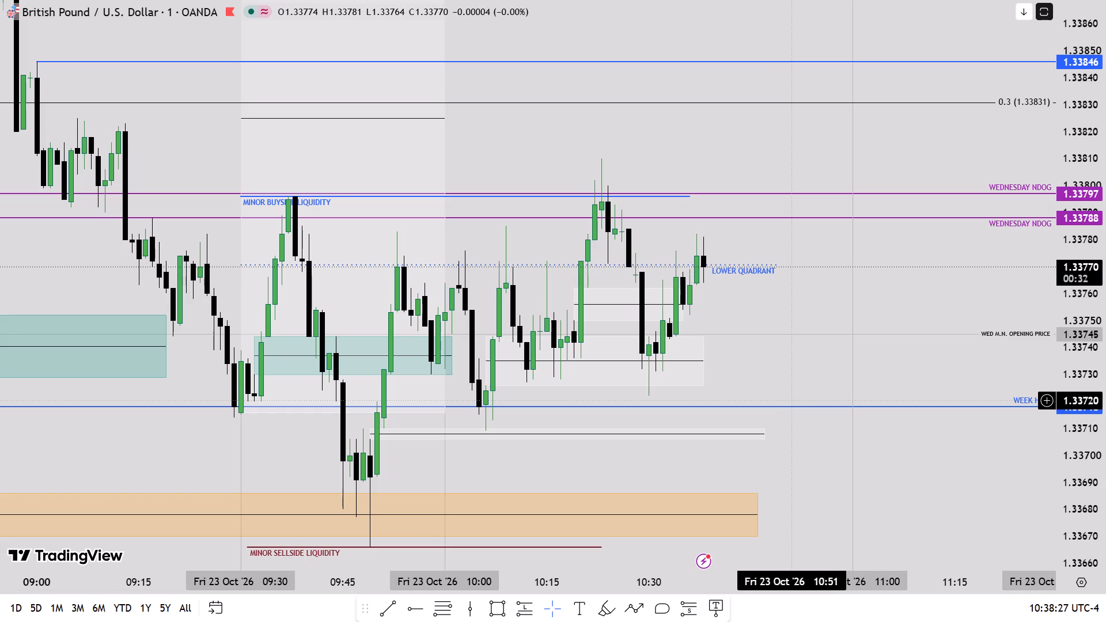
{"action": "left_click_drag", "start_coordinate": [746, 306], "coordinate": [741, 337]}
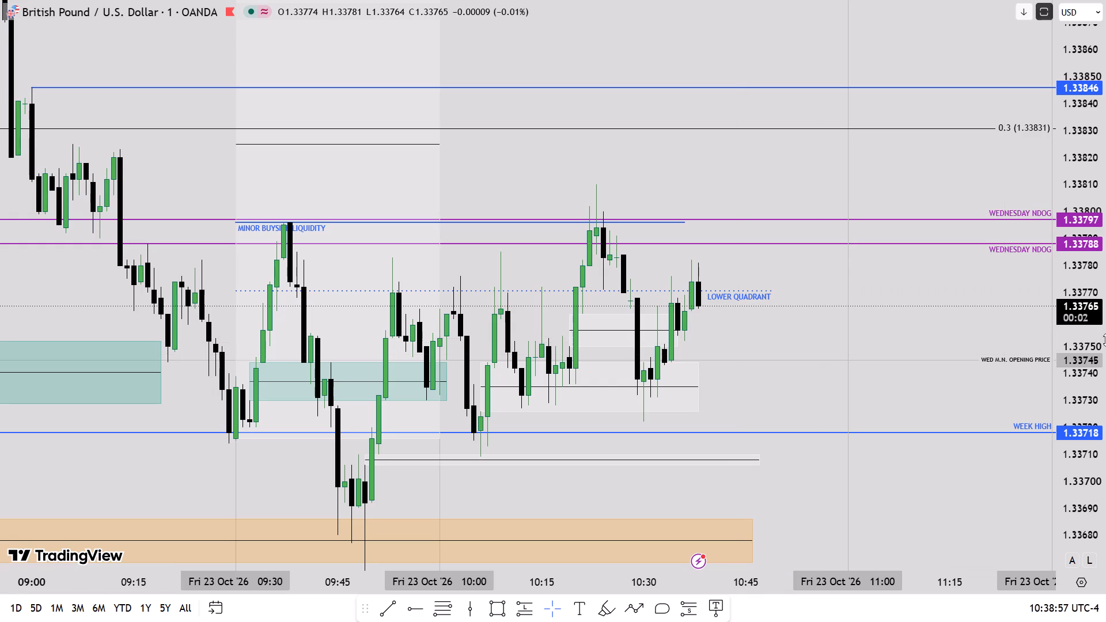
Extend the light rectangle that starts at 10:19, between 1.33750 and 1.33762, so it ends at about 10:44.
{"action": "scroll", "coordinate": [1102, 317], "scroll_direction": "up", "scroll_amount": 6}
{"action": "scroll", "coordinate": [1088, 318], "scroll_direction": "down", "scroll_amount": 3}
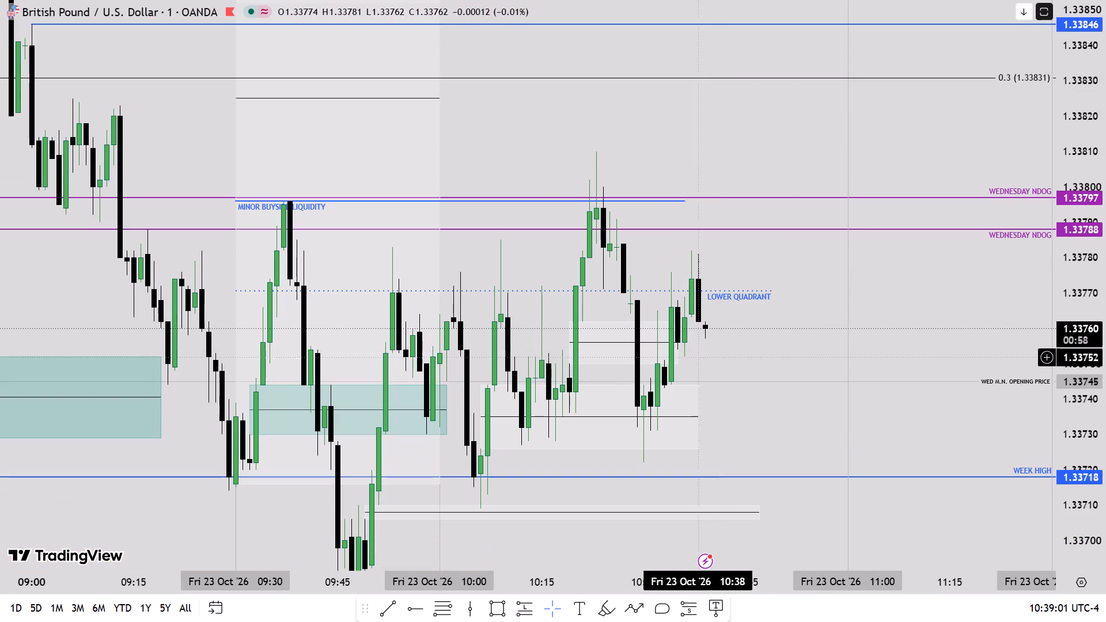
{"action": "left_click_drag", "start_coordinate": [680, 342], "coordinate": [738, 351]}
{"action": "left_click", "coordinate": [775, 351]}
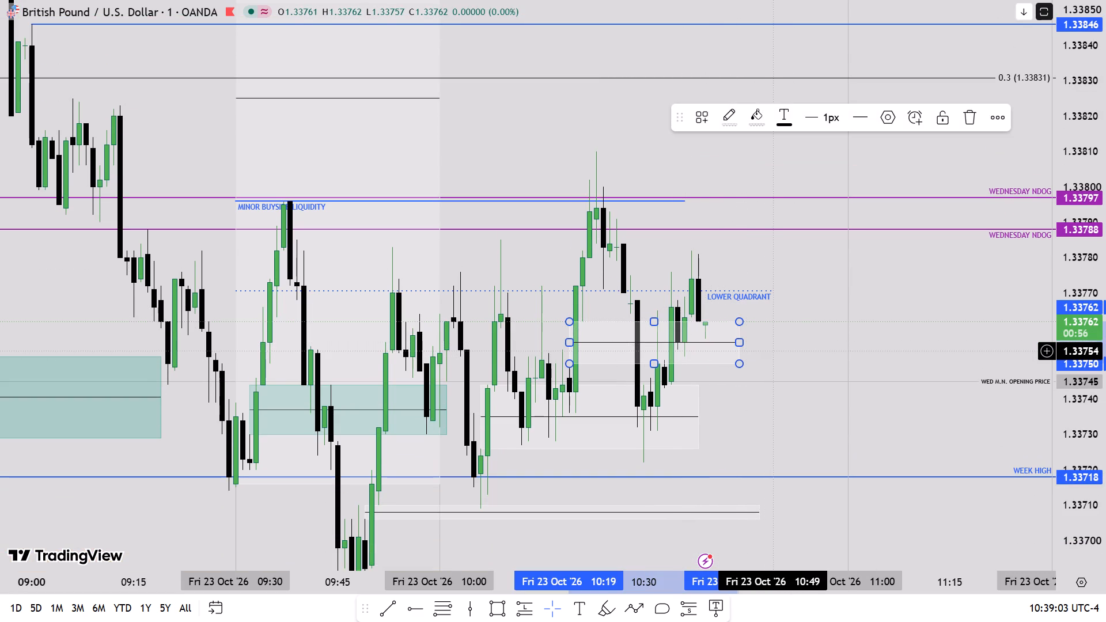
{"action": "left_click", "coordinate": [737, 346]}
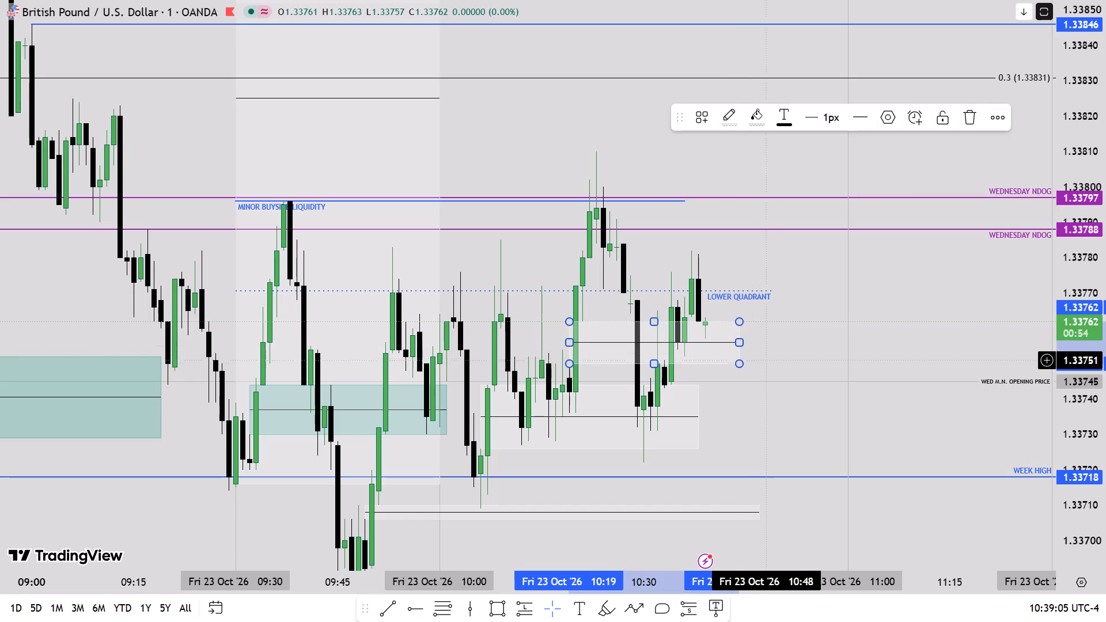
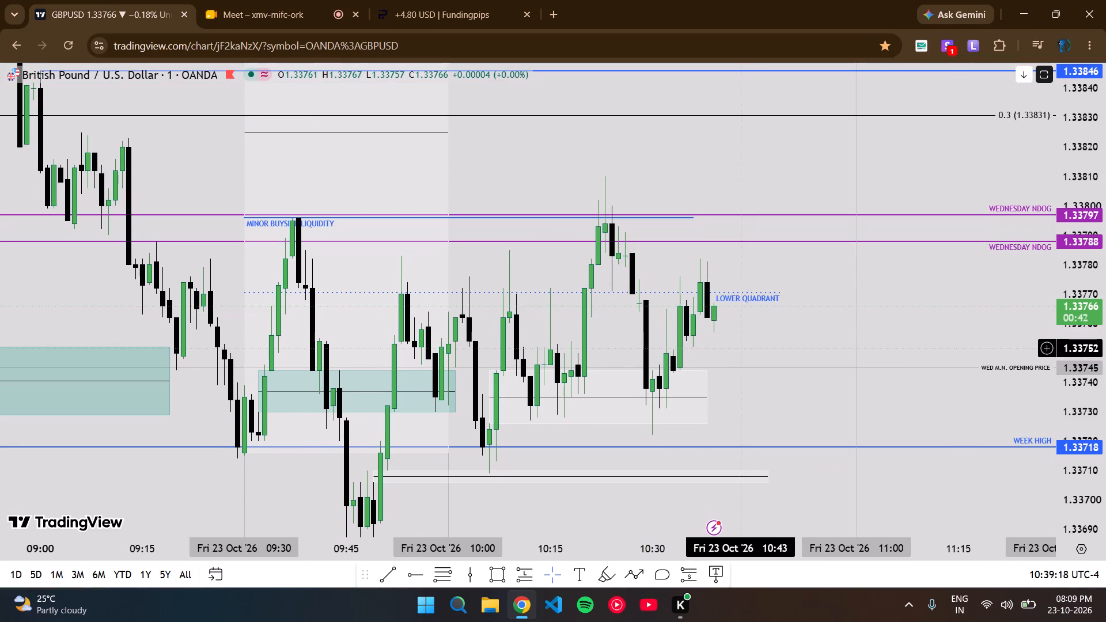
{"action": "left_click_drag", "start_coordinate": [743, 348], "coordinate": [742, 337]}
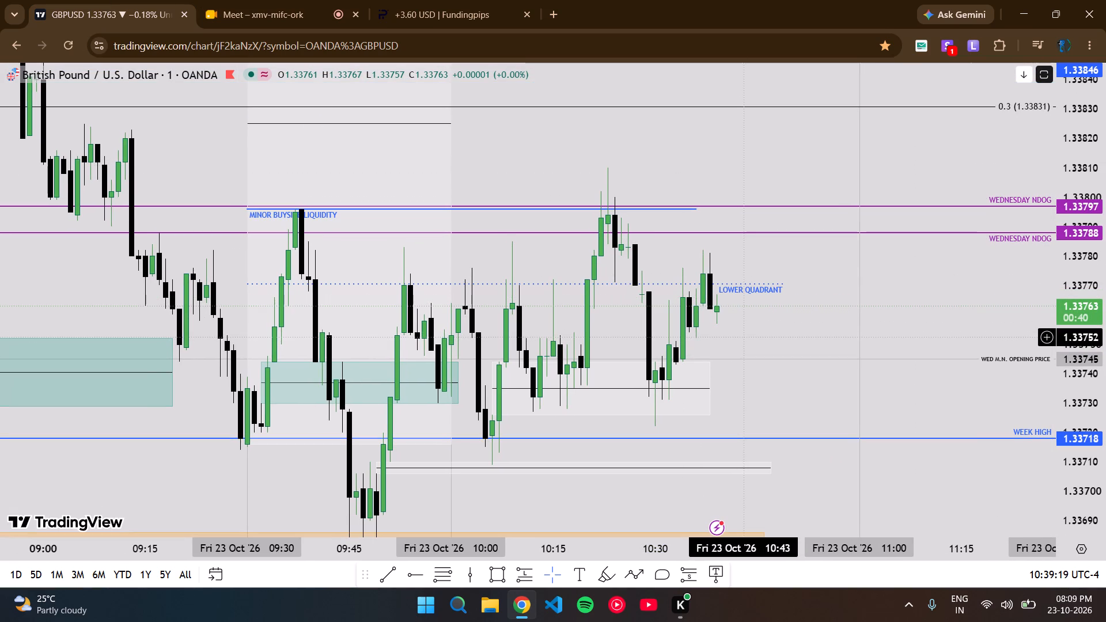
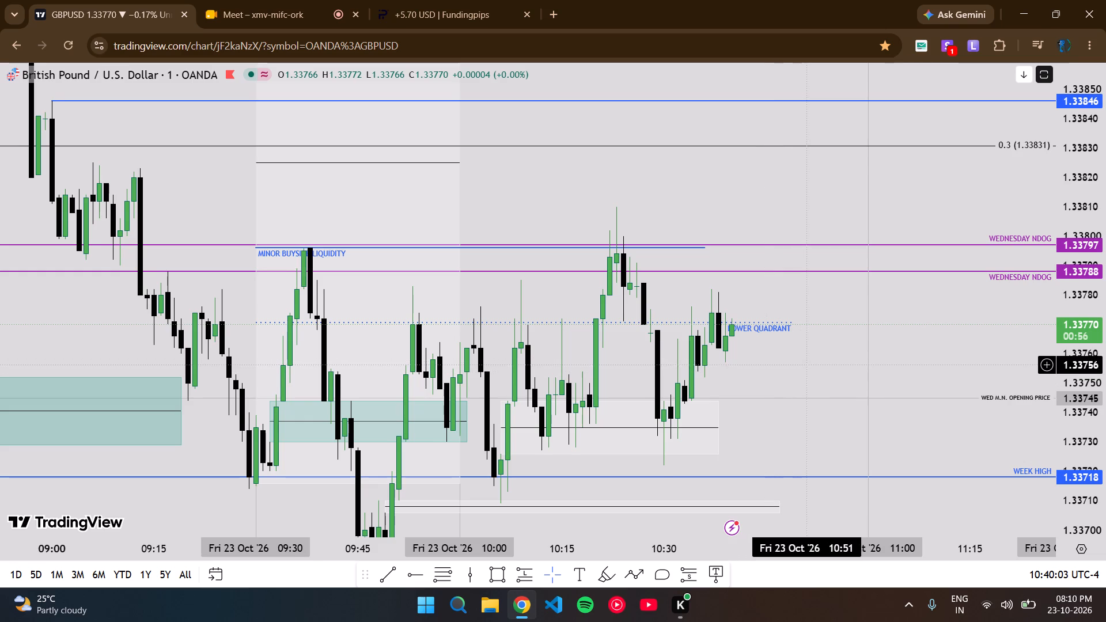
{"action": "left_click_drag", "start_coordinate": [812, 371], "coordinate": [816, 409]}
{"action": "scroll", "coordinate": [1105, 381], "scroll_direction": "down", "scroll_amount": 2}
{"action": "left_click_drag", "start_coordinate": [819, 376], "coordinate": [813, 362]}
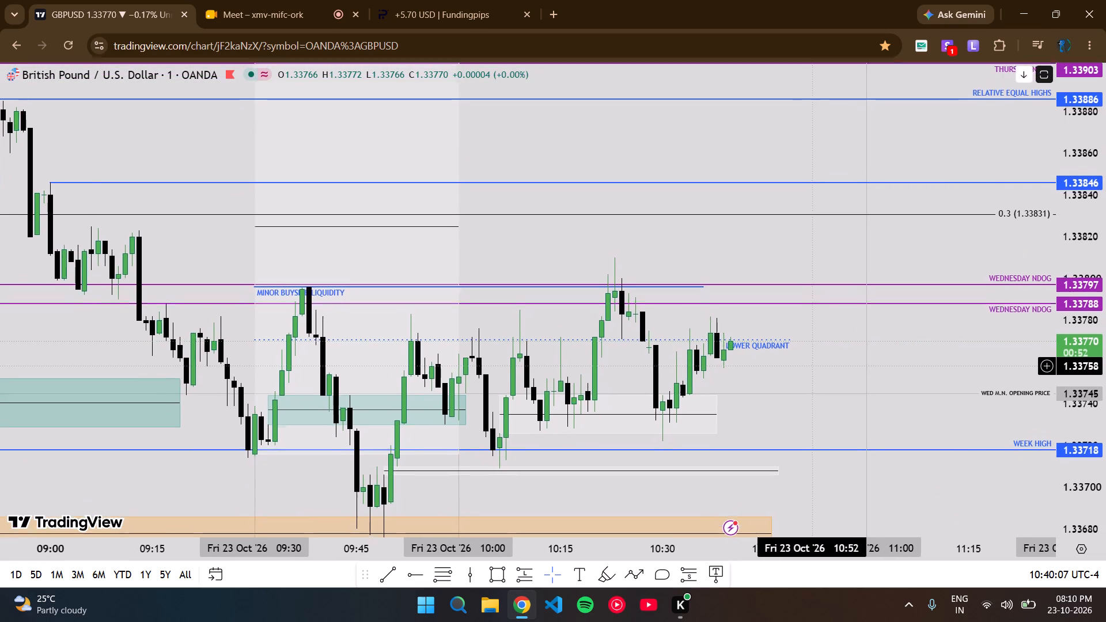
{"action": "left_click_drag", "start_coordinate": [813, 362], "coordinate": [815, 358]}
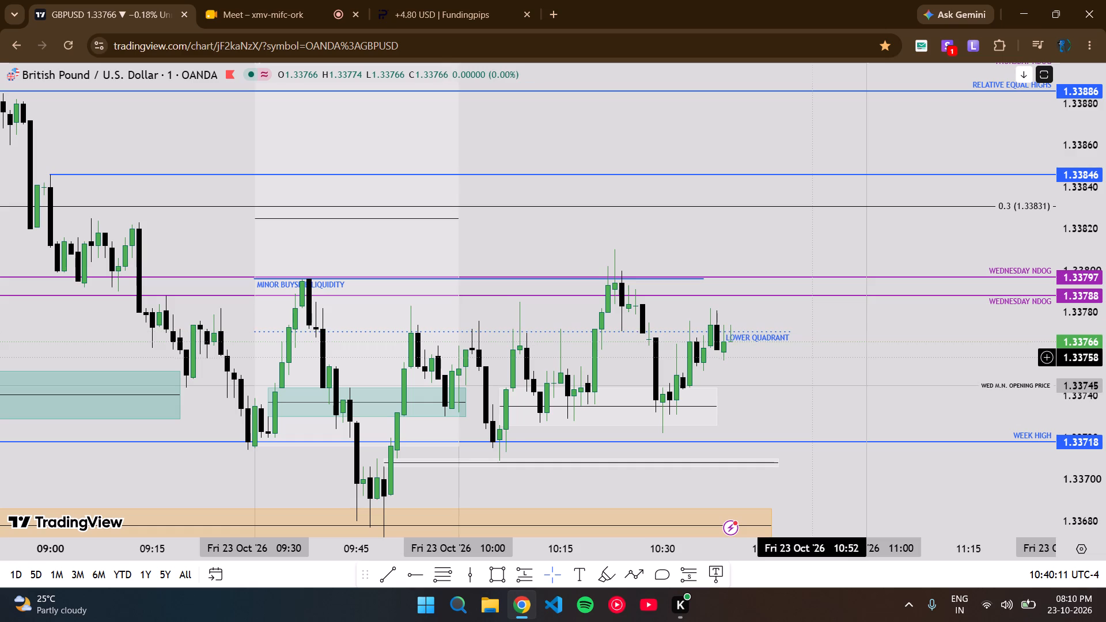
Switch to FundingPips and check the account's equity, balance and margin summary alongside the open GBPUSD buy.
{"action": "left_click", "coordinate": [413, 0]}
{"action": "left_click", "coordinate": [768, 85]}
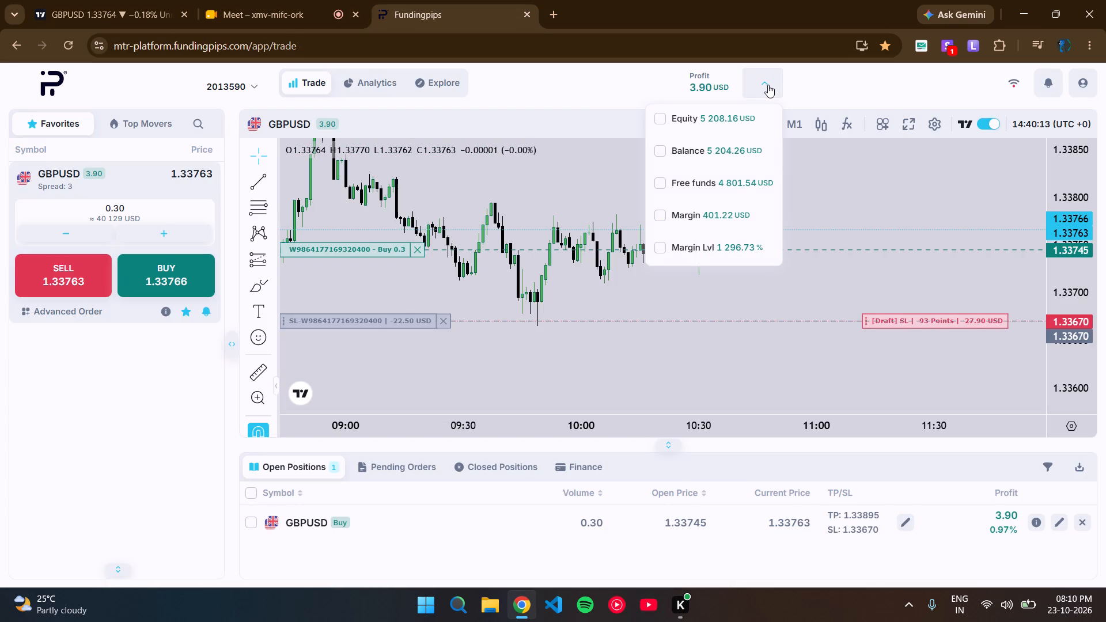
{"action": "left_click", "coordinate": [768, 85]}
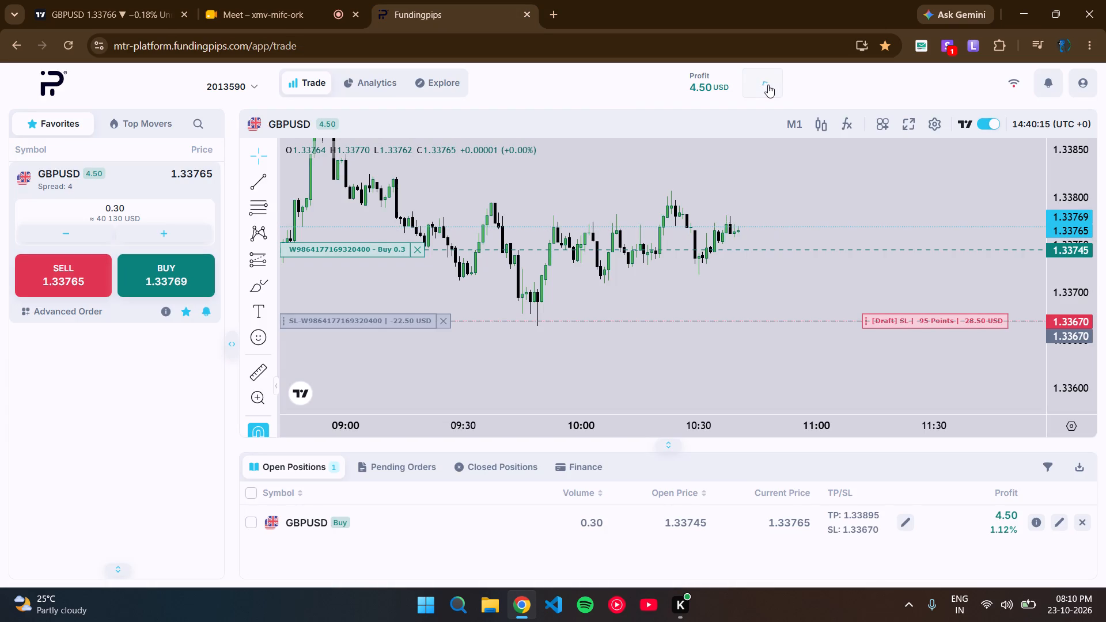
Return to the TradingView GBPUSD chart and put the browser in full screen.
{"action": "left_click", "coordinate": [123, 0]}
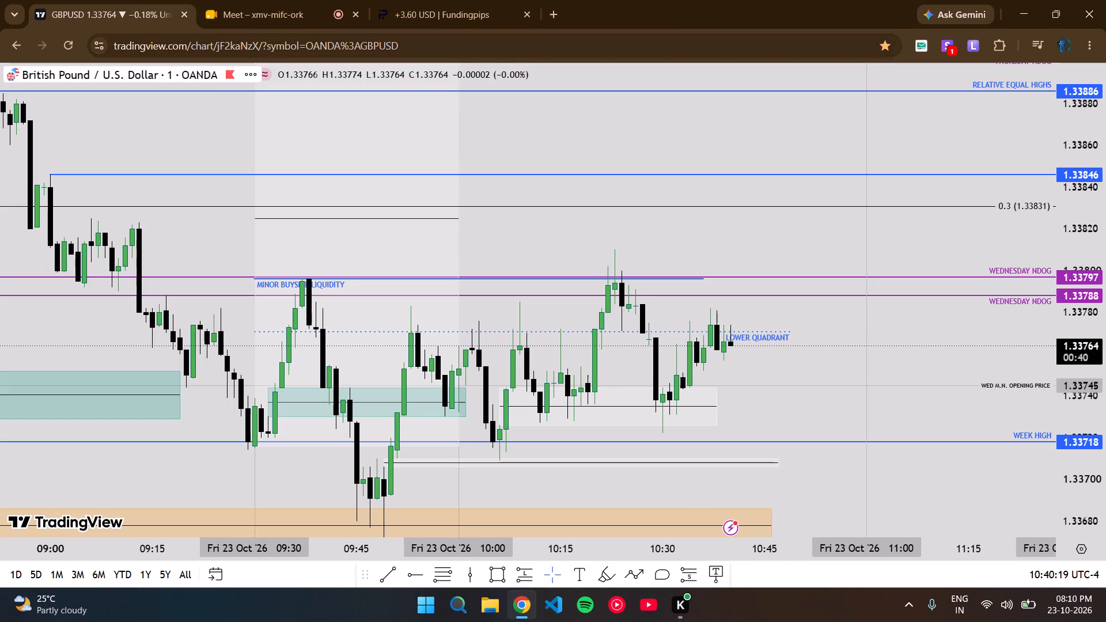
{"action": "left_click_drag", "start_coordinate": [792, 365], "coordinate": [801, 346]}
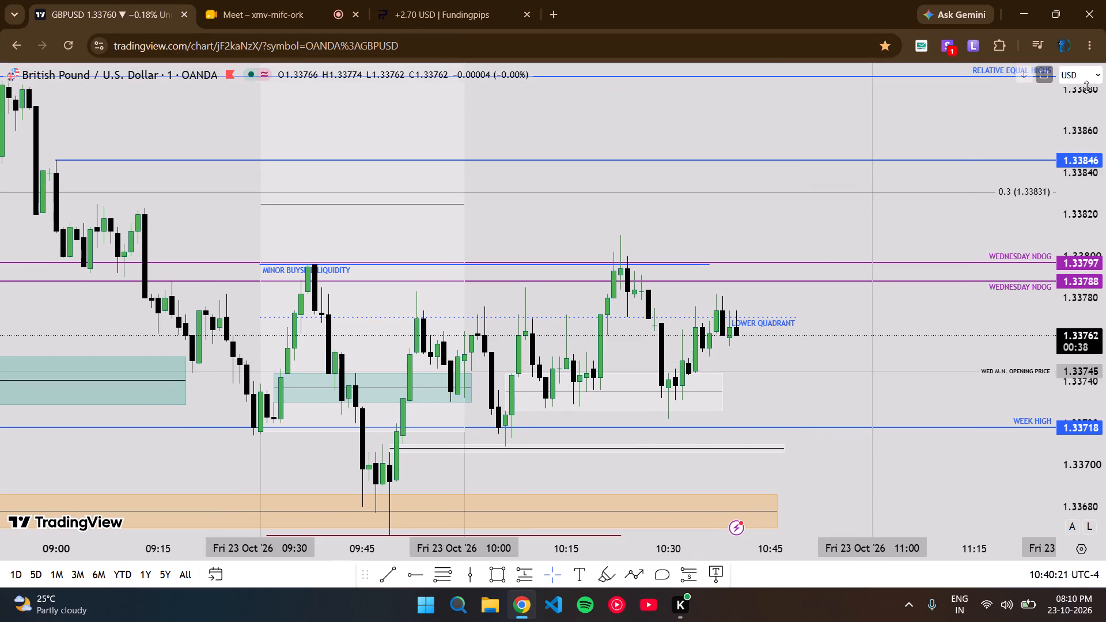
{"action": "left_click", "coordinate": [1089, 48]}
{"action": "left_click", "coordinate": [1088, 329]}
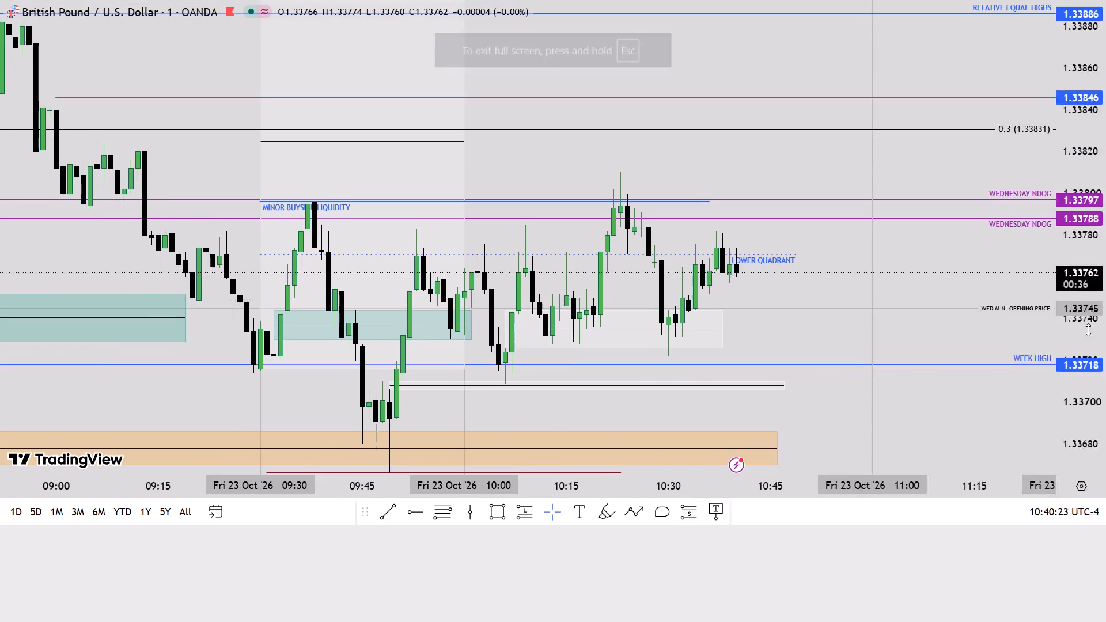
Draw a thin rectangle between 1.33754 and 1.33751 from about 10:33, extending its far edge to 10:44.
{"action": "left_click_drag", "start_coordinate": [816, 351], "coordinate": [818, 373]}
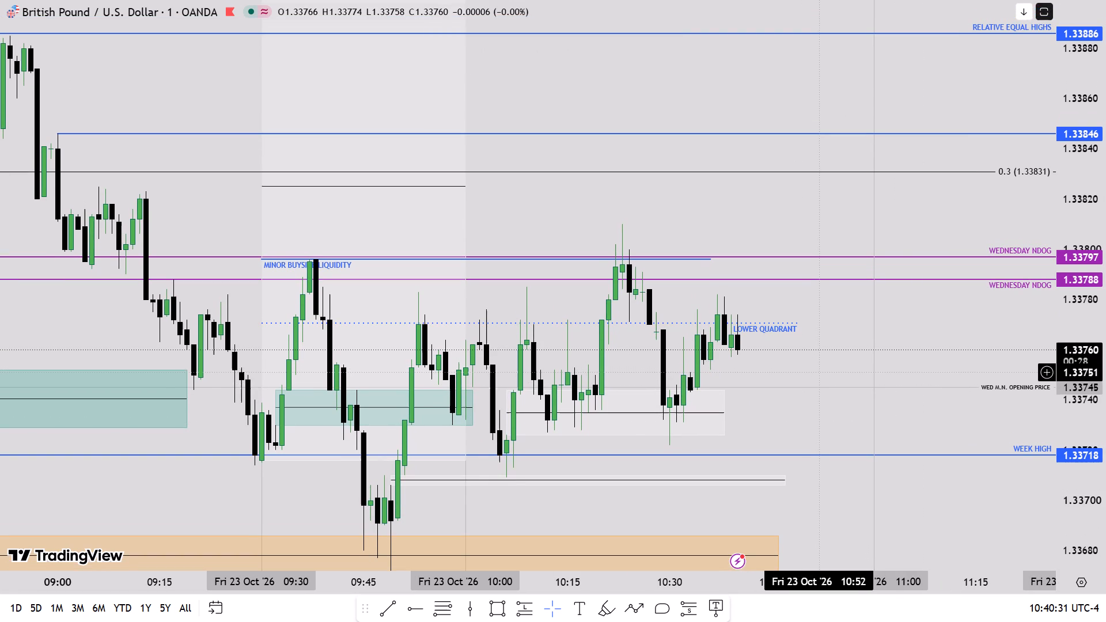
{"action": "scroll", "coordinate": [1105, 358], "scroll_direction": "up", "scroll_amount": 5}
{"action": "left_click_drag", "start_coordinate": [779, 426], "coordinate": [774, 418]}
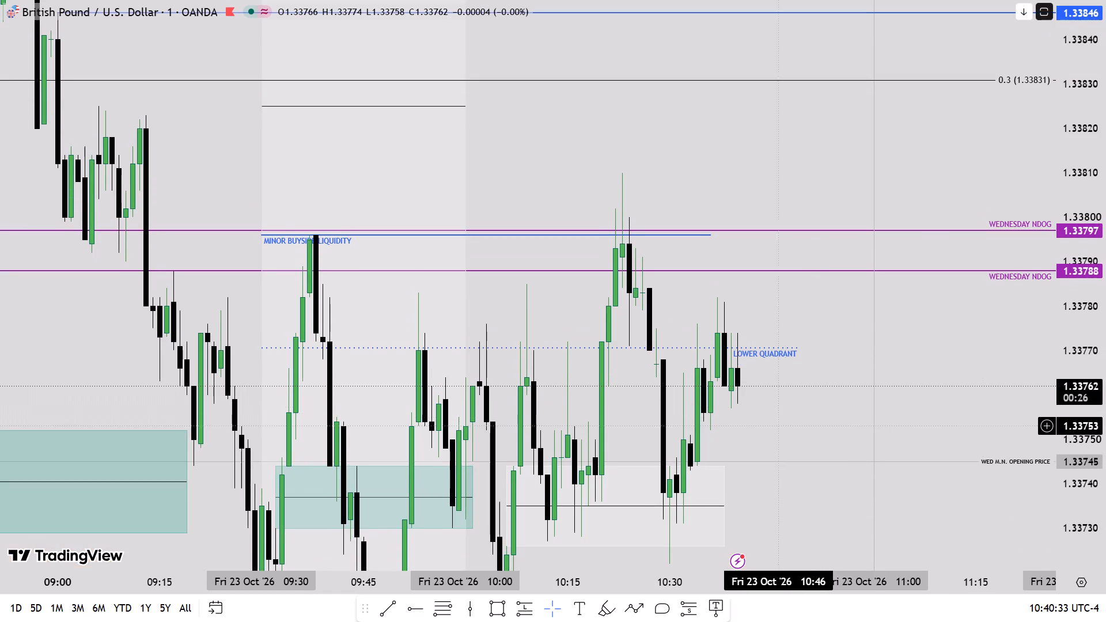
{"action": "left_click_drag", "start_coordinate": [774, 418], "coordinate": [766, 376]}
{"action": "left_click", "coordinate": [497, 600]}
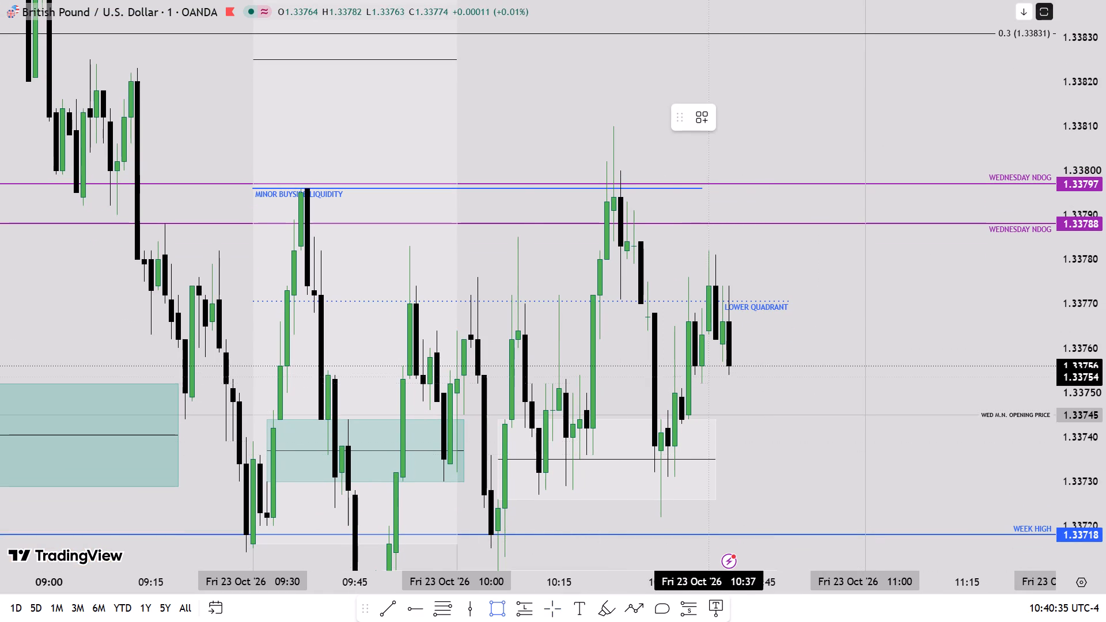
{"action": "left_click", "coordinate": [679, 390]}
{"action": "left_click", "coordinate": [693, 375]}
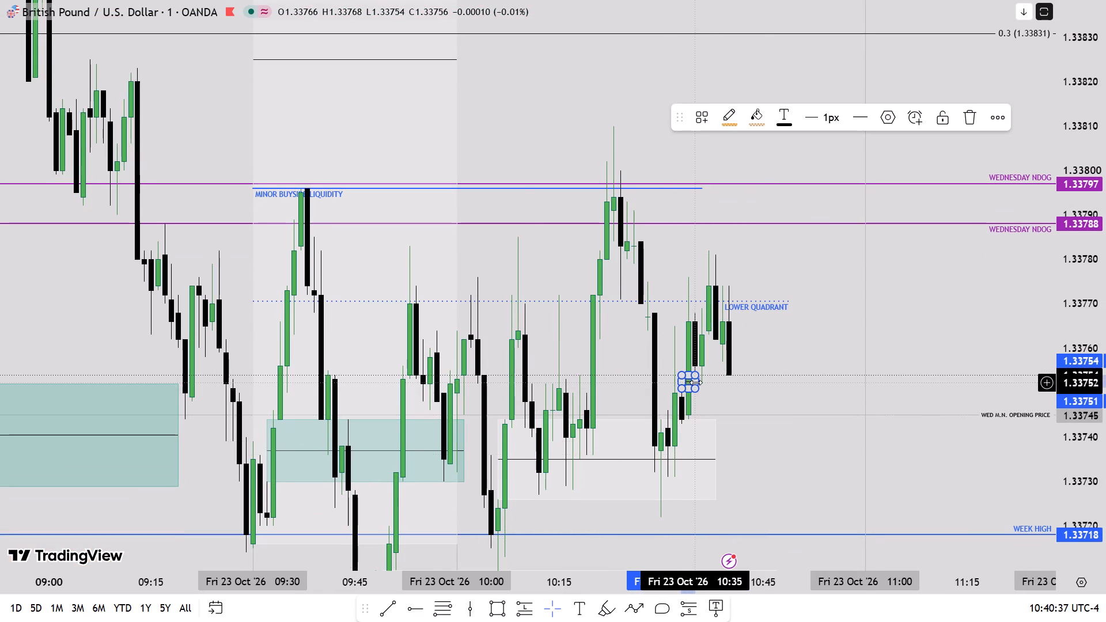
{"action": "left_click_drag", "start_coordinate": [696, 382], "coordinate": [757, 385]}
Change the new rectangle's border and fill colours from orange to white.
{"action": "left_click", "coordinate": [733, 115]}
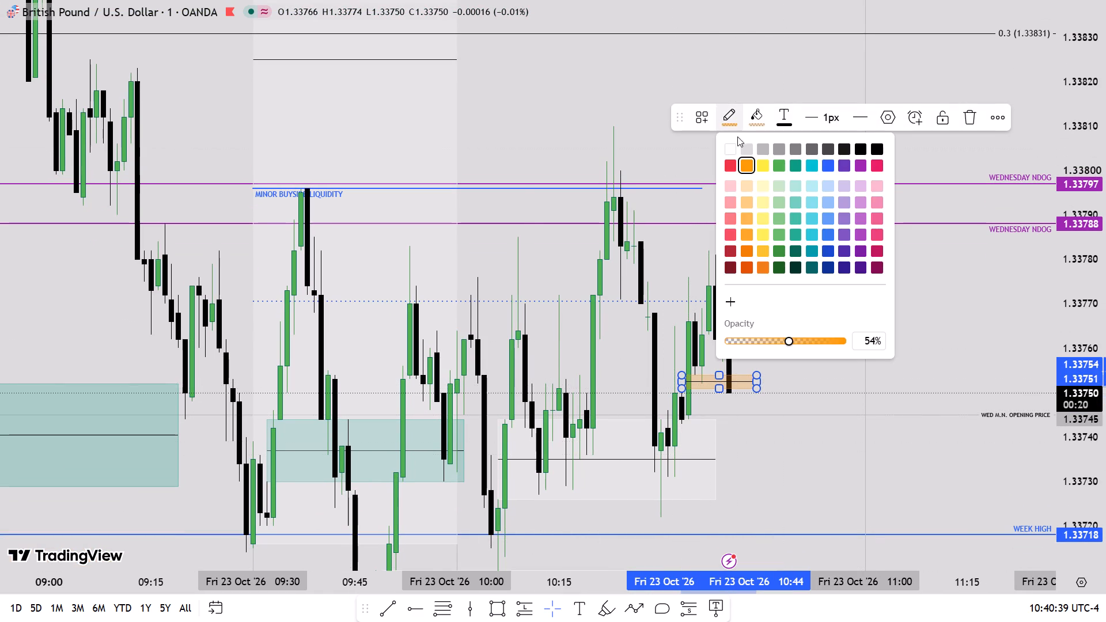
{"action": "left_click", "coordinate": [734, 145]}
{"action": "left_click", "coordinate": [759, 123]}
{"action": "left_click", "coordinate": [752, 150]}
Extend the light zone between 1.33744 and 1.33726, which starts at 10:06, forward to about 10:43.
{"action": "left_click_drag", "start_coordinate": [817, 365], "coordinate": [805, 307]}
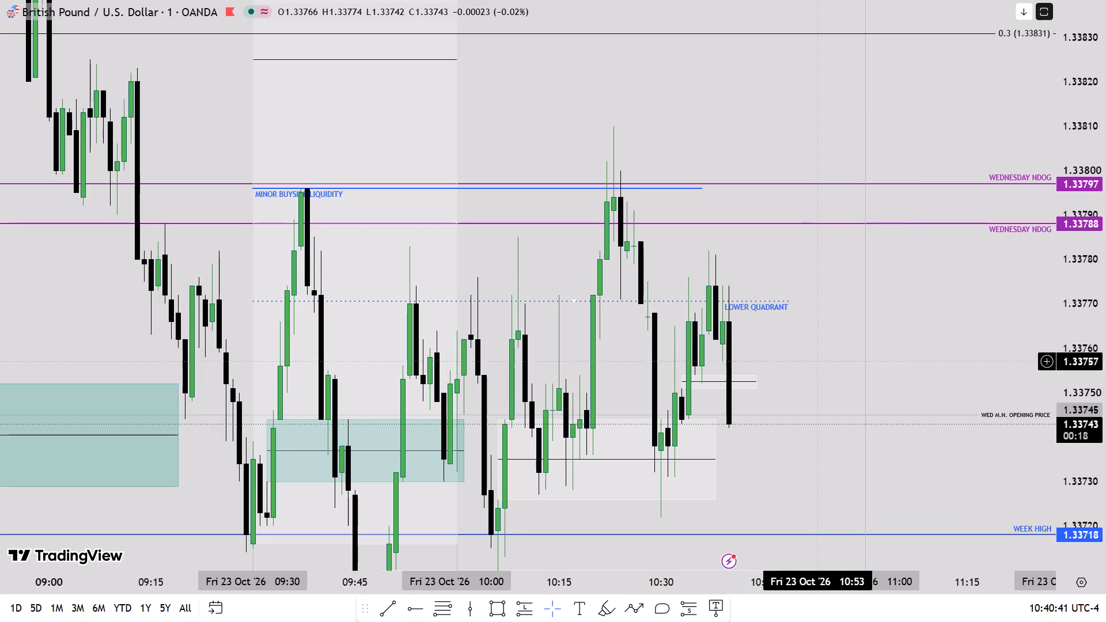
{"action": "left_click_drag", "start_coordinate": [805, 307], "coordinate": [800, 275]}
{"action": "scroll", "coordinate": [1105, 285], "scroll_direction": "down", "scroll_amount": 4}
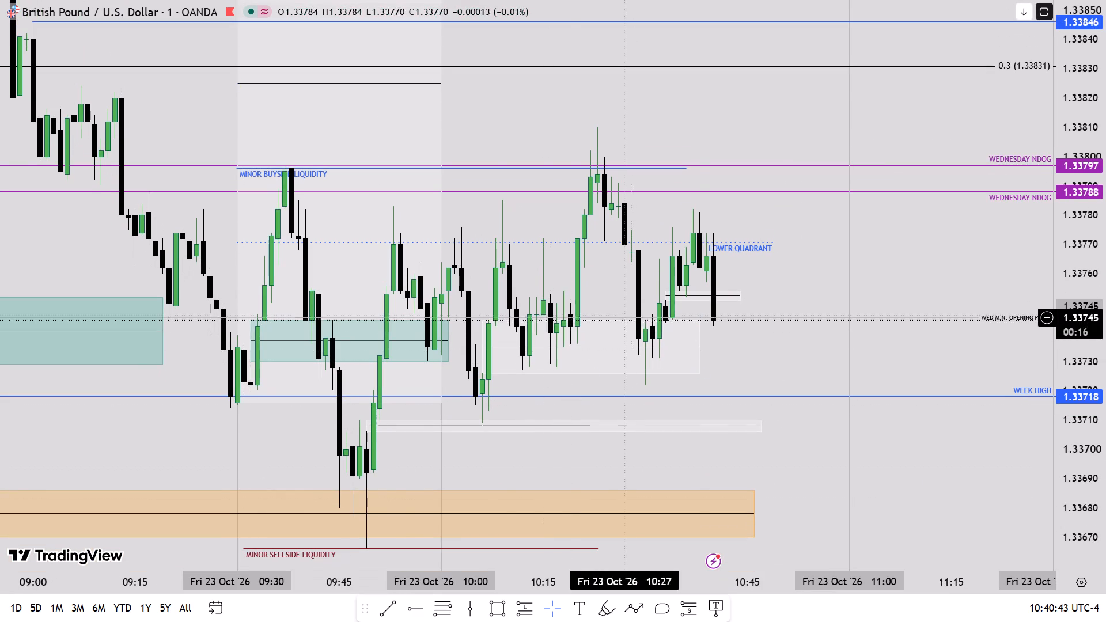
{"action": "left_click_drag", "start_coordinate": [699, 343], "coordinate": [733, 345]}
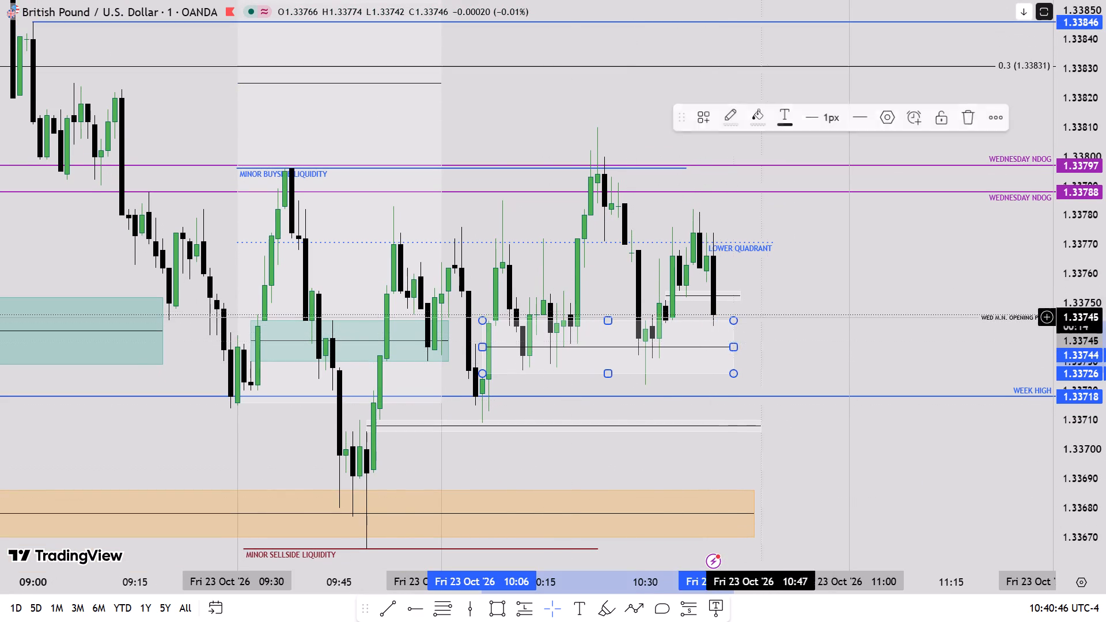
Exit the browser's full-screen view of the chart.
{"action": "left_click_drag", "start_coordinate": [785, 298], "coordinate": [758, 302]}
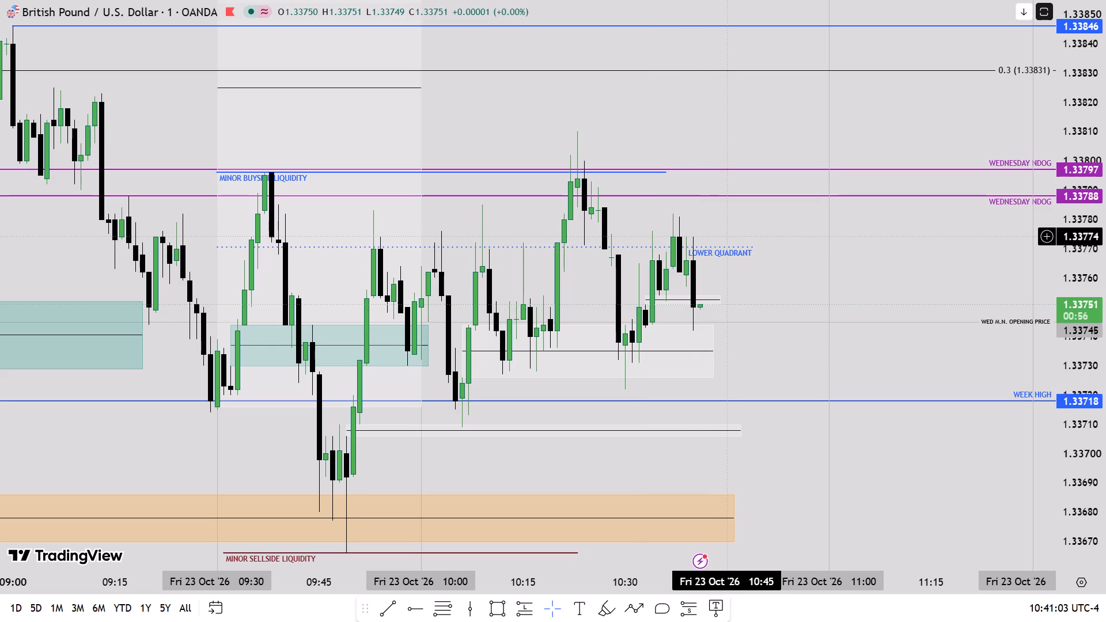
{"action": "left_click", "coordinate": [552, 50]}
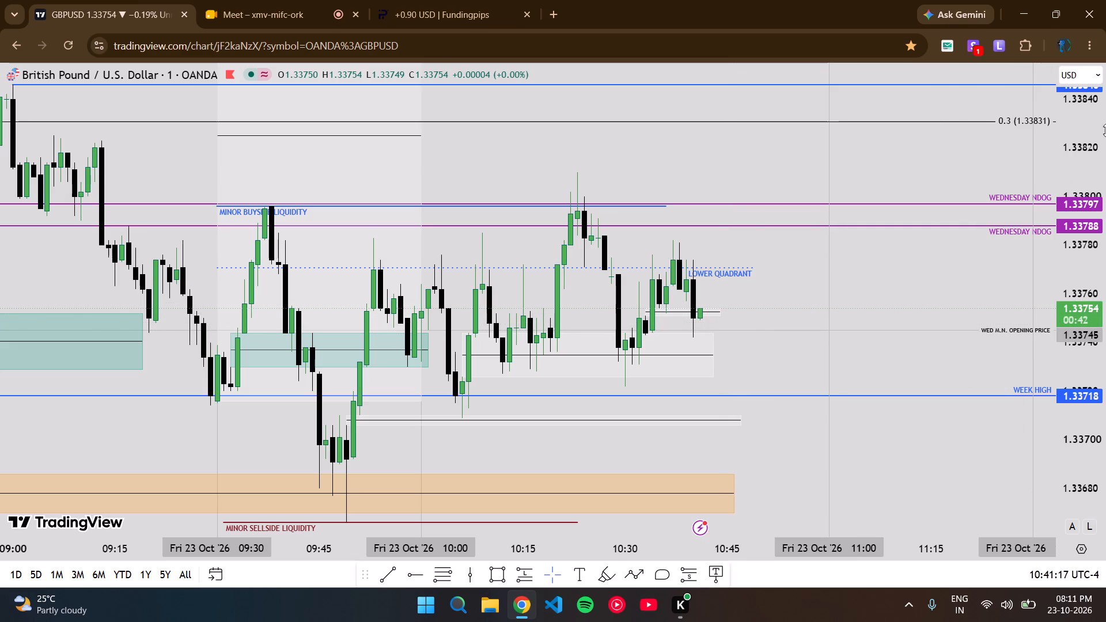
Open the browser's main options.
{"action": "left_click", "coordinate": [1090, 47]}
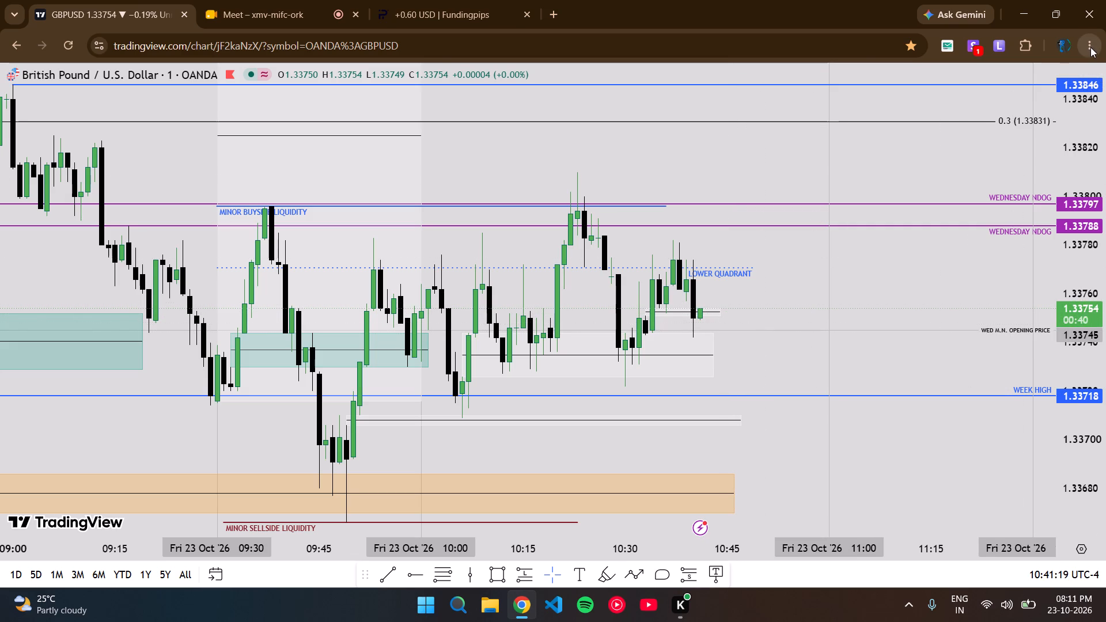
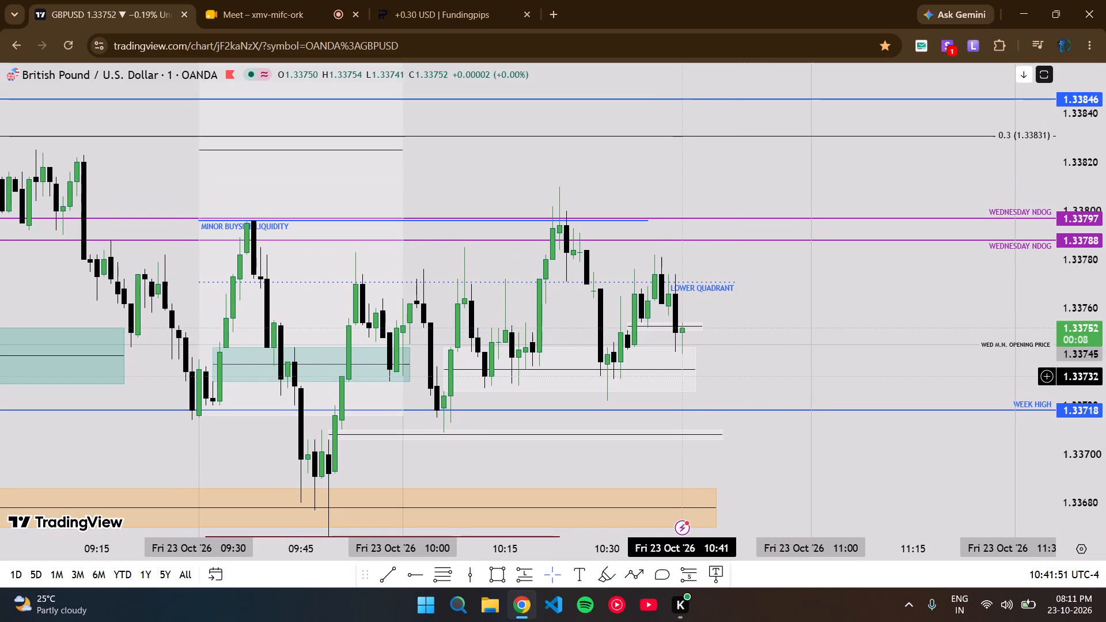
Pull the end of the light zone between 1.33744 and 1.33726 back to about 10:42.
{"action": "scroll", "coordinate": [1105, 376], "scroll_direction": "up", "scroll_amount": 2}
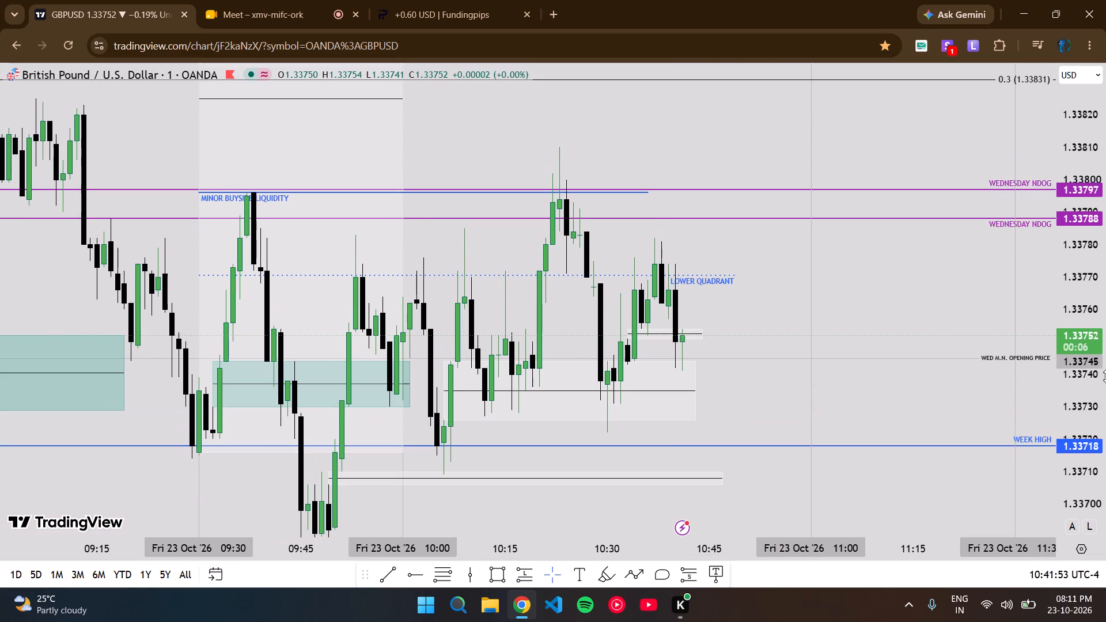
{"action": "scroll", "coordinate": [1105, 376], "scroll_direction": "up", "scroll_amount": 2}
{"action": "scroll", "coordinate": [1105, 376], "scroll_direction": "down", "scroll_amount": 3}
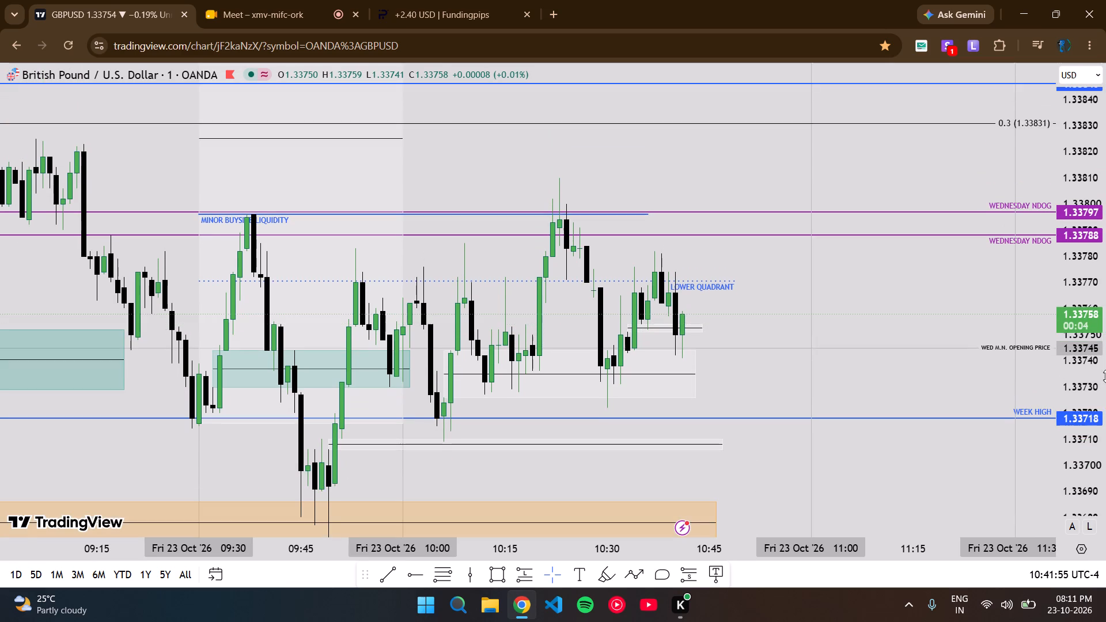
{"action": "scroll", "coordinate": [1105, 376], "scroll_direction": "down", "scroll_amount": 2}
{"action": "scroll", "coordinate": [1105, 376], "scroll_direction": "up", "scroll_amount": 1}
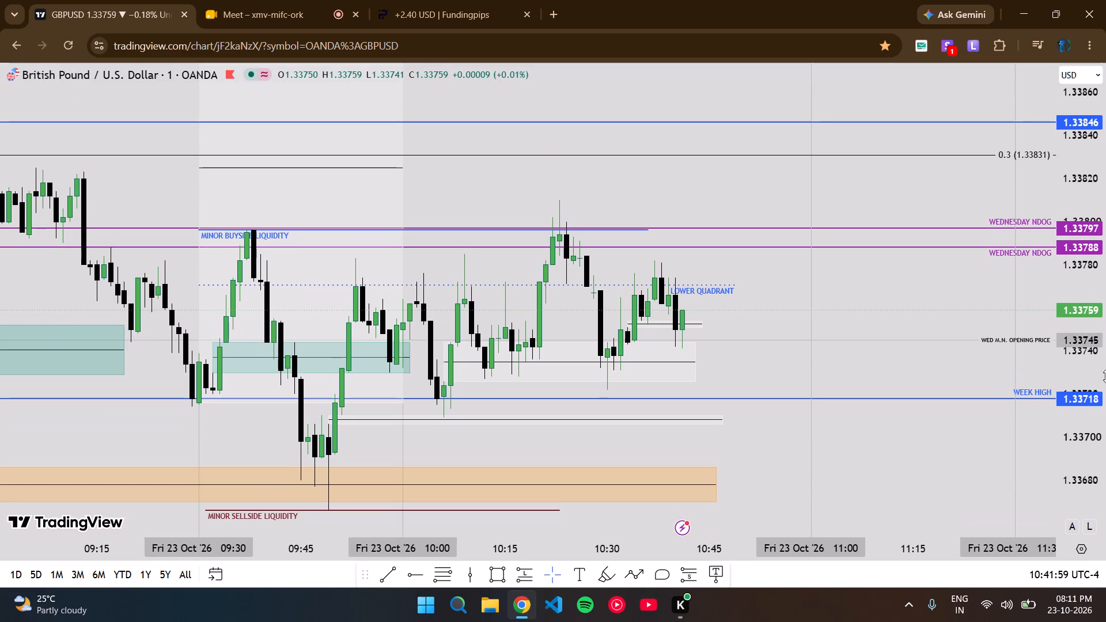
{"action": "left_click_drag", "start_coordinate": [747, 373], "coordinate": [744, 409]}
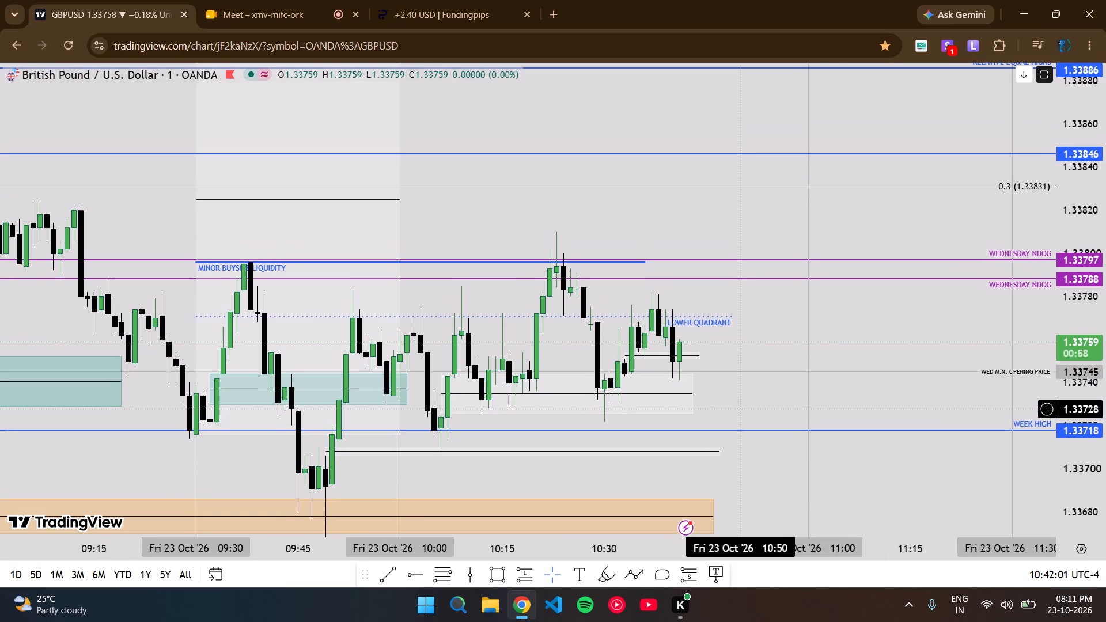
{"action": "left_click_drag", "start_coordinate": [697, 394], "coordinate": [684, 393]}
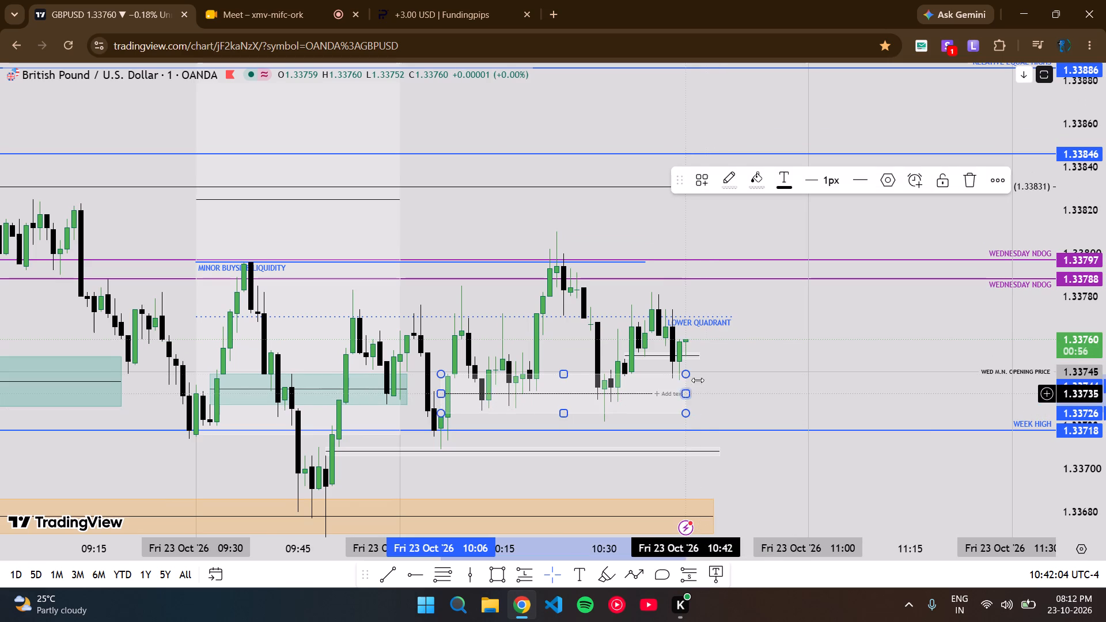
Extend the dotted LOWER QUADRANT line on GBPUSD forward to about 11:13.
{"action": "left_click_drag", "start_coordinate": [728, 317], "coordinate": [895, 330]}
{"action": "left_click", "coordinate": [886, 391]}
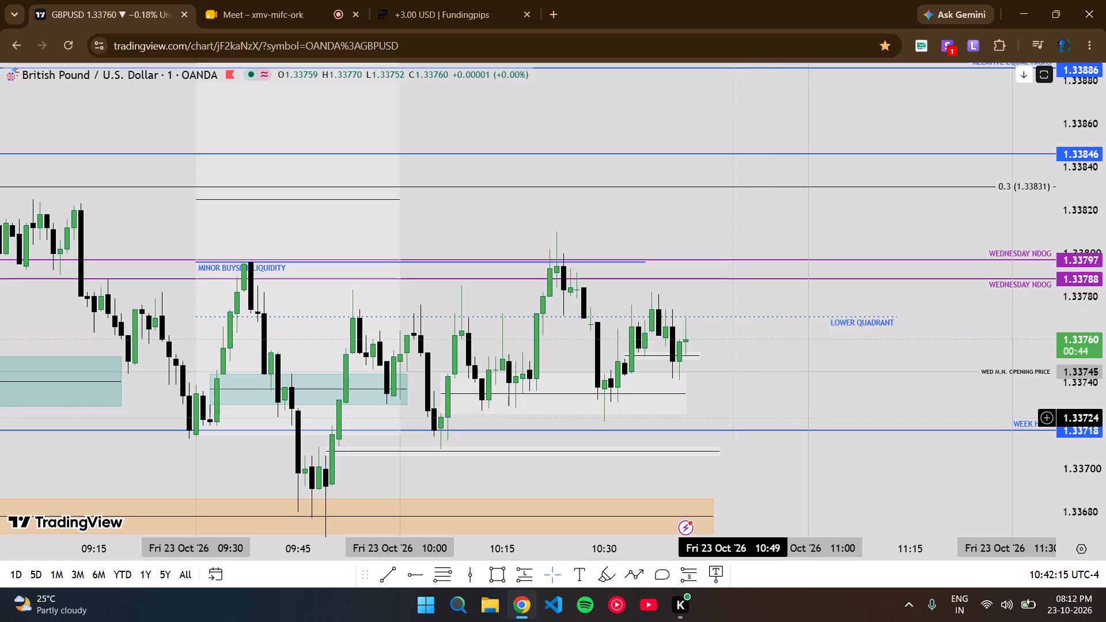
Examine the live GBPUSD candles between the LOWER QUADRANT line and the Wednesday midnight opening price.
{"action": "left_click_drag", "start_coordinate": [727, 407], "coordinate": [738, 382]}
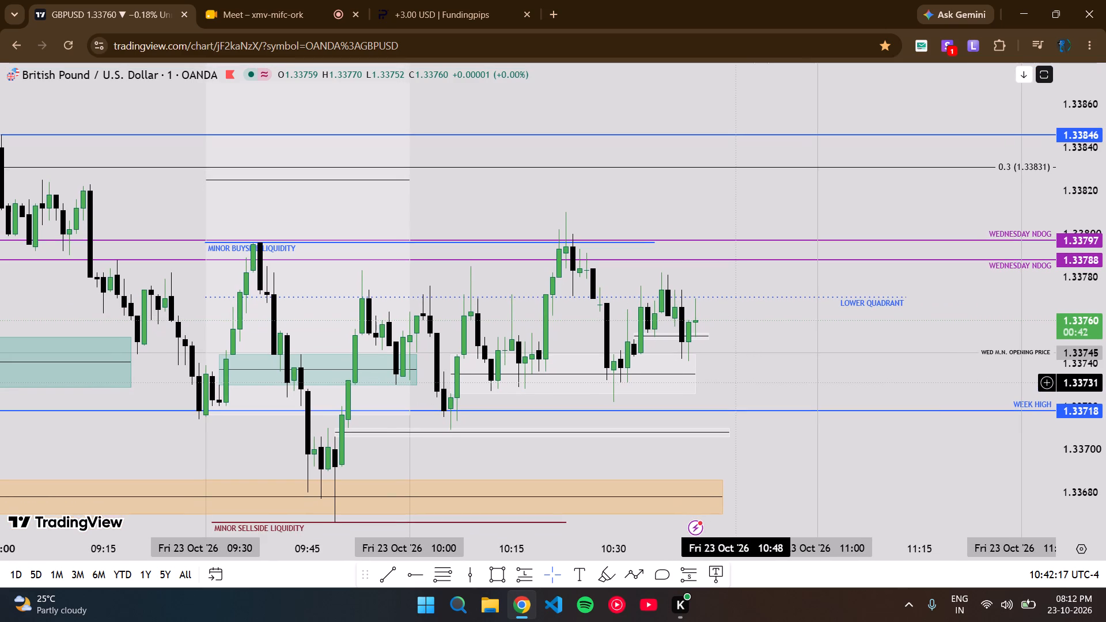
{"action": "left_click_drag", "start_coordinate": [738, 382], "coordinate": [752, 386]}
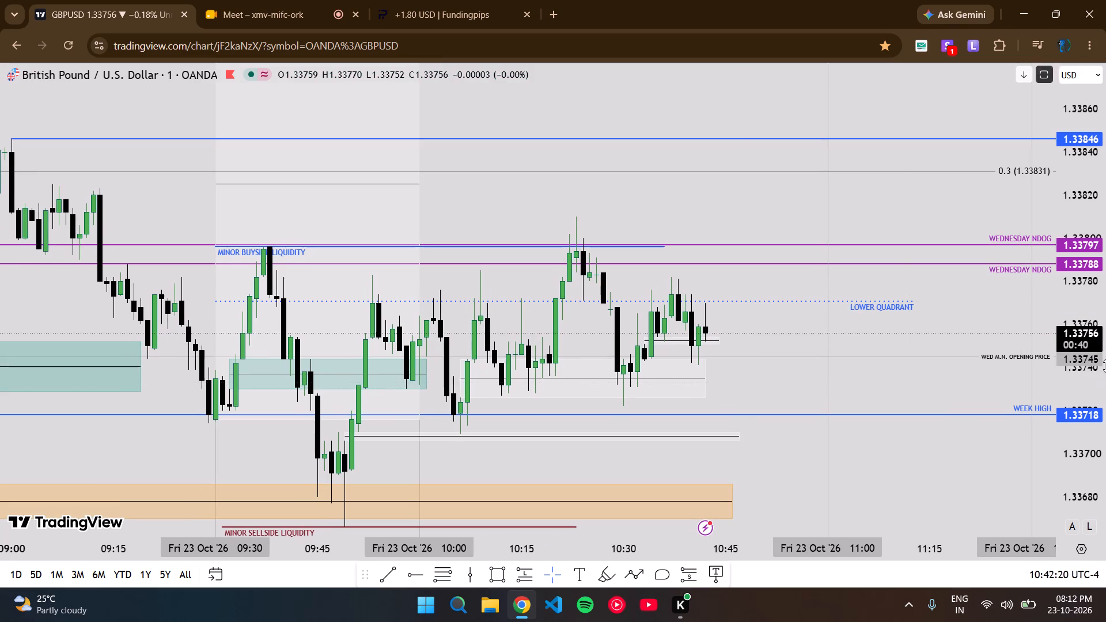
{"action": "scroll", "coordinate": [1105, 366], "scroll_direction": "up", "scroll_amount": 4}
{"action": "scroll", "coordinate": [1105, 366], "scroll_direction": "down", "scroll_amount": 3}
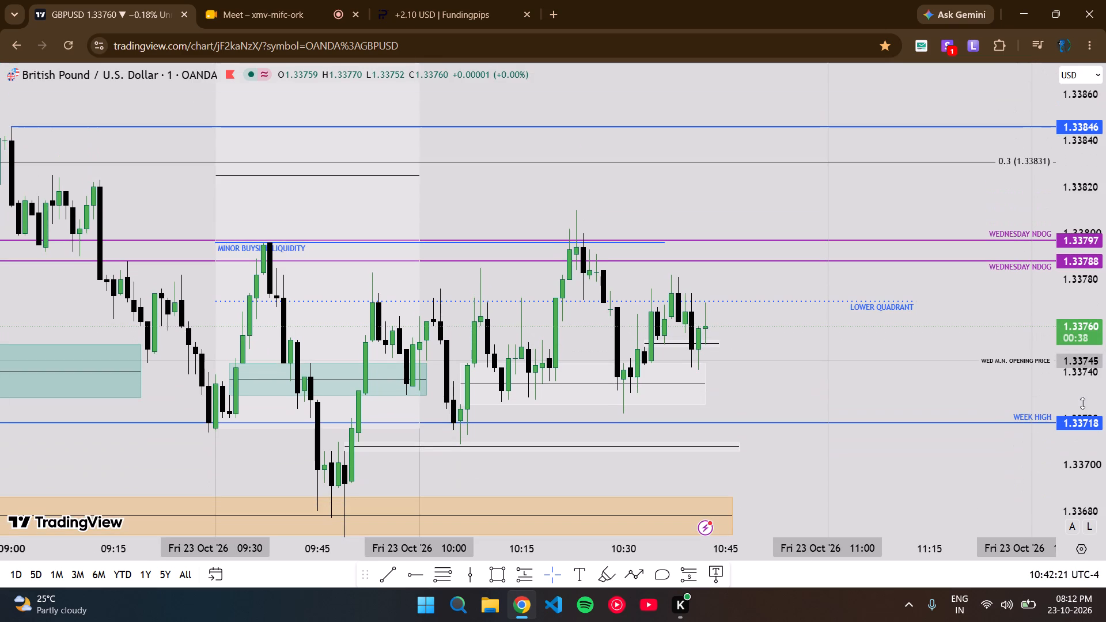
{"action": "scroll", "coordinate": [1082, 403], "scroll_direction": "up", "scroll_amount": 3}
{"action": "scroll", "coordinate": [1082, 403], "scroll_direction": "down", "scroll_amount": 3}
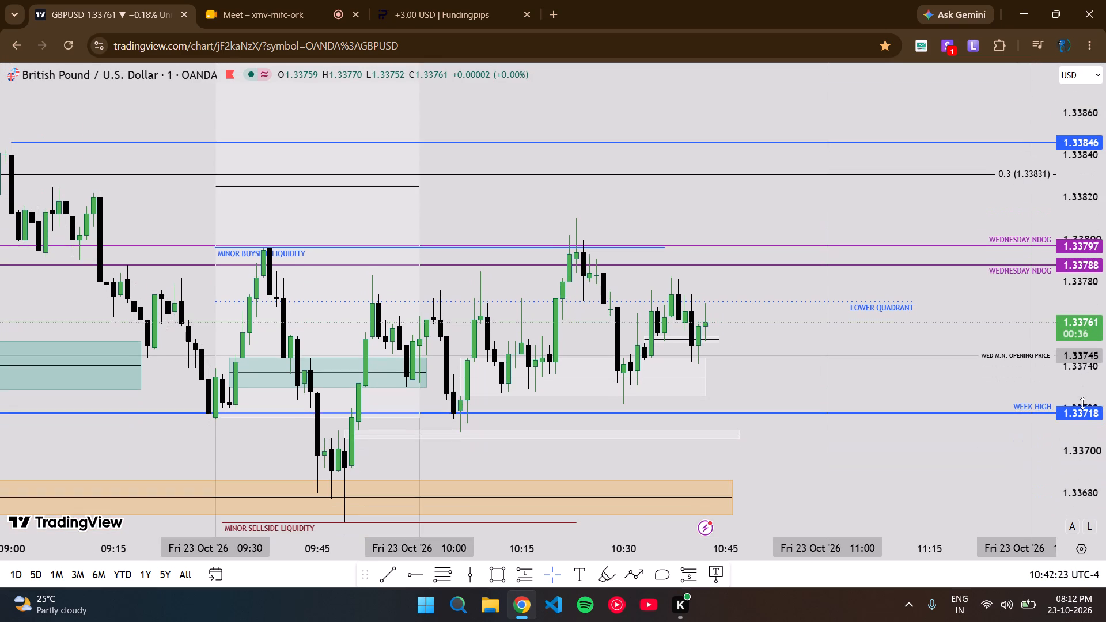
{"action": "scroll", "coordinate": [1082, 403], "scroll_direction": "up", "scroll_amount": 3}
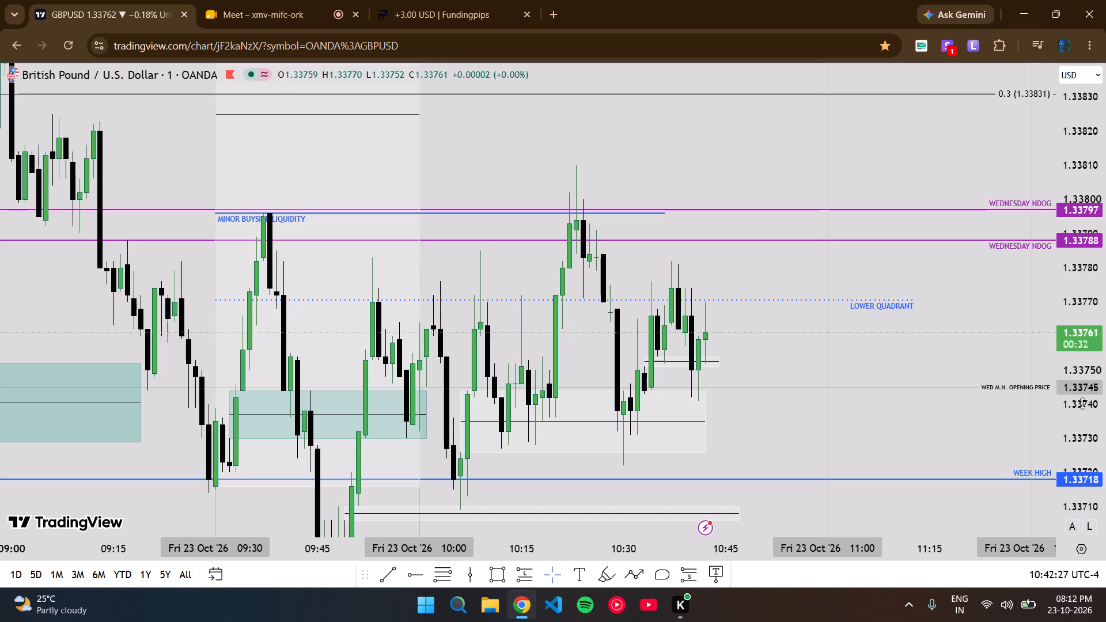
{"action": "scroll", "coordinate": [1082, 403], "scroll_direction": "up", "scroll_amount": 3}
{"action": "scroll", "coordinate": [1082, 403], "scroll_direction": "down", "scroll_amount": 3}
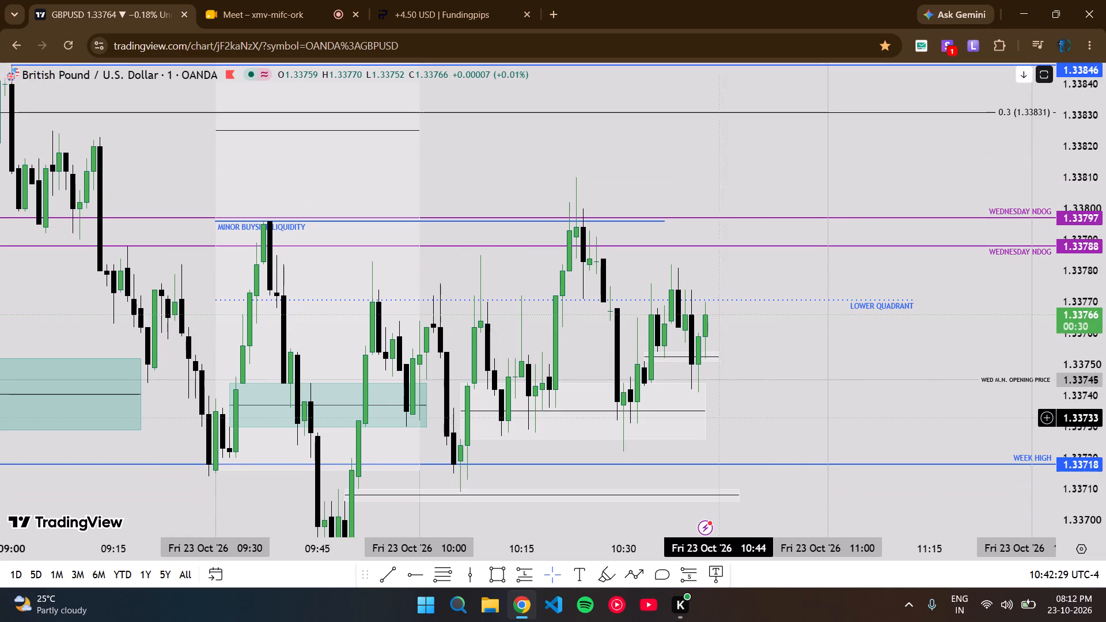
{"action": "left_click_drag", "start_coordinate": [753, 425], "coordinate": [745, 425]}
{"action": "left_click_drag", "start_coordinate": [745, 425], "coordinate": [752, 441]}
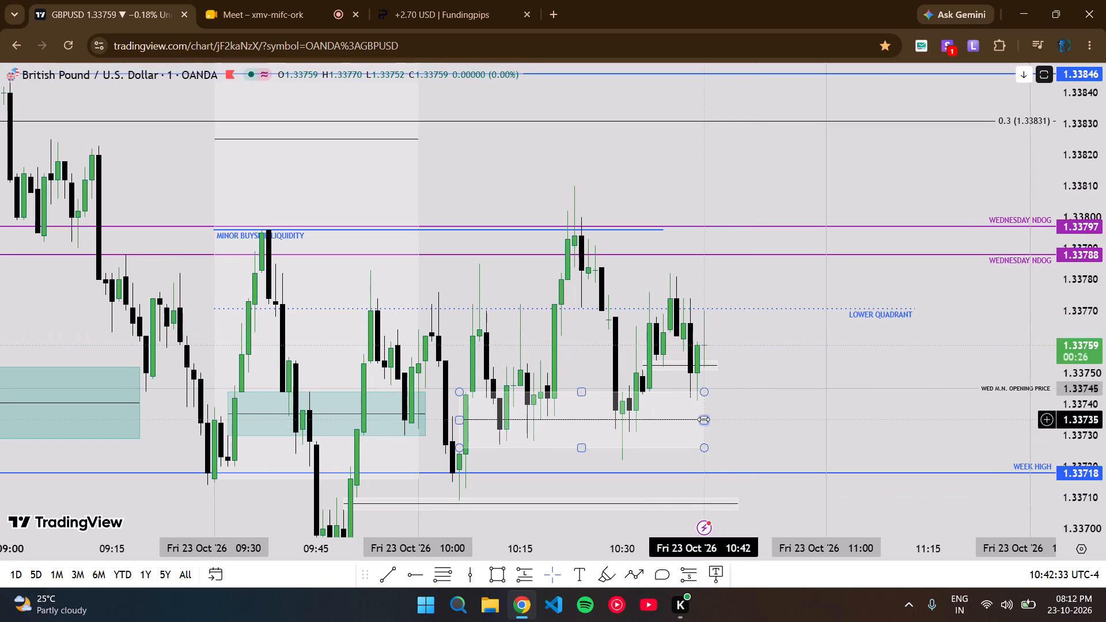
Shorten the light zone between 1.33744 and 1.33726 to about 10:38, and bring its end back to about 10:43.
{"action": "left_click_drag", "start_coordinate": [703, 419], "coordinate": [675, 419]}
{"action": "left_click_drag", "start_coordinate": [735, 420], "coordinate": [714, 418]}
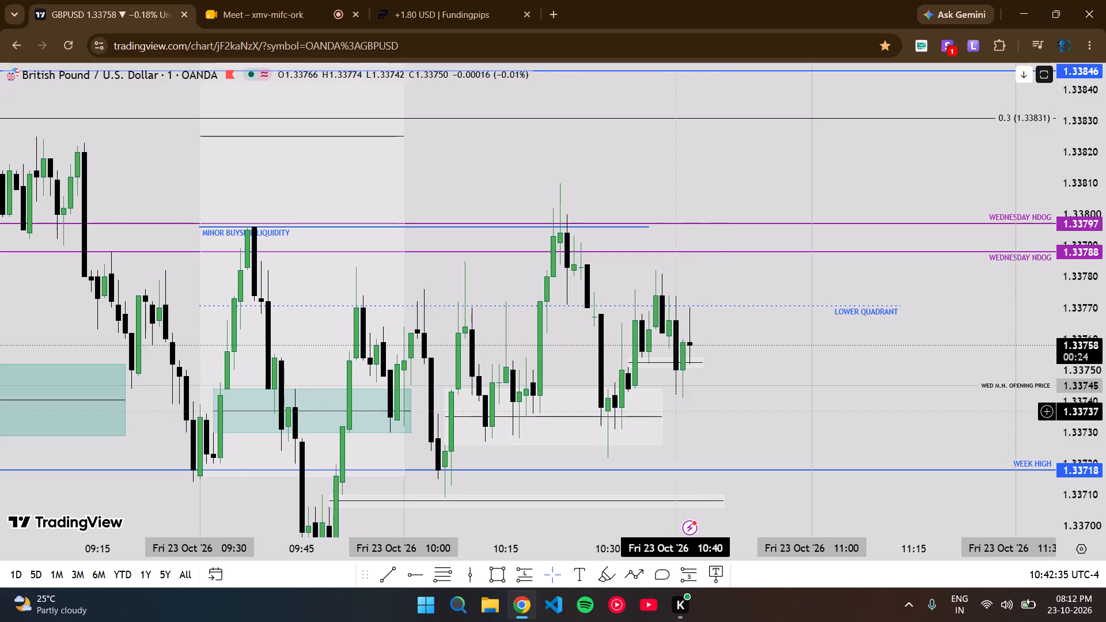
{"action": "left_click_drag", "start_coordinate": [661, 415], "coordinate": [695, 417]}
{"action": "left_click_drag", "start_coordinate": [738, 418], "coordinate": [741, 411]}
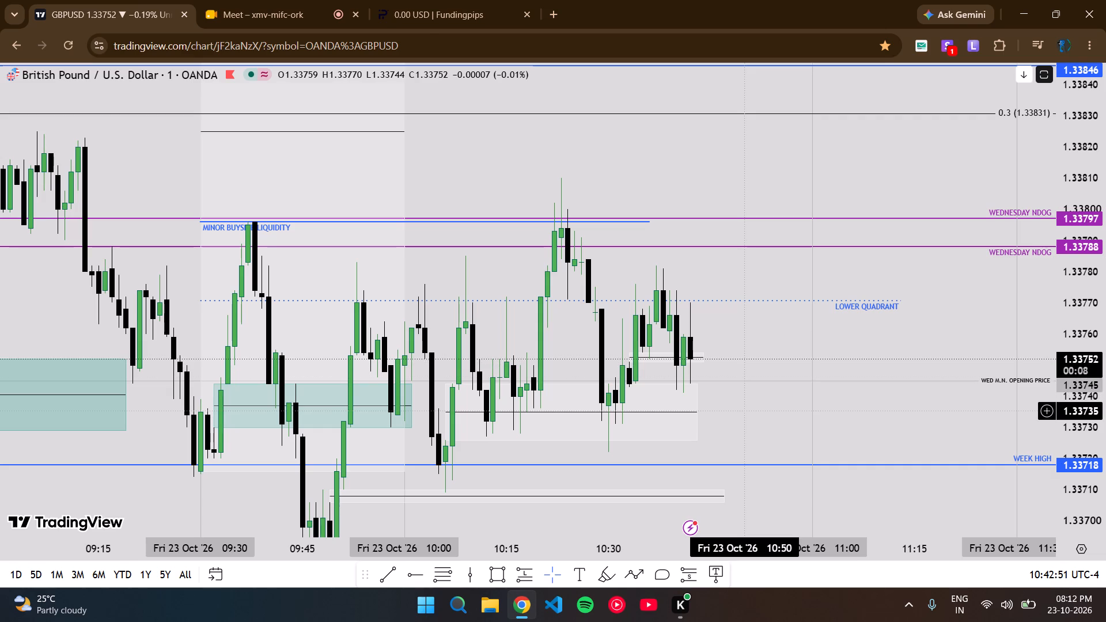
{"action": "left_click_drag", "start_coordinate": [698, 411], "coordinate": [704, 414]}
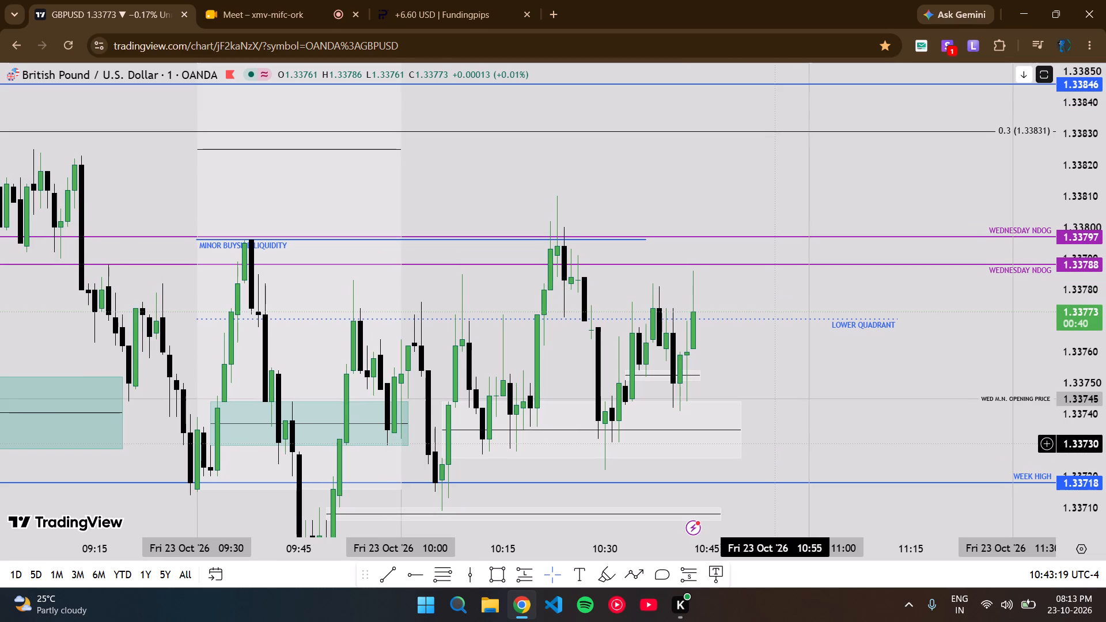
{"action": "left_click", "coordinate": [1090, 52]}
{"action": "left_click", "coordinate": [1103, 337]}
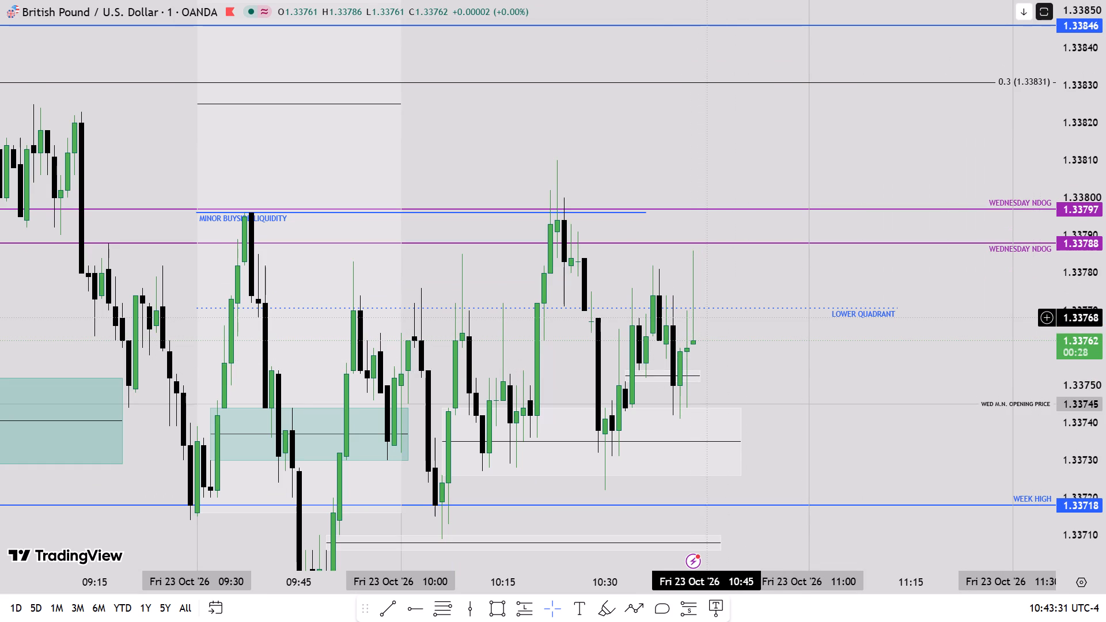
Bring back the Euro / U.S. Dollar pane below GBPUSD and compare the two pairs' price action since about 08:00.
{"action": "scroll", "coordinate": [1105, 367], "scroll_direction": "down", "scroll_amount": 3}
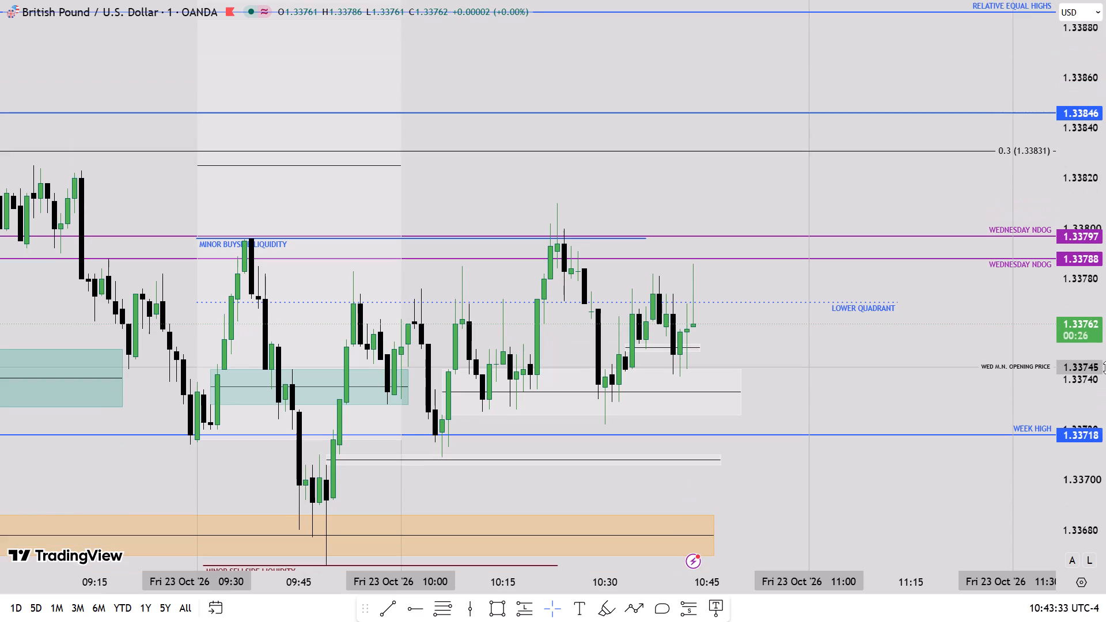
{"action": "double_click", "coordinate": [748, 333]}
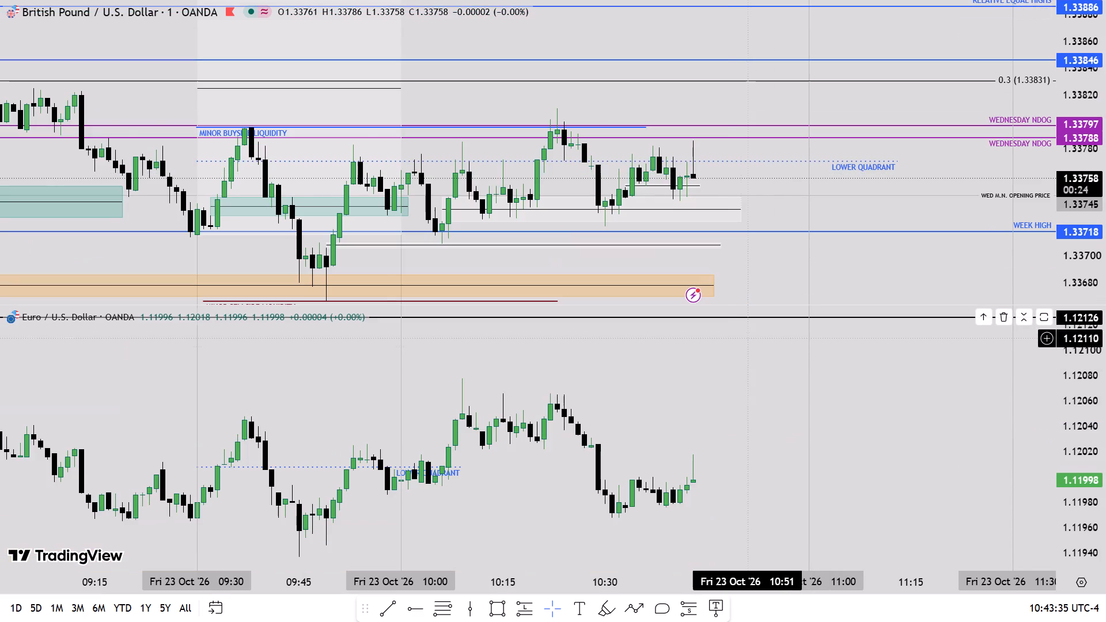
{"action": "scroll", "coordinate": [728, 399], "scroll_direction": "down", "scroll_amount": 1}
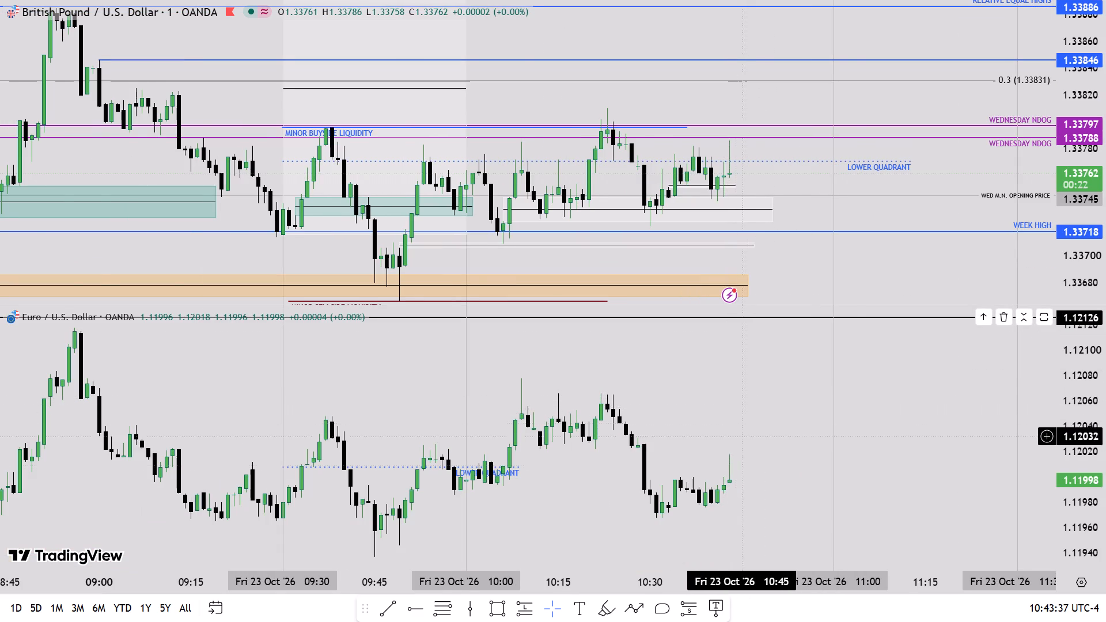
{"action": "scroll", "coordinate": [755, 472], "scroll_direction": "down", "scroll_amount": 3}
{"action": "left_click_drag", "start_coordinate": [728, 520], "coordinate": [672, 456]}
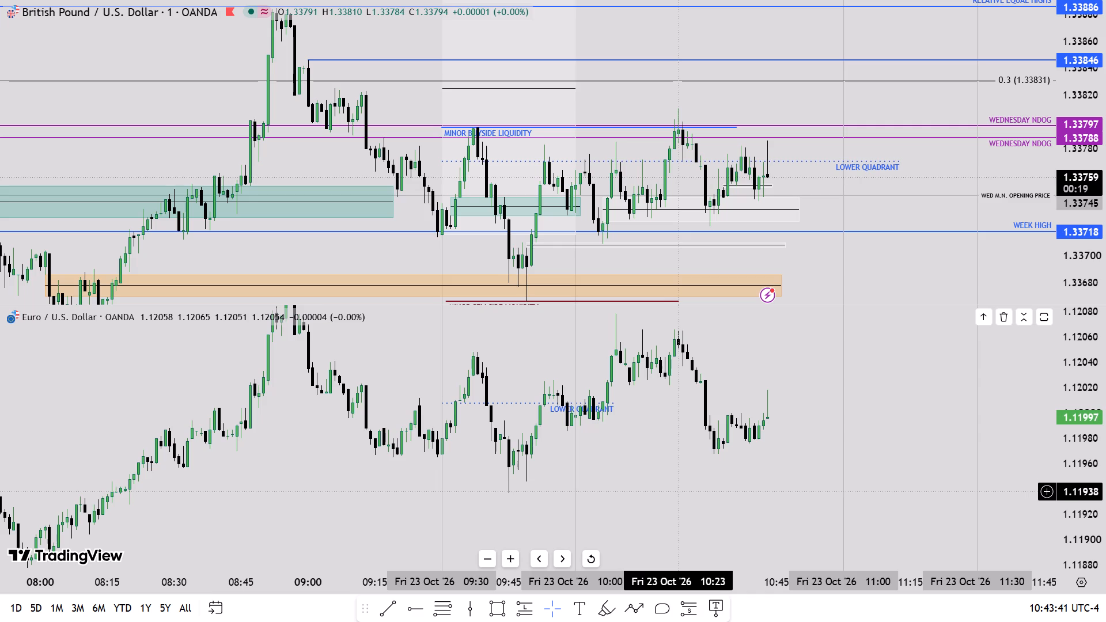
Maximize the GBPUSD pane so that it alone fills the chart area.
{"action": "double_click", "coordinate": [808, 191]}
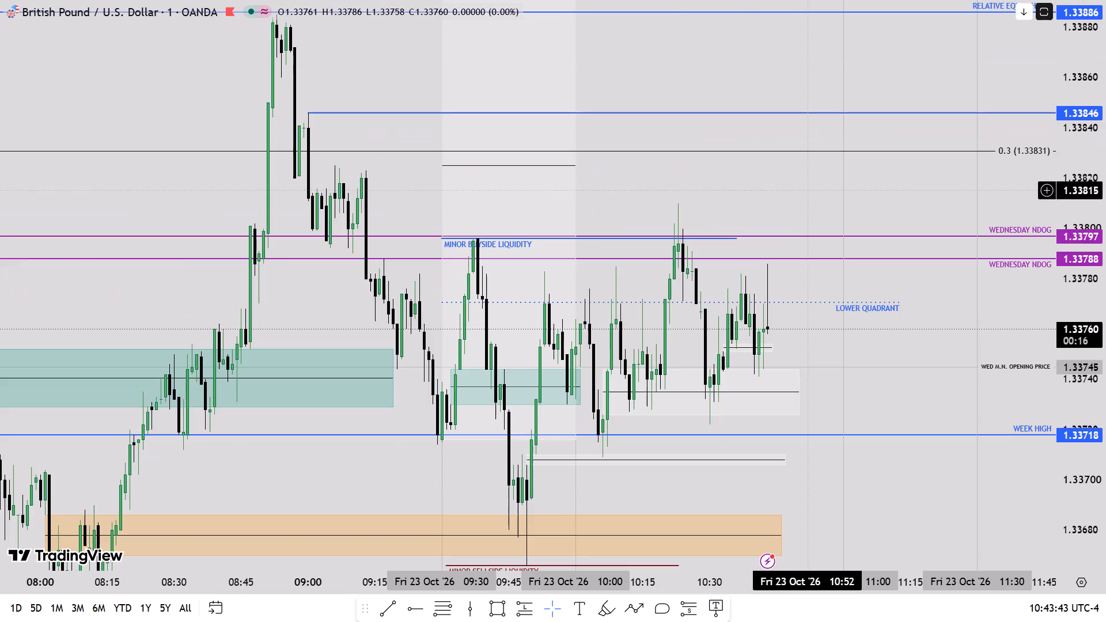
{"action": "scroll", "coordinate": [777, 359], "scroll_direction": "up", "scroll_amount": 3}
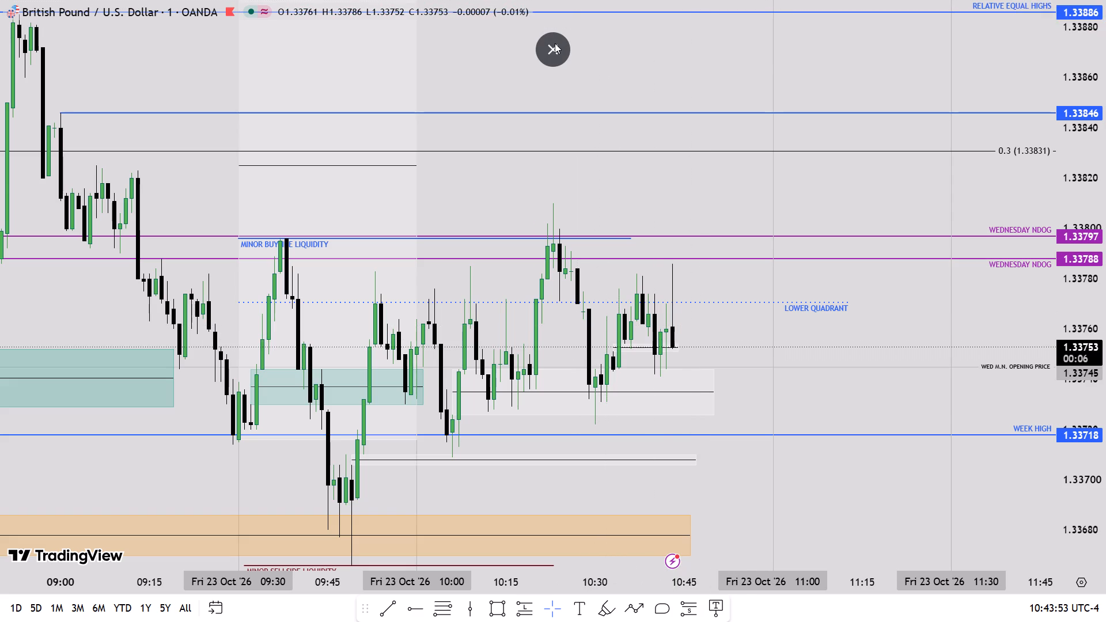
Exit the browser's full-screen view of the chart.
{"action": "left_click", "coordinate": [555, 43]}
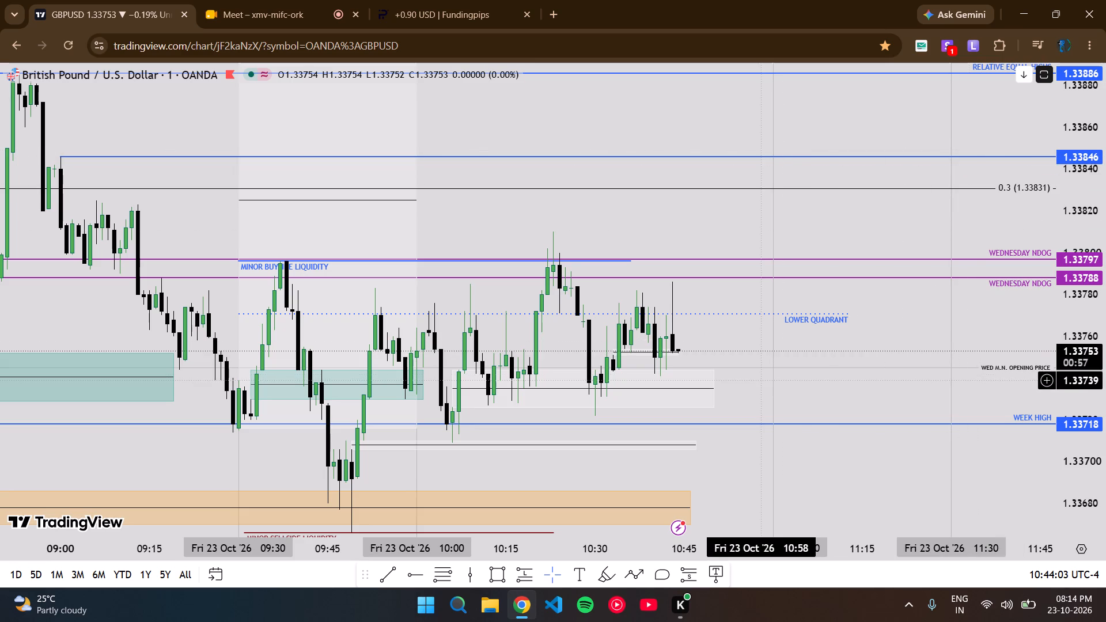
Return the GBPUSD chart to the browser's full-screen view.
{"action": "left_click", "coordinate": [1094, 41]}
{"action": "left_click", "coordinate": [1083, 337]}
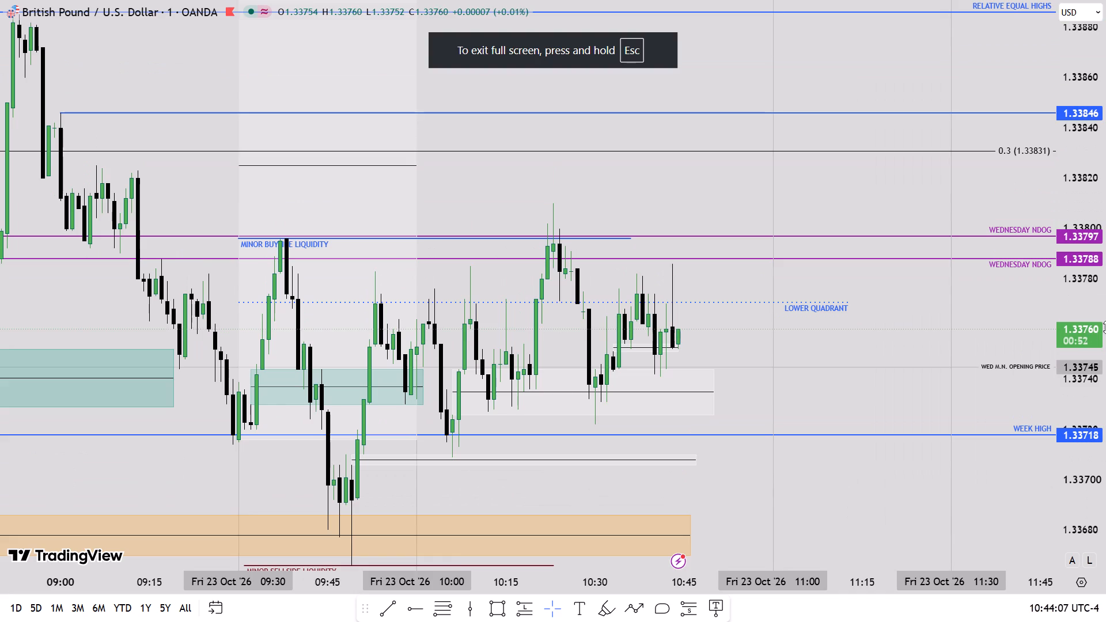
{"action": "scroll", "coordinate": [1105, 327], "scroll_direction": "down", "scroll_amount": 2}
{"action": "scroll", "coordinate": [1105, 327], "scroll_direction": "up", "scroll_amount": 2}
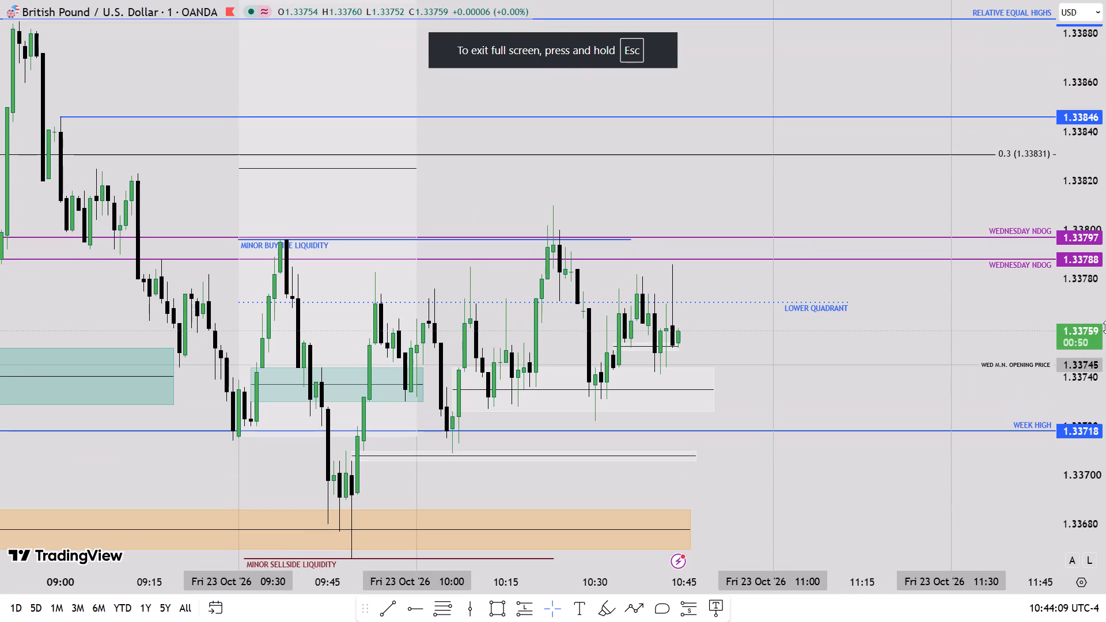
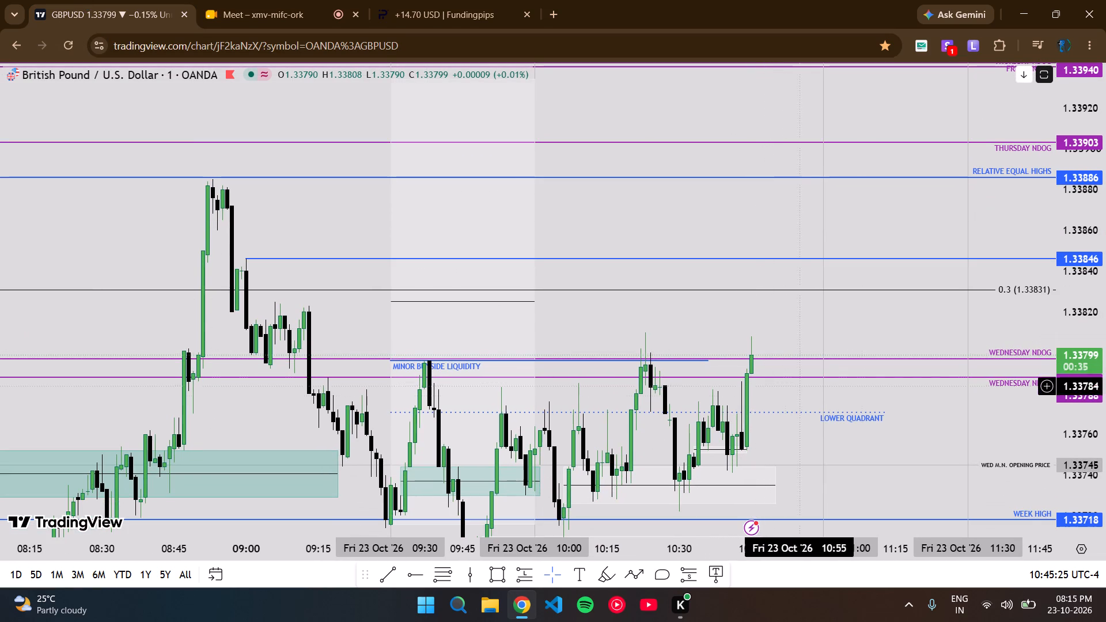
Measure the GBPUSD price distance from the Wednesday midnight opening price up to just above the relative equal highs.
{"action": "left_click", "coordinate": [882, 467], "text": "shift"}
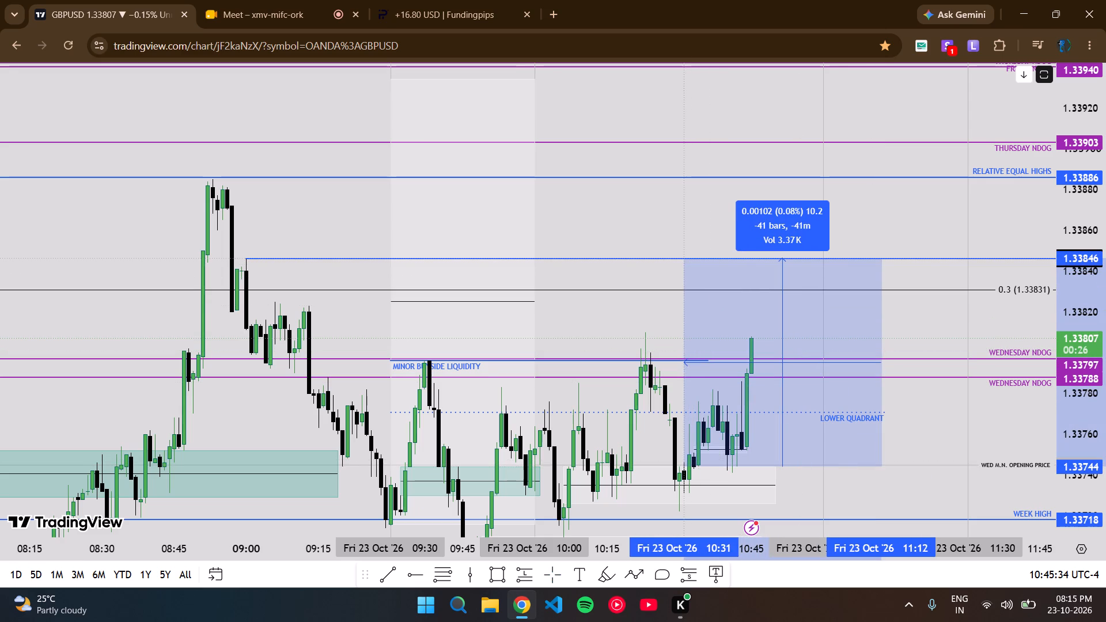
{"action": "left_click", "coordinate": [676, 161], "text": "shift"}
{"action": "left_click_drag", "start_coordinate": [640, 218], "coordinate": [627, 164]}
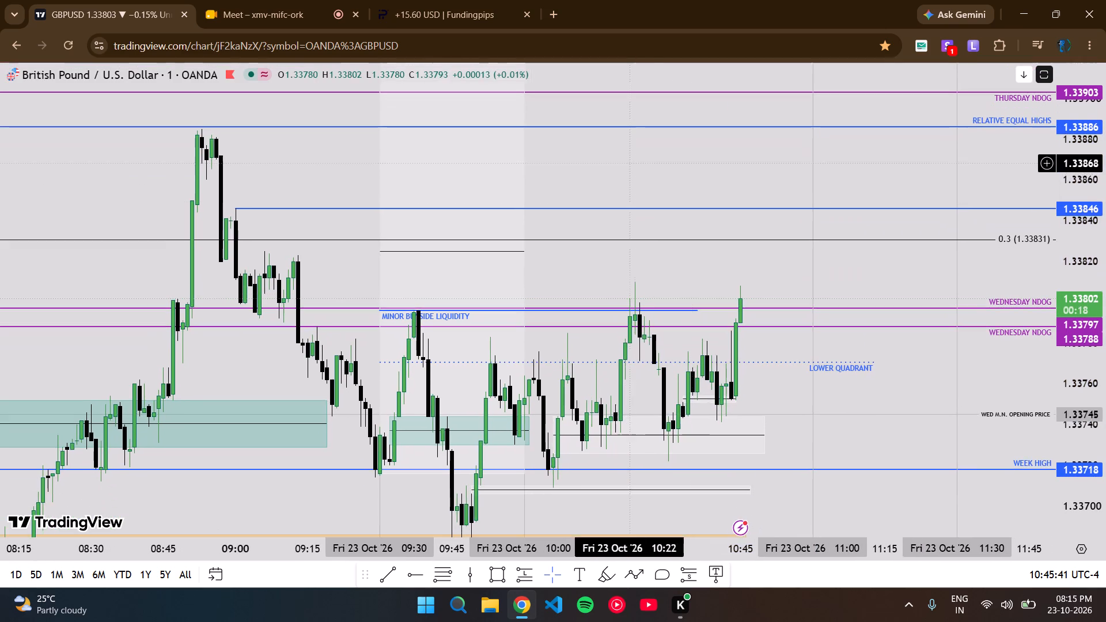
Examine the latest GBPUSD candles around the Wednesday NDOG levels and the space up to the 1.33846 line.
{"action": "scroll", "coordinate": [1105, 287], "scroll_direction": "up", "scroll_amount": 4}
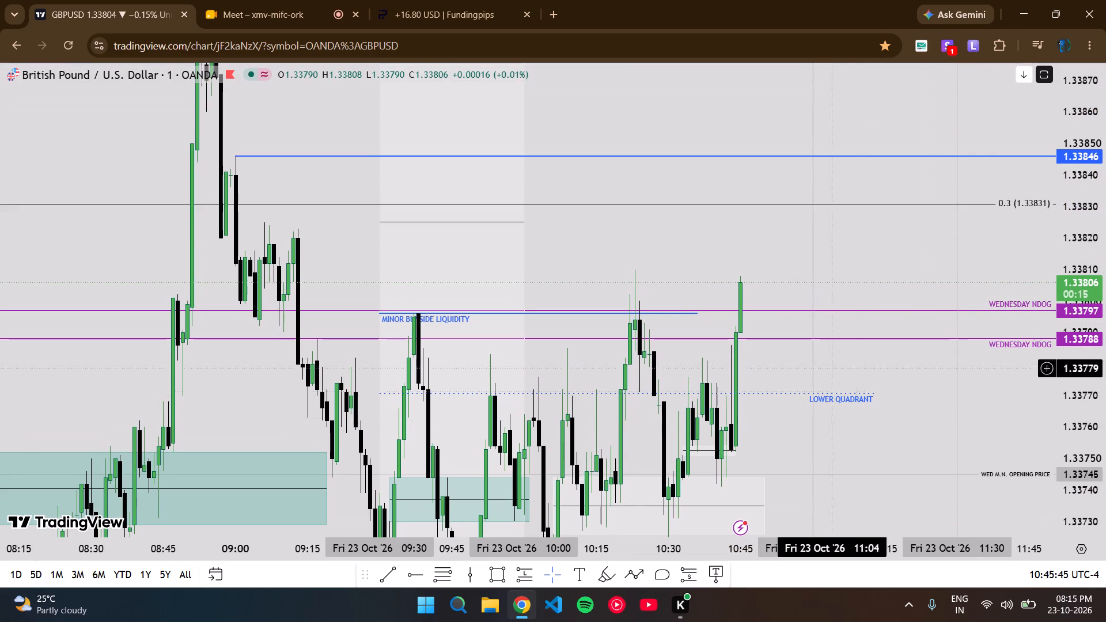
{"action": "scroll", "coordinate": [855, 314], "scroll_direction": "up", "scroll_amount": 2}
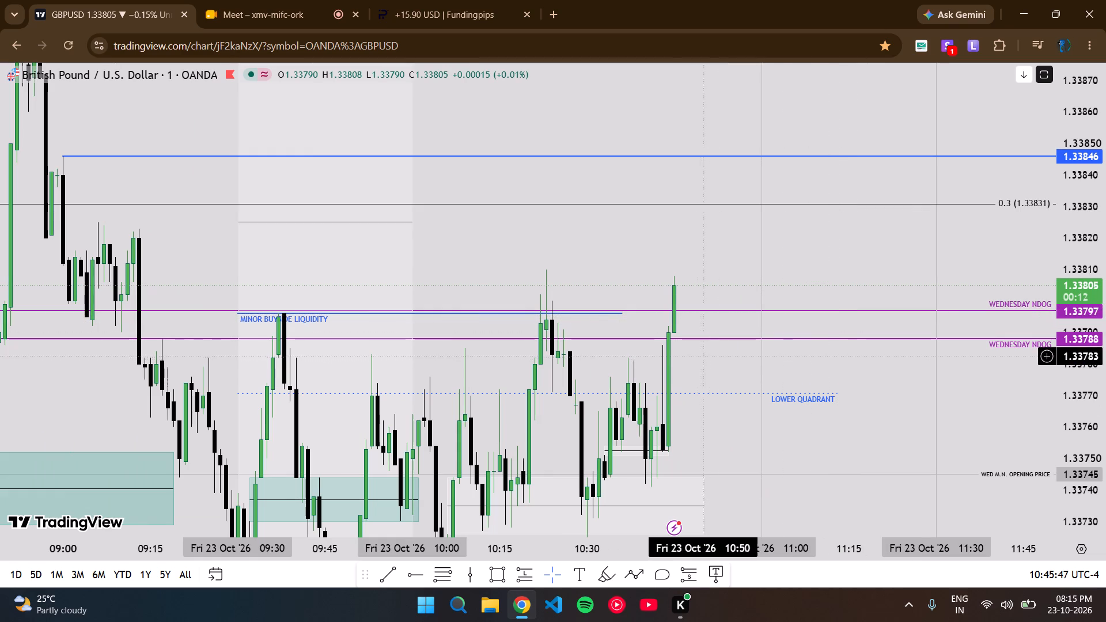
{"action": "left_click_drag", "start_coordinate": [709, 255], "coordinate": [722, 266]}
{"action": "left_click_drag", "start_coordinate": [722, 266], "coordinate": [732, 282]}
{"action": "left_click_drag", "start_coordinate": [732, 282], "coordinate": [737, 297]}
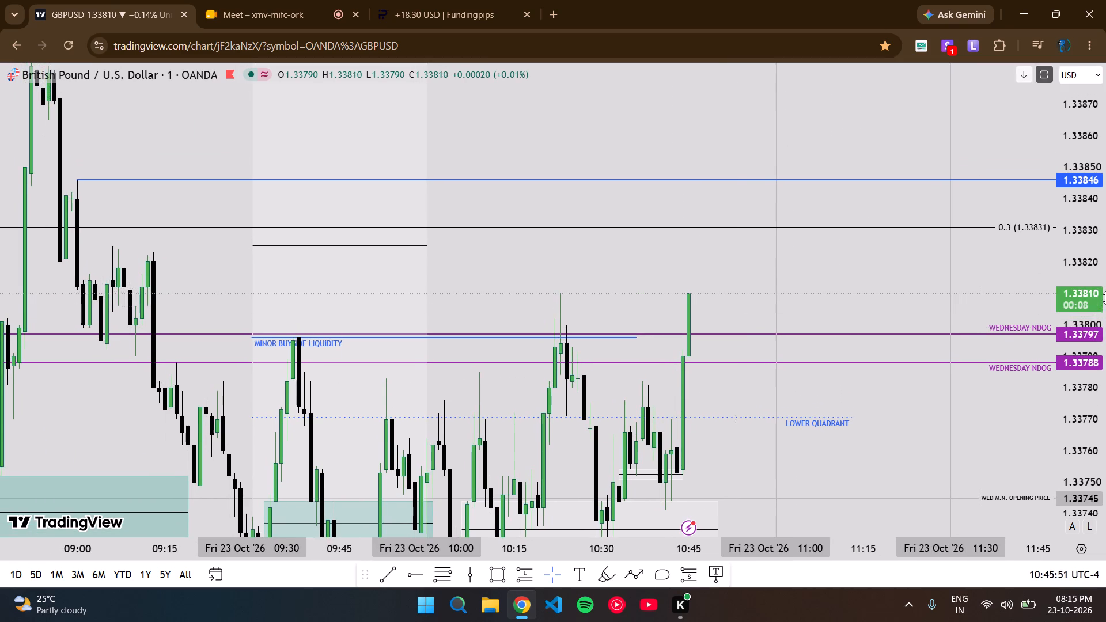
{"action": "scroll", "coordinate": [1105, 298], "scroll_direction": "down", "scroll_amount": 2}
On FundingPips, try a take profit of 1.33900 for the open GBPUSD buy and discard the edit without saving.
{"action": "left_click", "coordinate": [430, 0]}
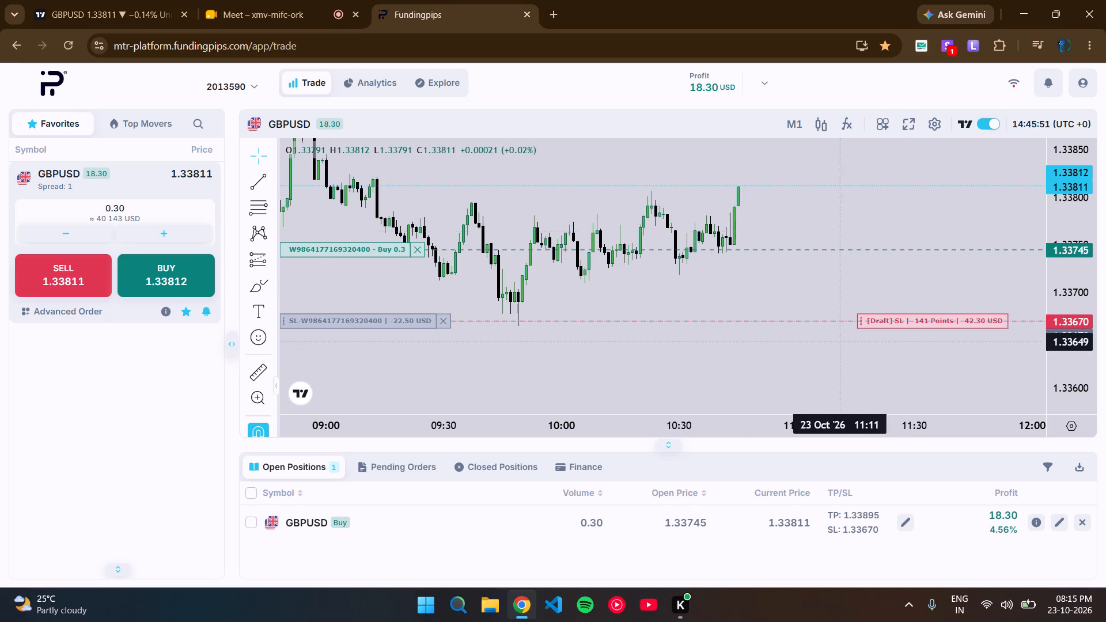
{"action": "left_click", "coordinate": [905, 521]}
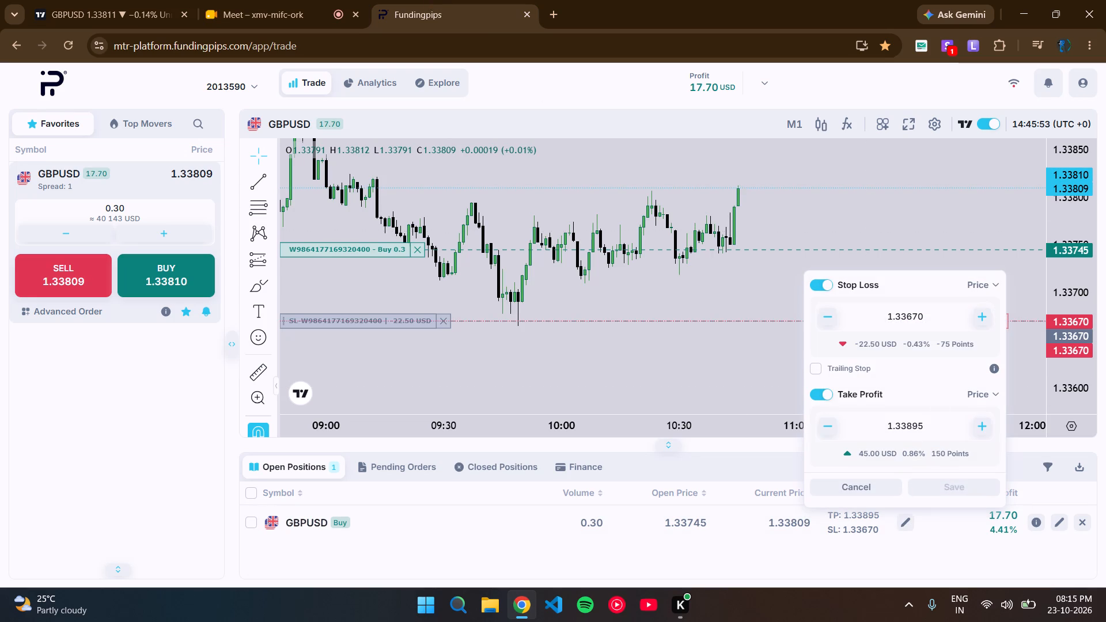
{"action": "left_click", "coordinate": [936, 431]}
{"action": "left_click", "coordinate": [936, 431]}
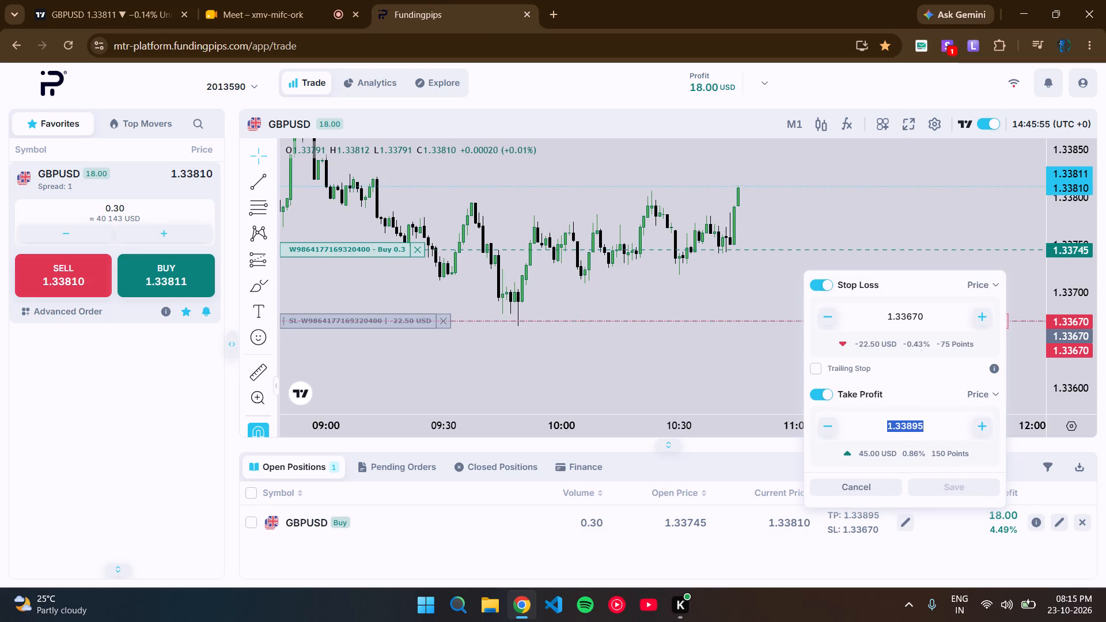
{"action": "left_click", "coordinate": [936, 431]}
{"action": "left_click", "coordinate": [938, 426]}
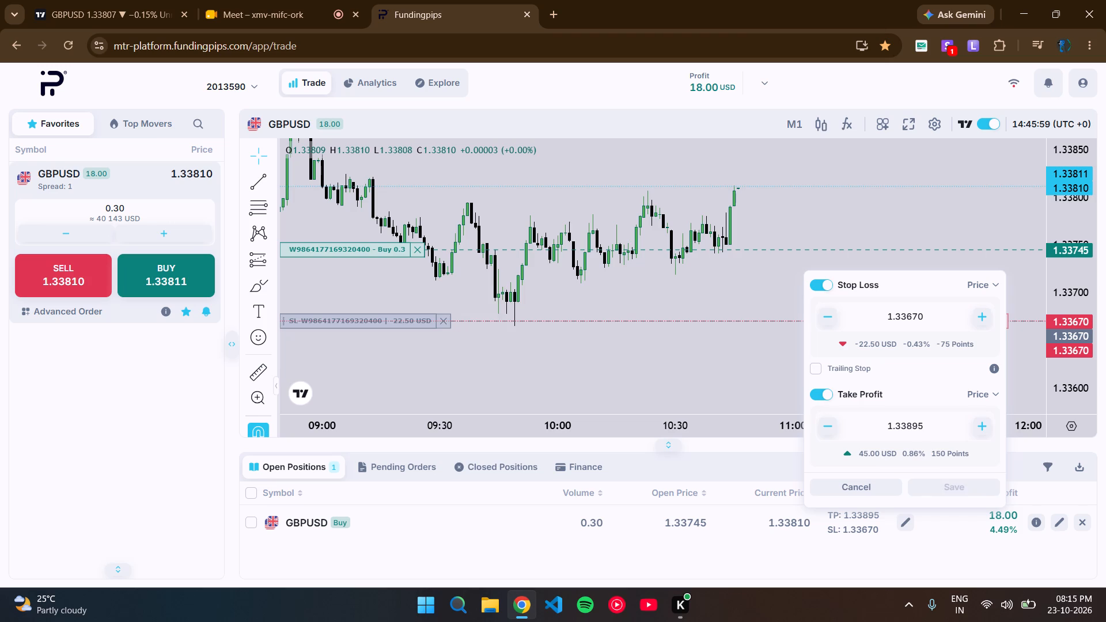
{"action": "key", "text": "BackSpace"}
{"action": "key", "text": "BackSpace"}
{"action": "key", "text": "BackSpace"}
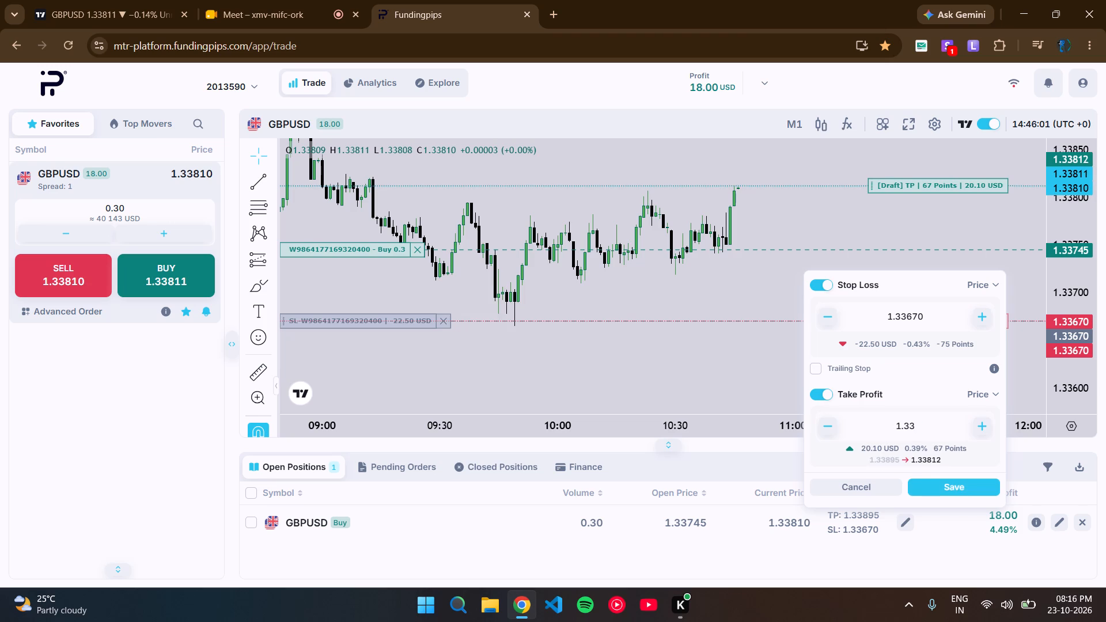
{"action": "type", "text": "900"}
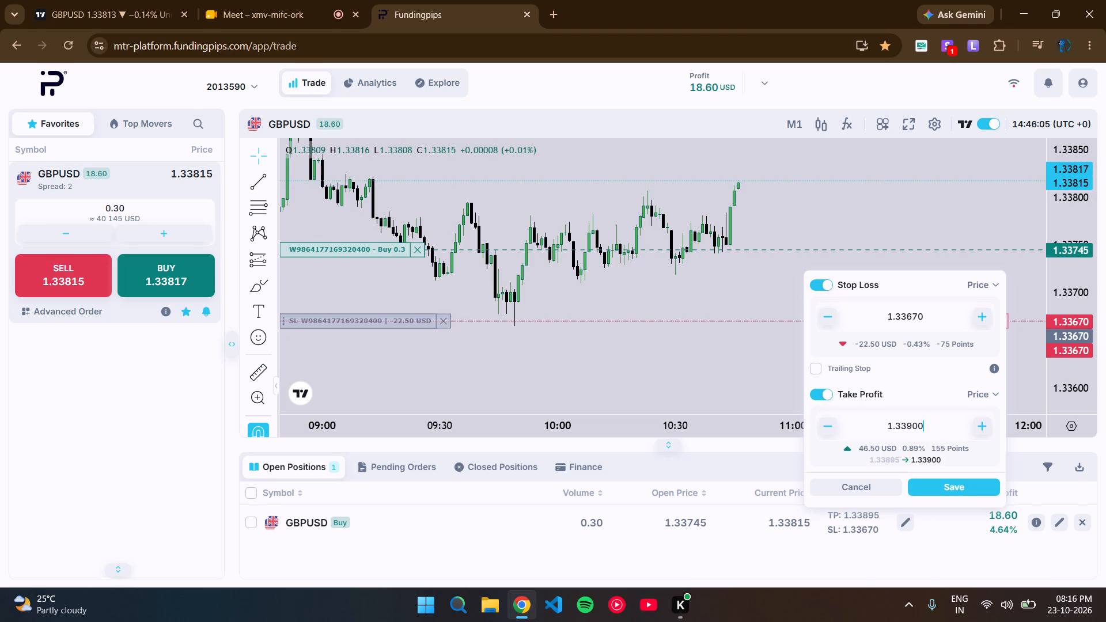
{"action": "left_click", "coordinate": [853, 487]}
Switch back to the TradingView GBPUSD chart and show it in the browser's full-screen view.
{"action": "left_click", "coordinate": [99, 0]}
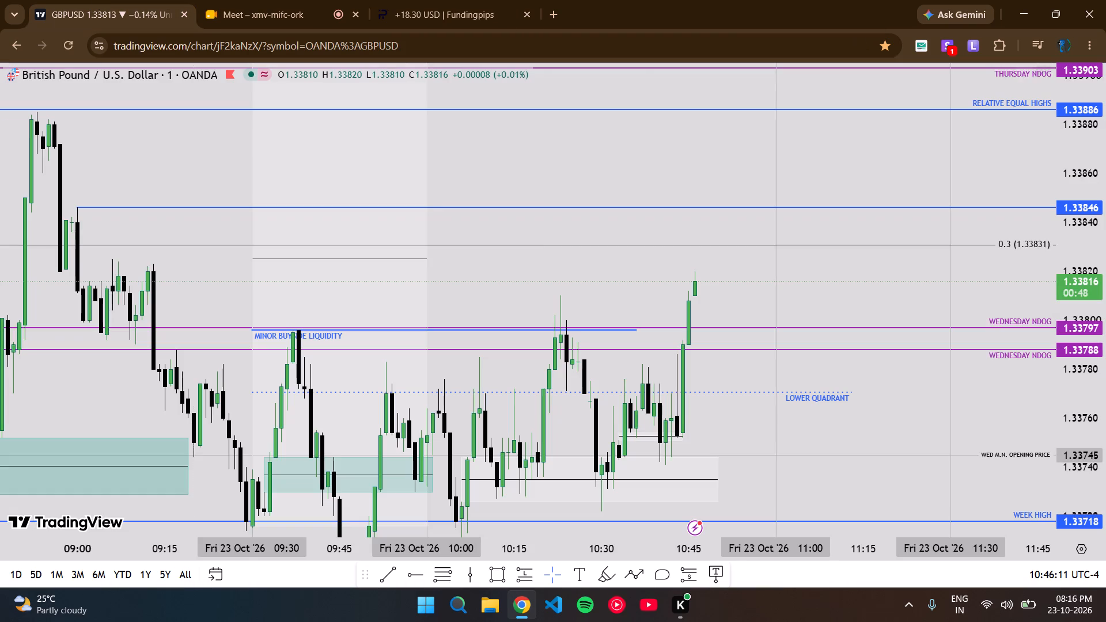
{"action": "left_click_drag", "start_coordinate": [729, 286], "coordinate": [728, 246]}
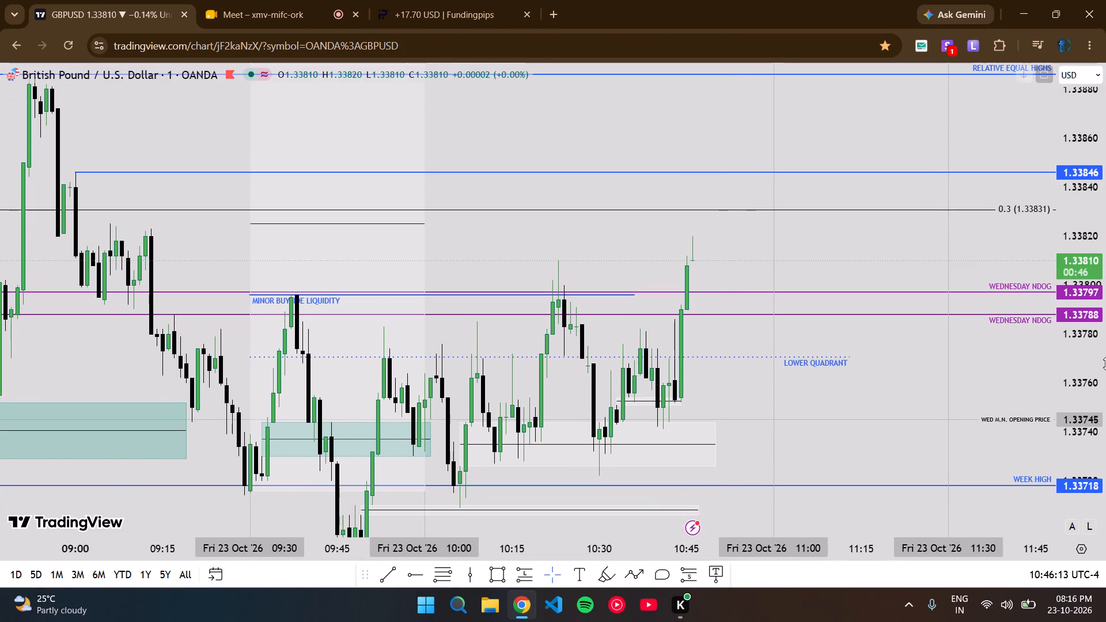
{"action": "left_click", "coordinate": [1093, 41]}
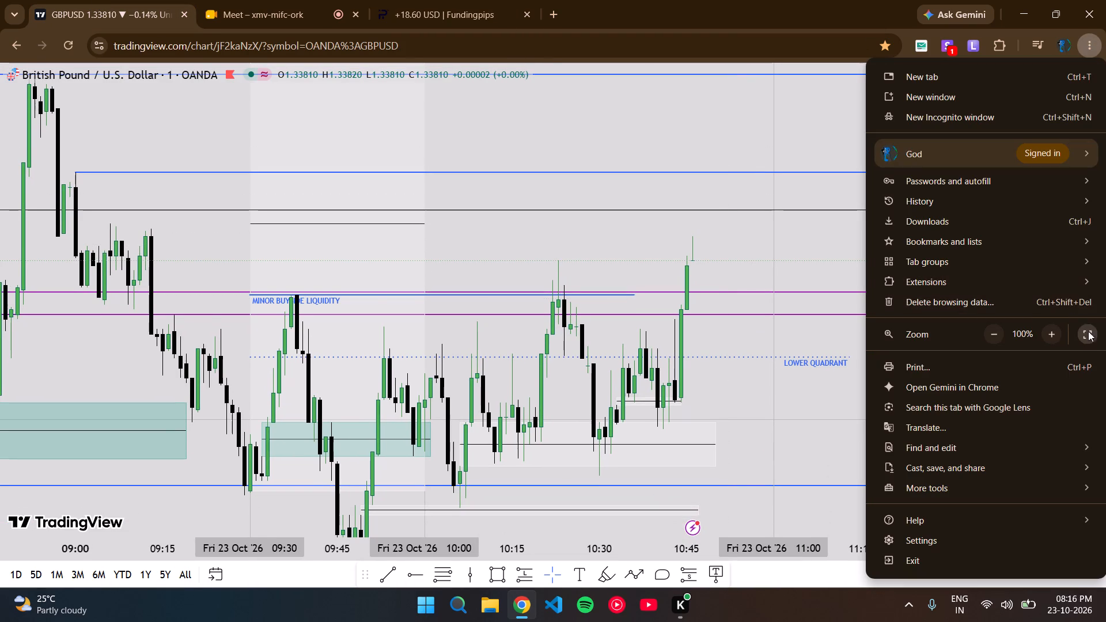
{"action": "left_click", "coordinate": [1091, 336]}
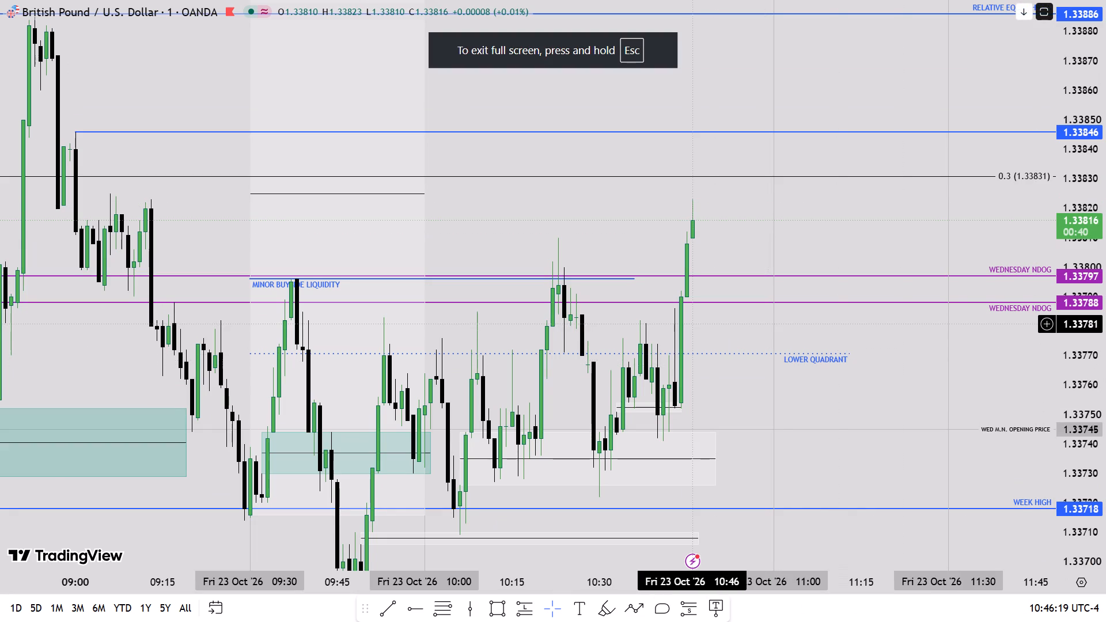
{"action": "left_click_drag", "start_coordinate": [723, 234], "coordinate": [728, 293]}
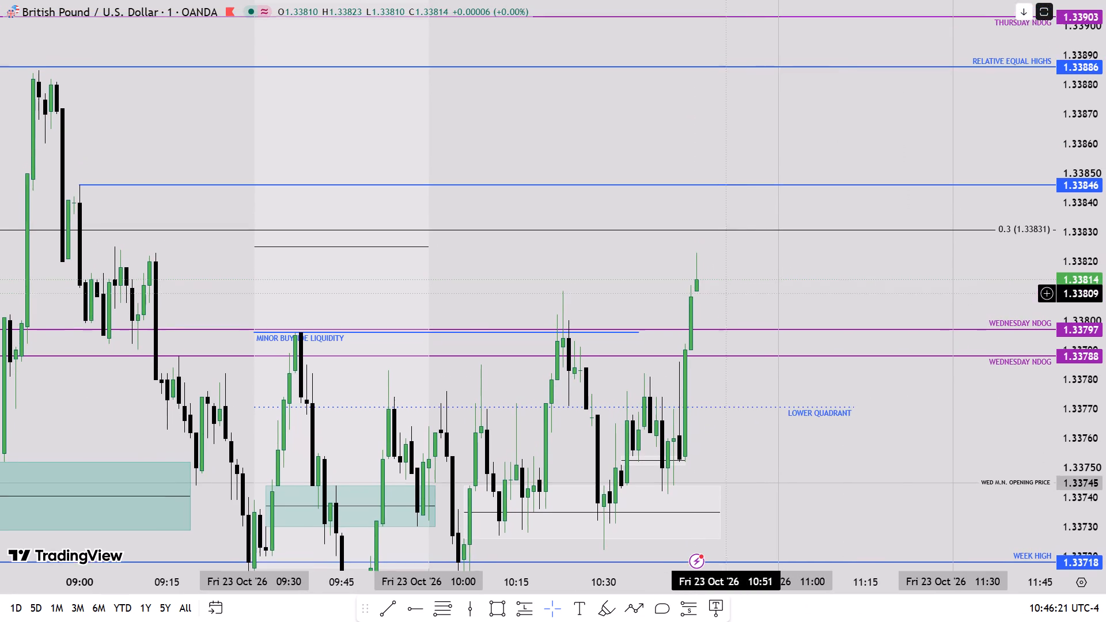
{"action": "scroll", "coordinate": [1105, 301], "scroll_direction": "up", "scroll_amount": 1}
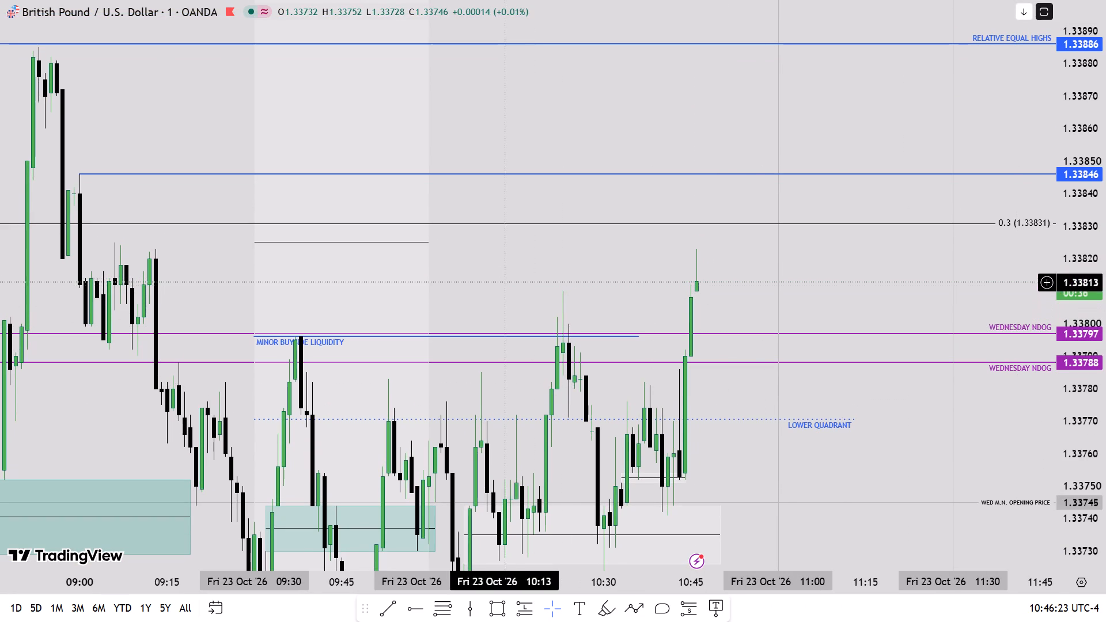
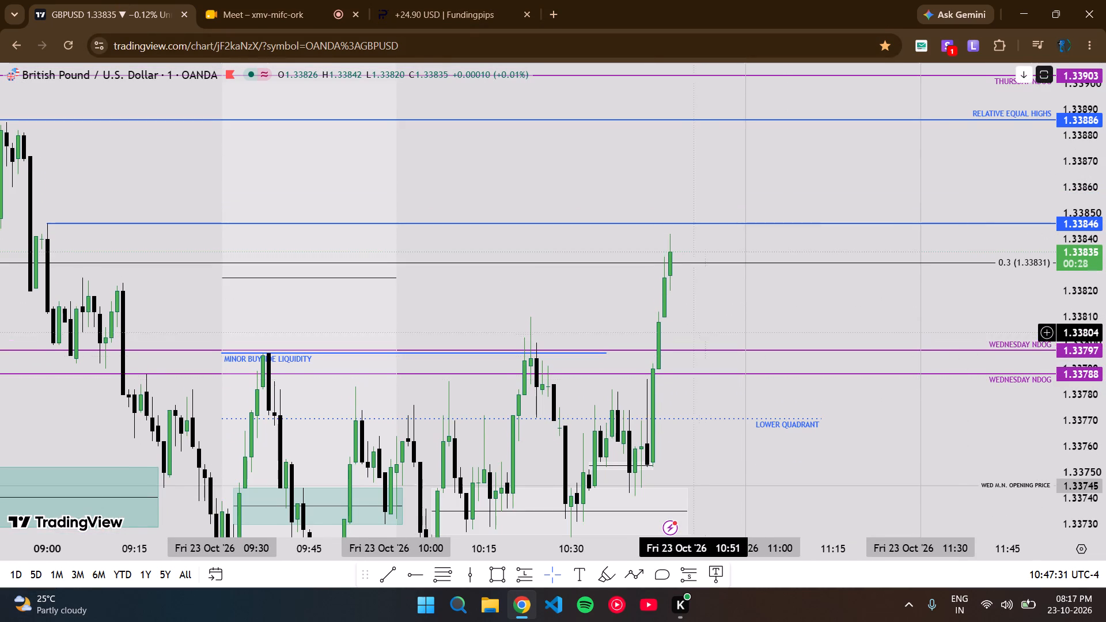
Measure the price range from the WED M.N. OPENING PRICE level at 1.33745 up to the blue 1.33846 line.
{"action": "left_click_drag", "start_coordinate": [694, 331], "coordinate": [684, 307]}
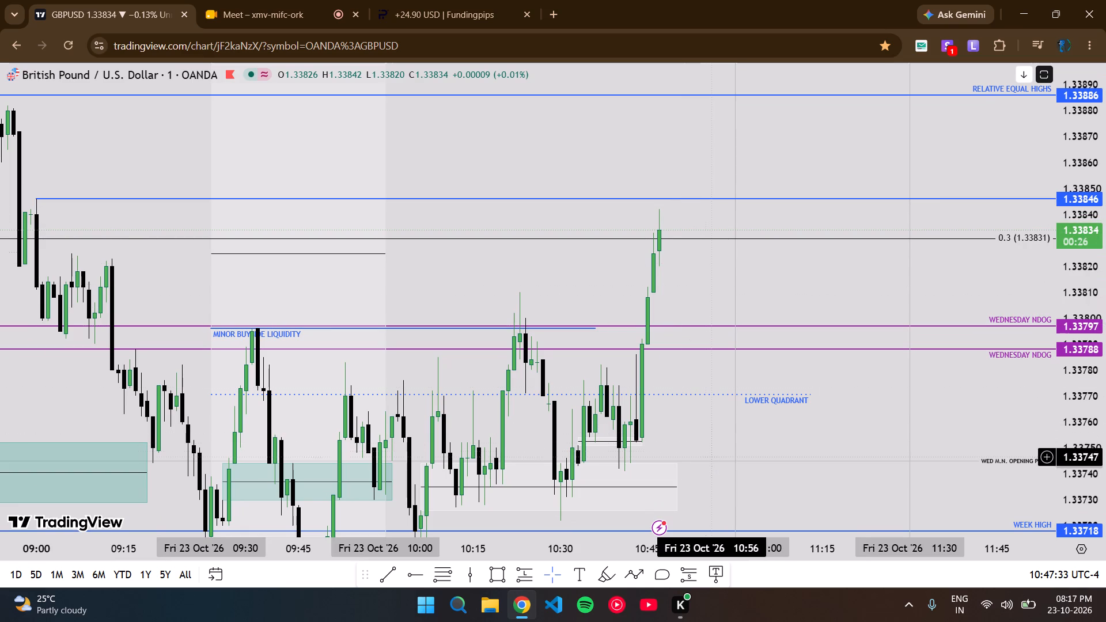
{"action": "left_click", "coordinate": [711, 461], "text": "shift"}
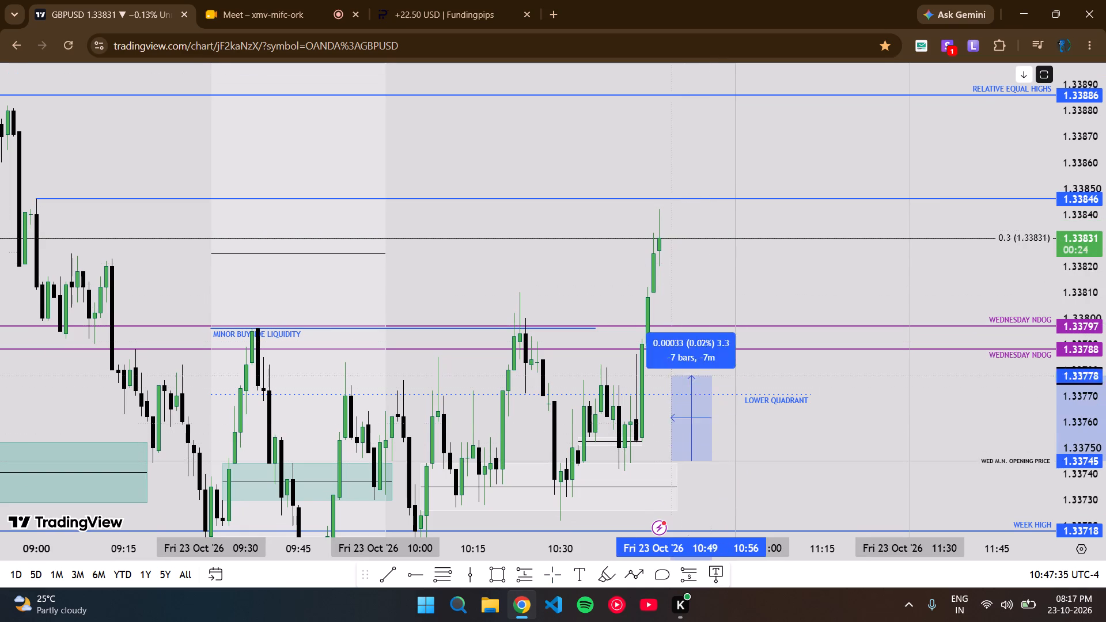
{"action": "left_click", "coordinate": [629, 202], "text": "shift"}
Start another price range measurement from the WED M.N. OPENING PRICE level, just ahead of the latest candles.
{"action": "left_click_drag", "start_coordinate": [715, 491], "coordinate": [721, 413]}
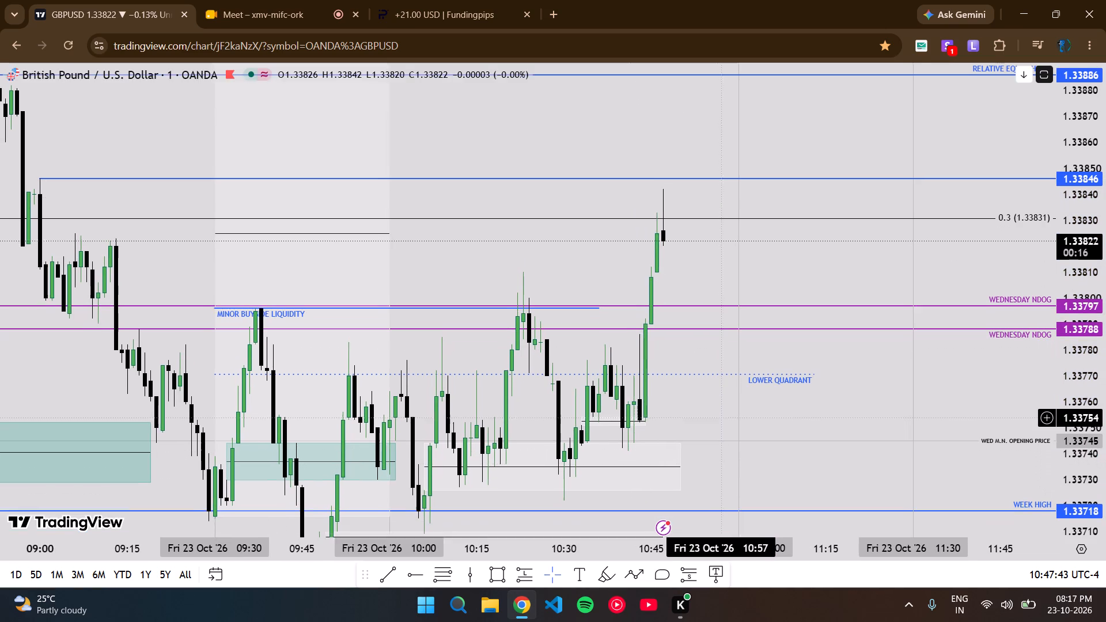
{"action": "left_click_drag", "start_coordinate": [721, 413], "coordinate": [721, 412]}
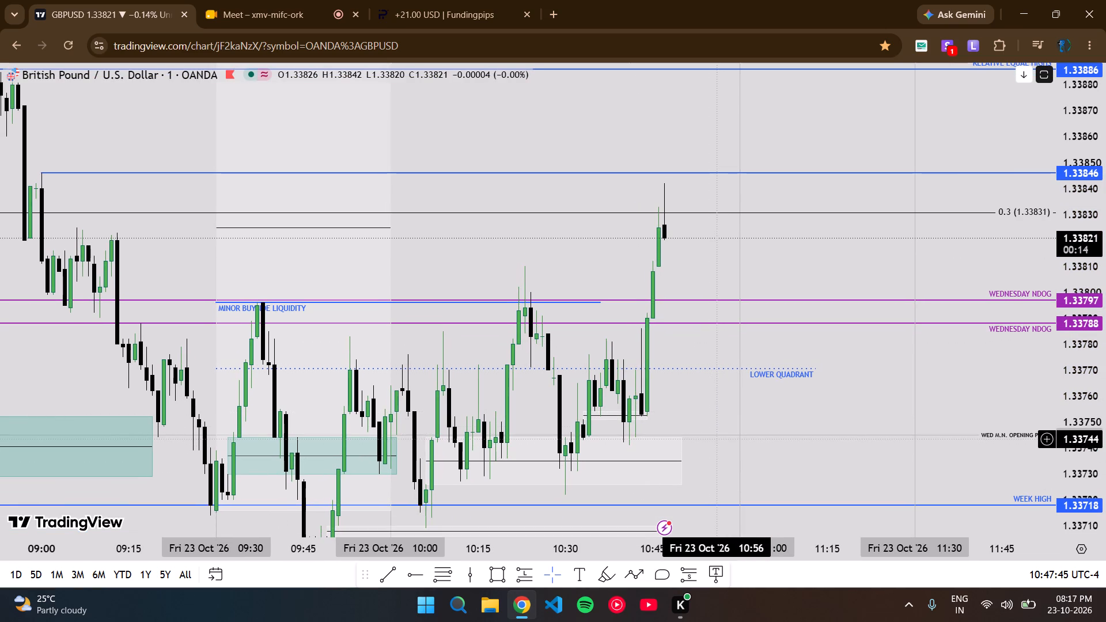
{"action": "left_click", "coordinate": [724, 437], "text": "shift"}
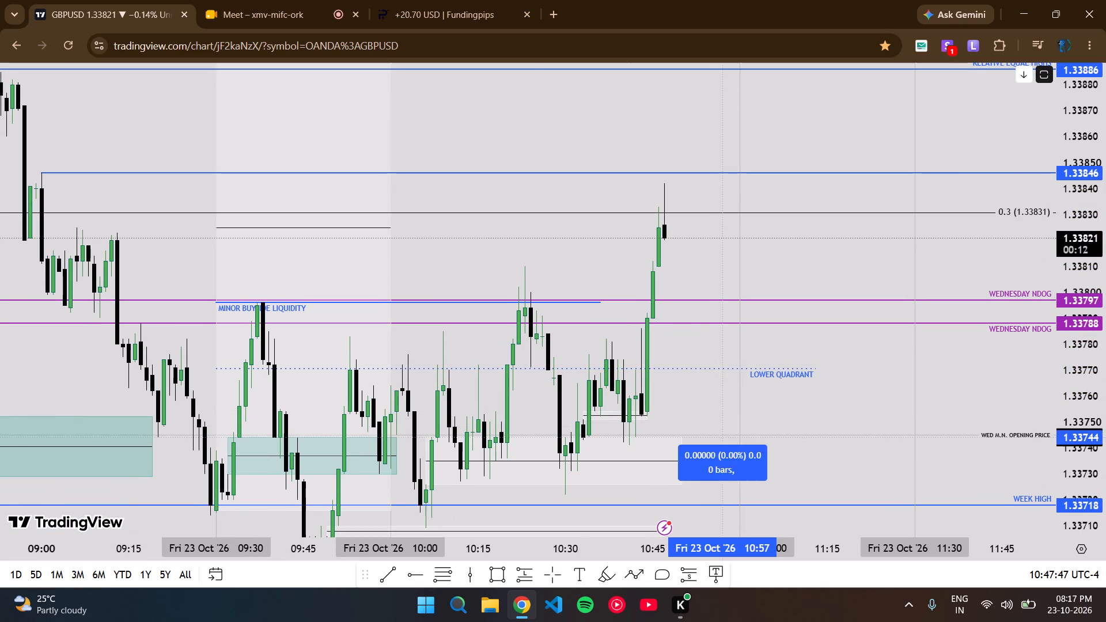
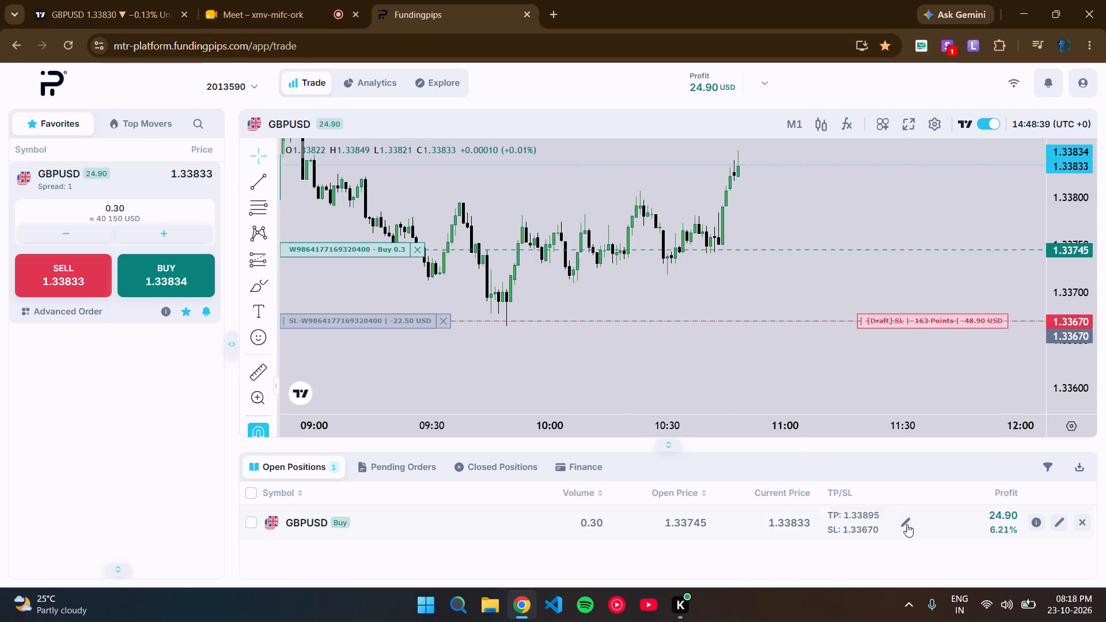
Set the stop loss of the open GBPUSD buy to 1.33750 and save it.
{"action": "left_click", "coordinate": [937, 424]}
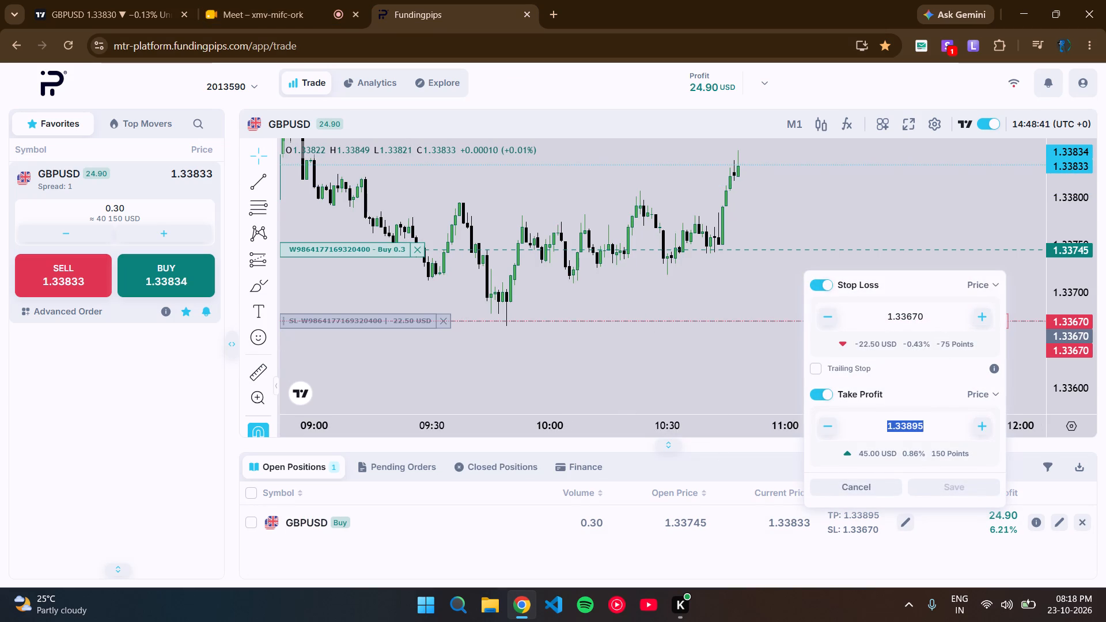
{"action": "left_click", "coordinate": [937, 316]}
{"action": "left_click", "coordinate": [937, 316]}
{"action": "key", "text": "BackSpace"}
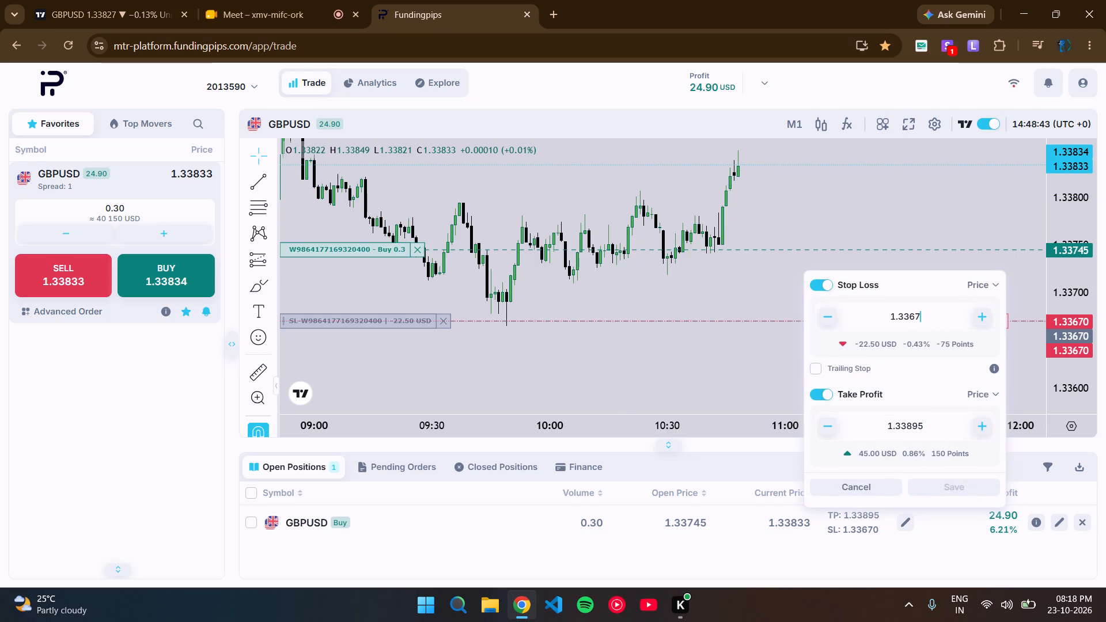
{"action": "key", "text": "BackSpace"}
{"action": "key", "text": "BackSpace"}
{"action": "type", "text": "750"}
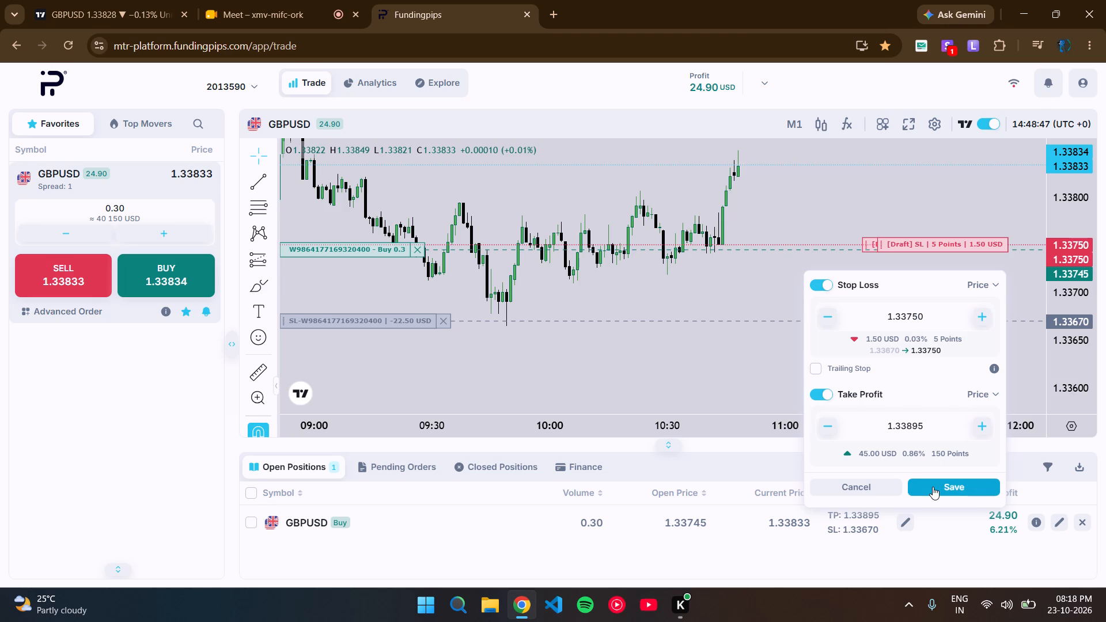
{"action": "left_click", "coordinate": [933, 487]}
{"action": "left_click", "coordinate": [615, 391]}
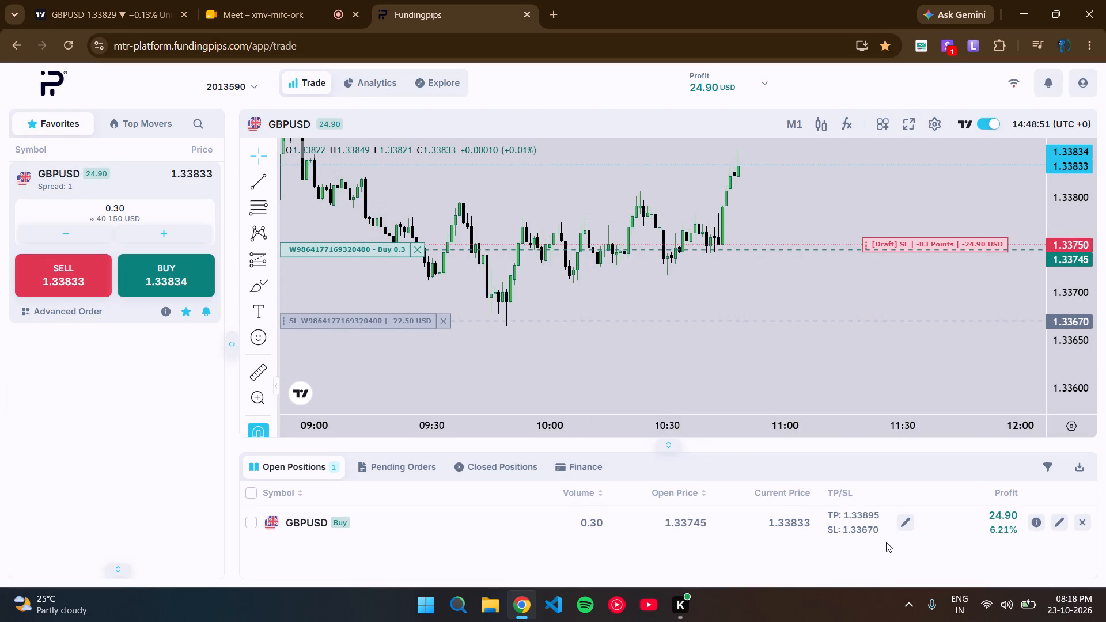
Recheck the stop loss and take profit settings of the GBPUSD position, and reload the trading page.
{"action": "left_click", "coordinate": [904, 527]}
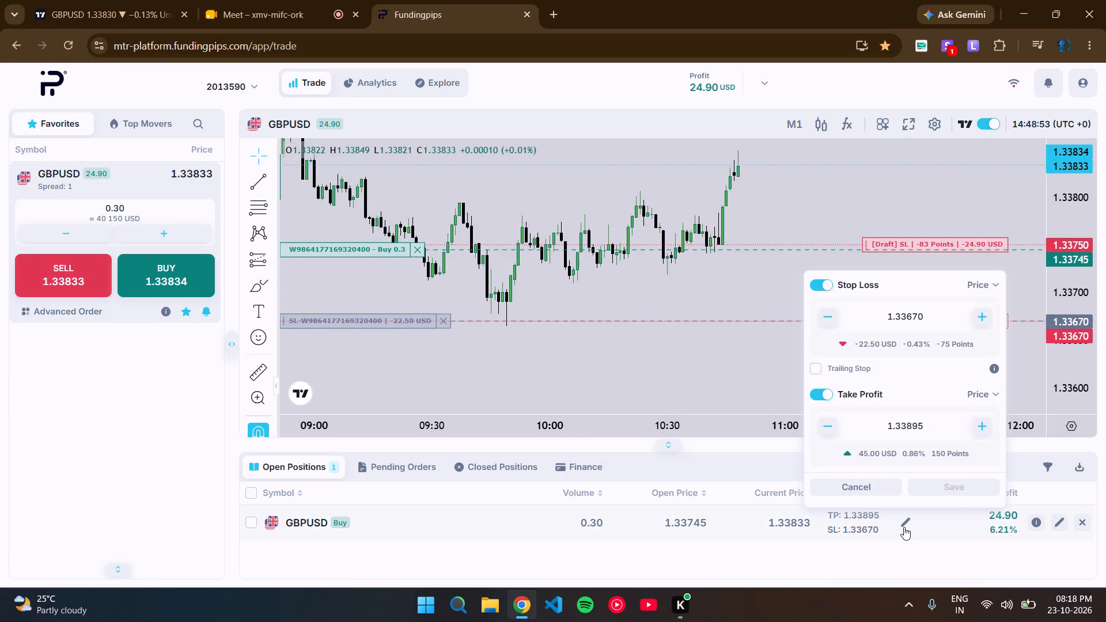
{"action": "left_click", "coordinate": [698, 302]}
{"action": "left_click", "coordinate": [698, 302]}
{"action": "left_click", "coordinate": [647, 354]}
{"action": "left_click", "coordinate": [71, 35]}
Switch to the TradingView chart and delete the blue 1.33846 line.
{"action": "left_click", "coordinate": [73, 0]}
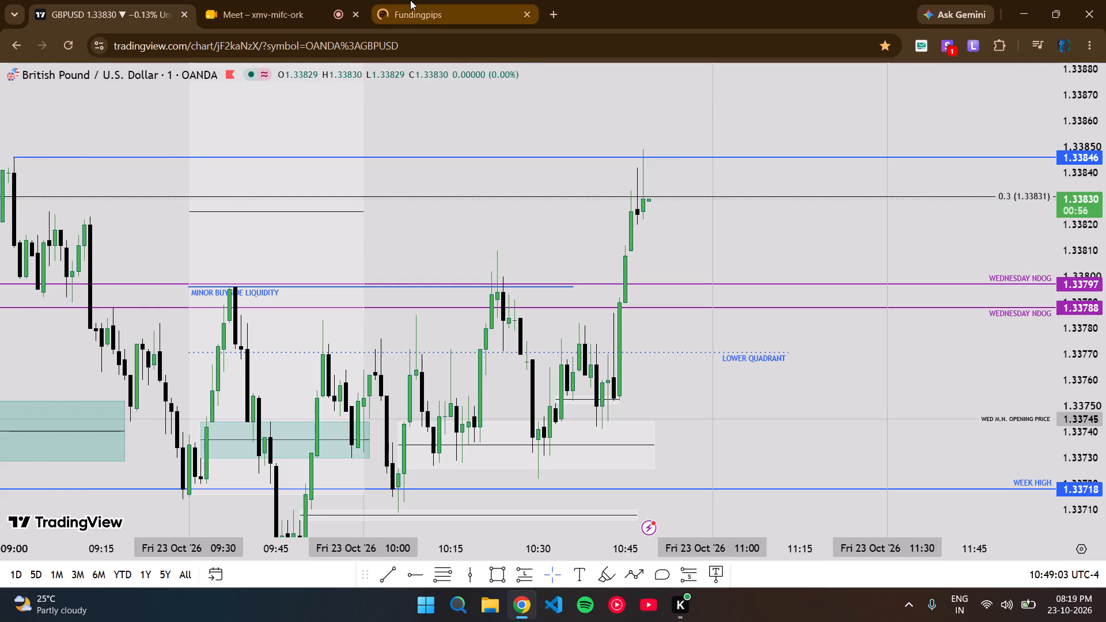
{"action": "scroll", "coordinate": [498, 269], "scroll_direction": "down", "scroll_amount": 8}
{"action": "scroll", "coordinate": [498, 269], "scroll_direction": "up", "scroll_amount": 4}
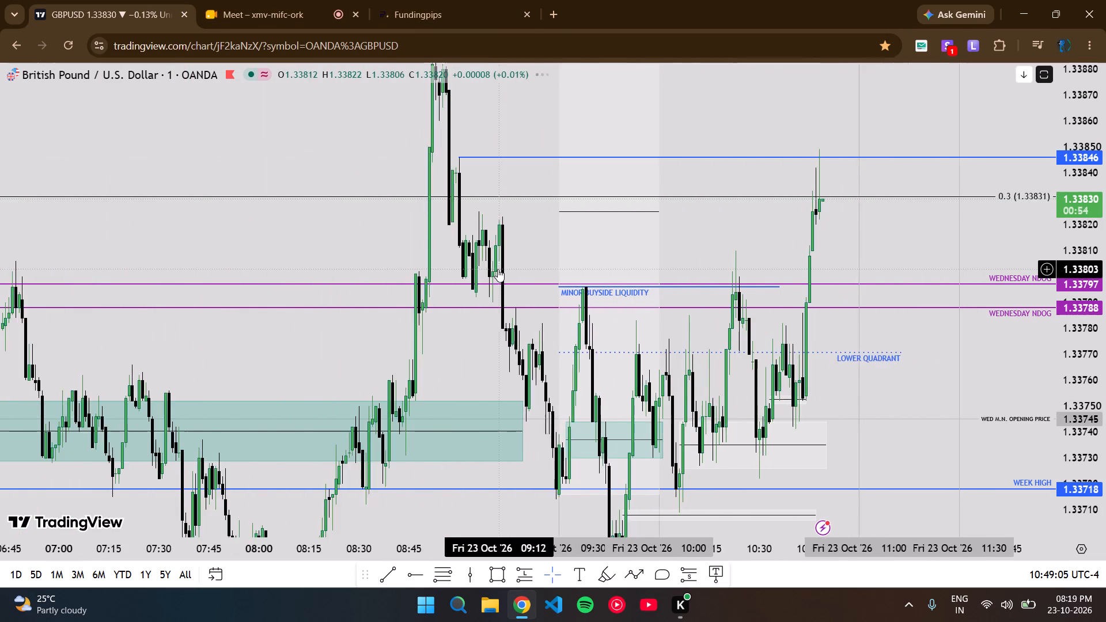
{"action": "scroll", "coordinate": [498, 269], "scroll_direction": "up", "scroll_amount": 1}
{"action": "left_click", "coordinate": [675, 155]}
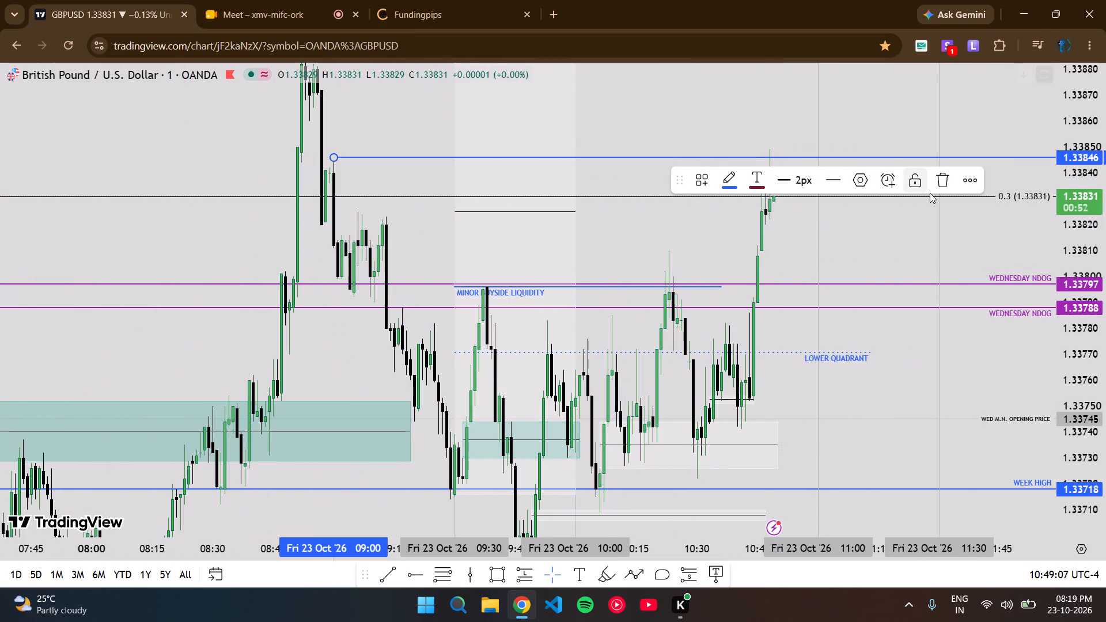
{"action": "left_click", "coordinate": [933, 187]}
Switch back to FundingPips, set the stop loss of the open GBPUSD buy to 1.33752, and save it.
{"action": "left_click", "coordinate": [458, 0]}
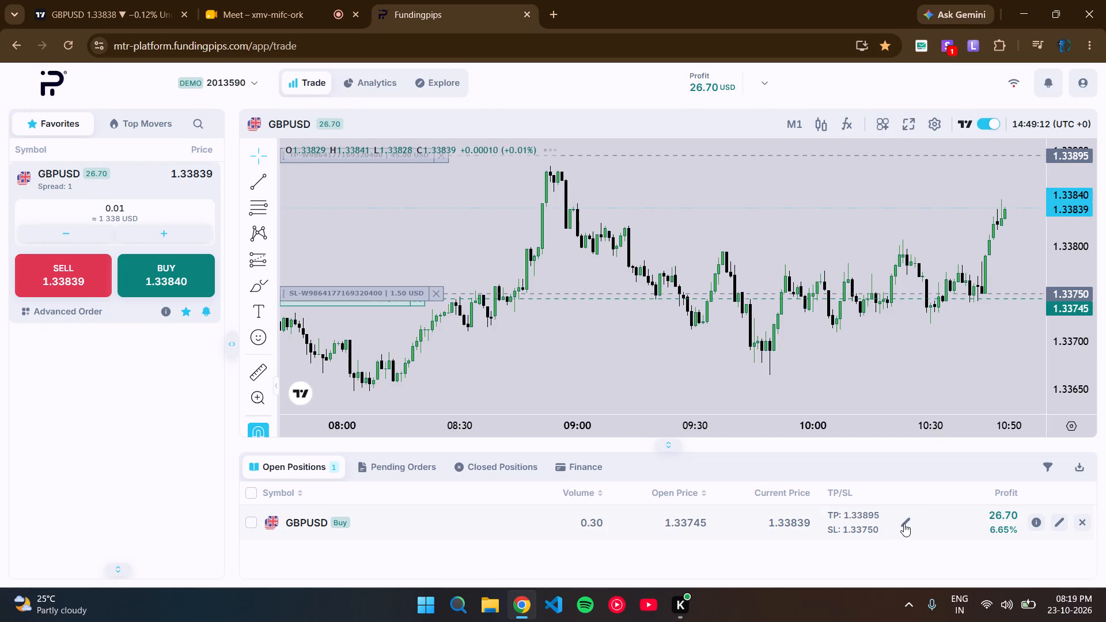
{"action": "left_click", "coordinate": [904, 524]}
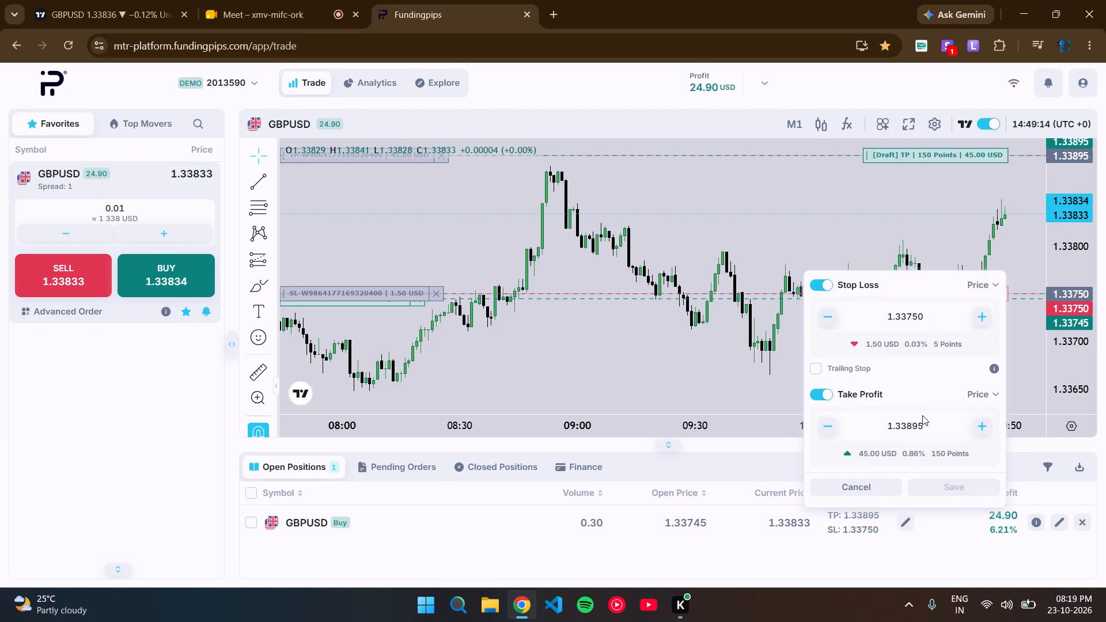
{"action": "left_click", "coordinate": [926, 316]}
{"action": "left_click", "coordinate": [926, 316]}
{"action": "left_click", "coordinate": [929, 316]}
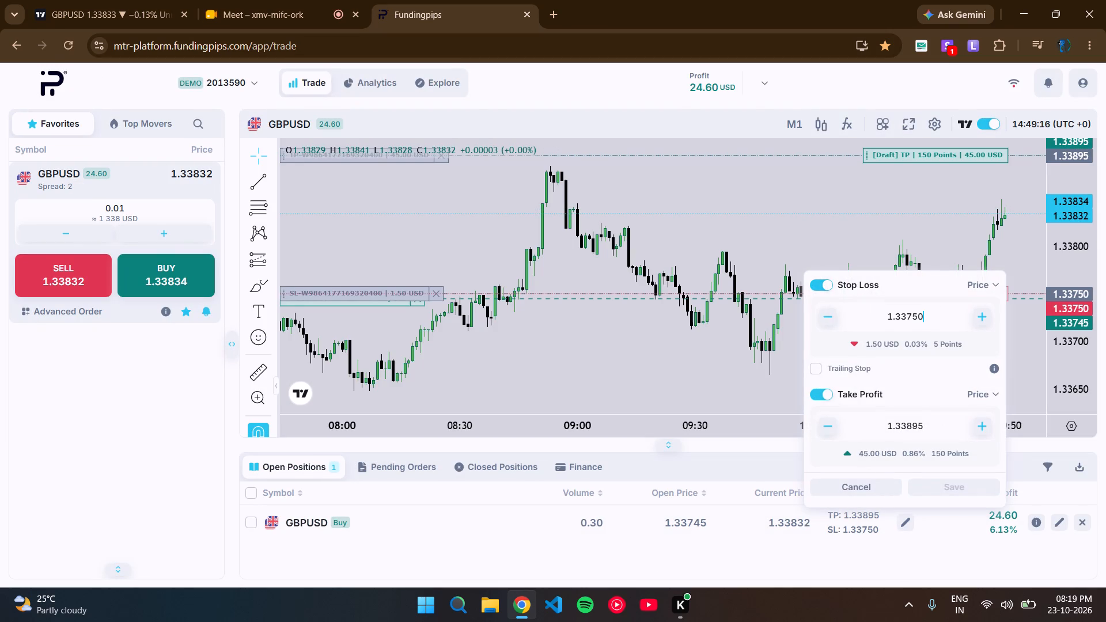
{"action": "key", "text": "BackSpace"}
{"action": "key", "text": "1"}
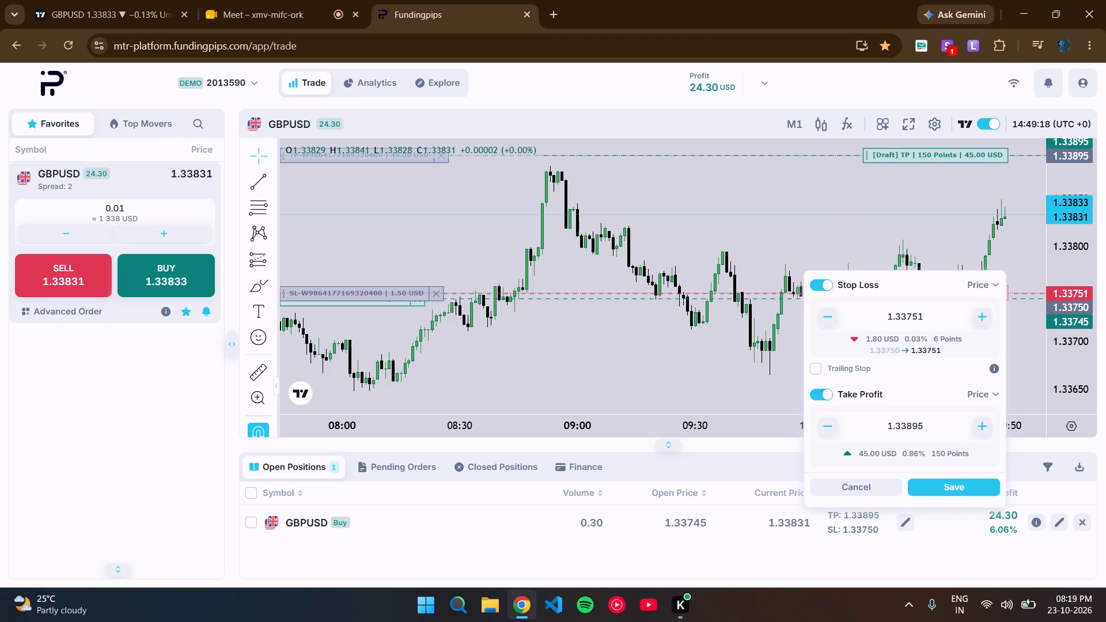
{"action": "key", "text": "BackSpace"}
{"action": "key", "text": "2"}
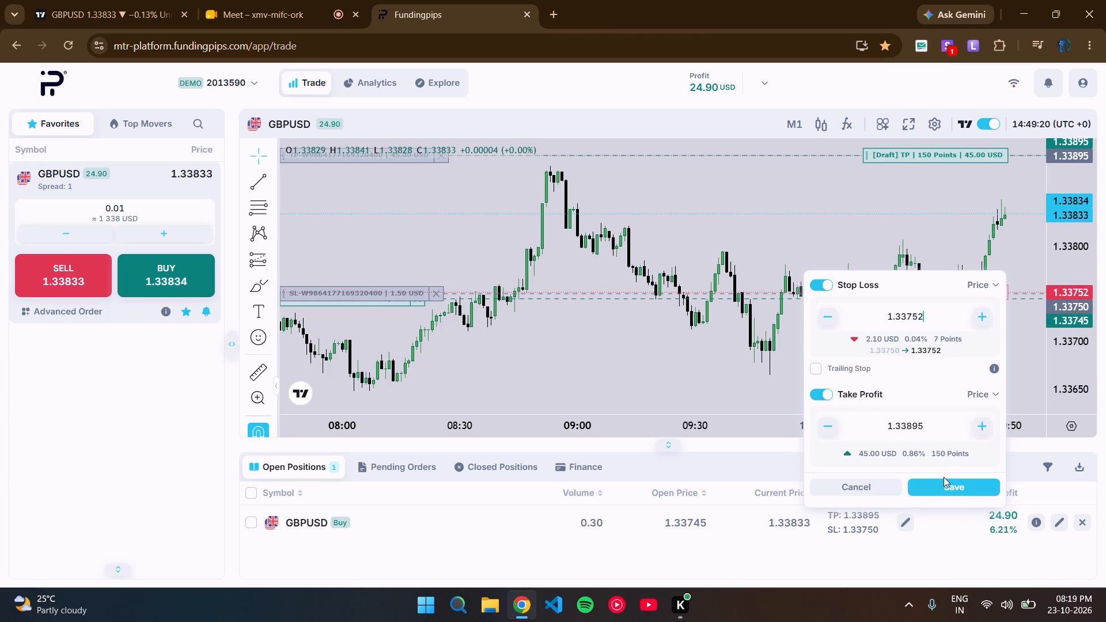
{"action": "left_click", "coordinate": [944, 482]}
{"action": "left_click", "coordinate": [638, 392]}
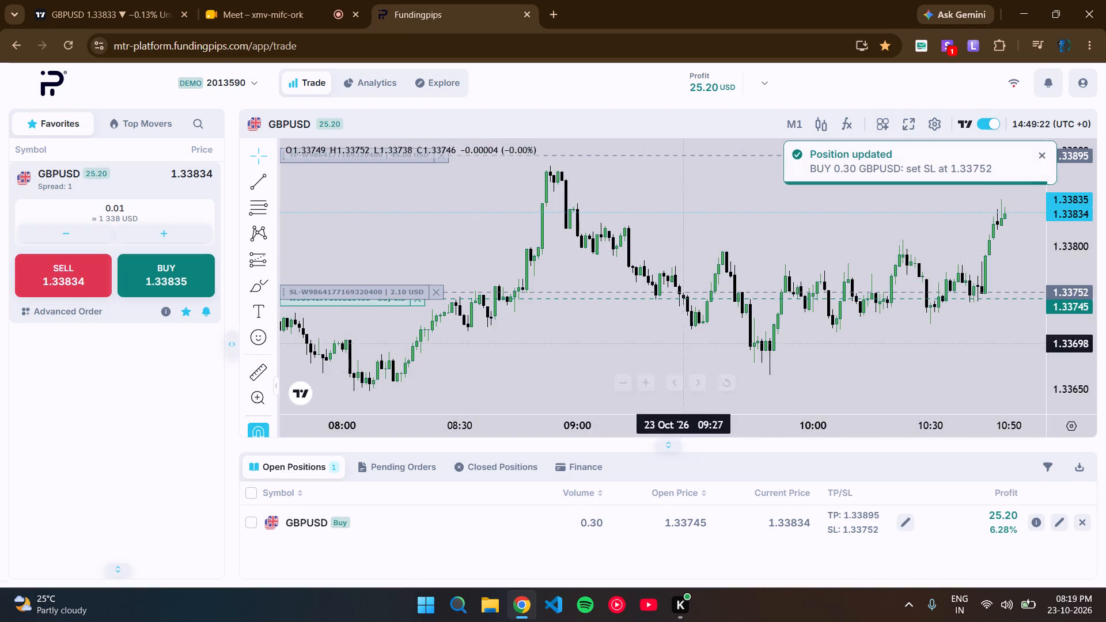
{"action": "left_click_drag", "start_coordinate": [743, 217], "coordinate": [588, 271]}
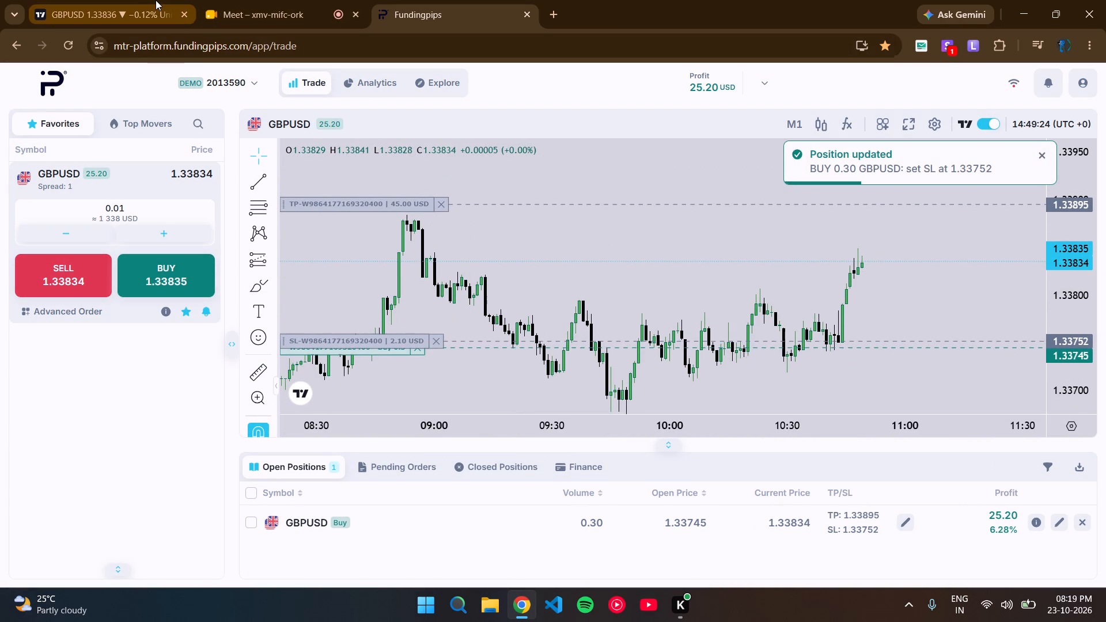
Return to TradingView and follow the latest one-minute GBPUSD candles against the RELATIVE EQUAL HIGHS and THURSDAY NDOG levels above.
{"action": "left_click", "coordinate": [149, 0]}
{"action": "scroll", "coordinate": [871, 409], "scroll_direction": "up", "scroll_amount": 1}
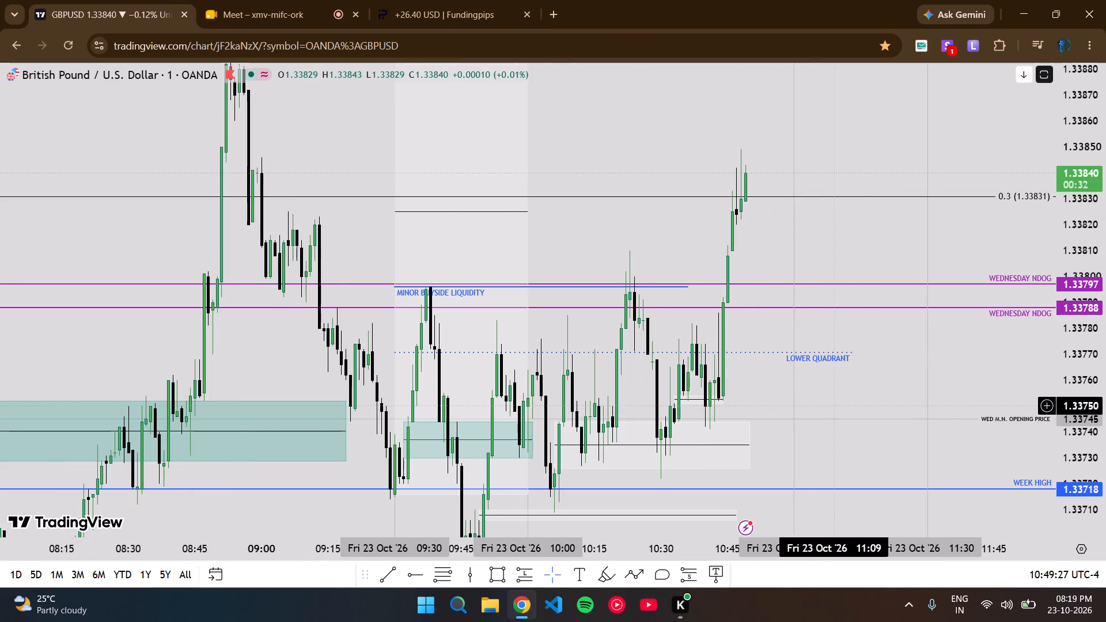
{"action": "left_click", "coordinate": [831, 400]}
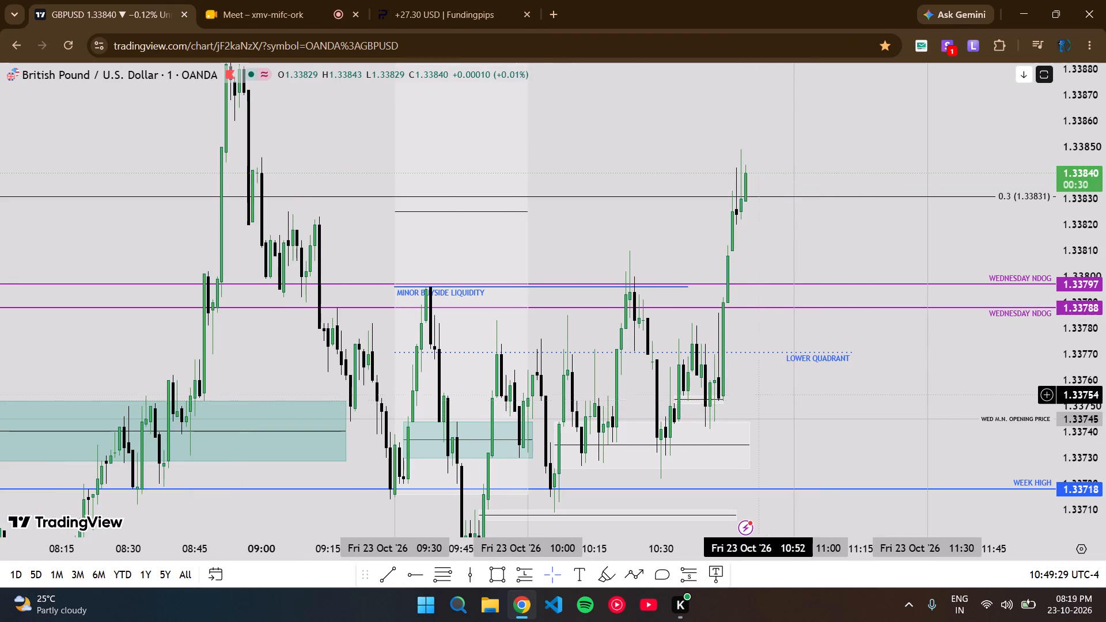
{"action": "left_click_drag", "start_coordinate": [766, 257], "coordinate": [741, 377]}
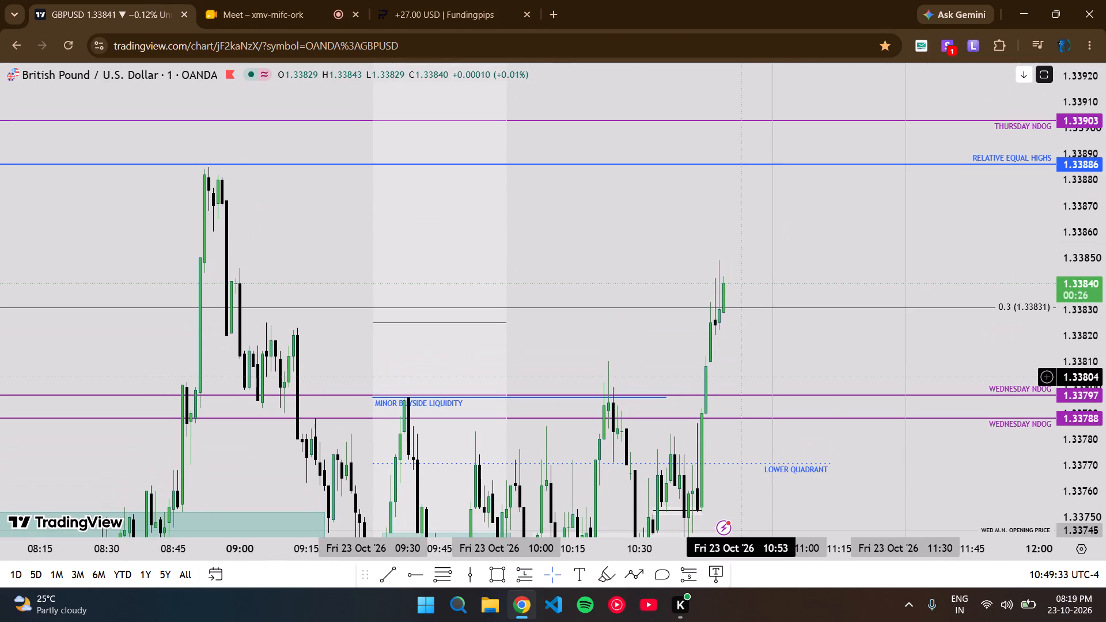
{"action": "scroll", "coordinate": [741, 377], "scroll_direction": "up", "scroll_amount": 3}
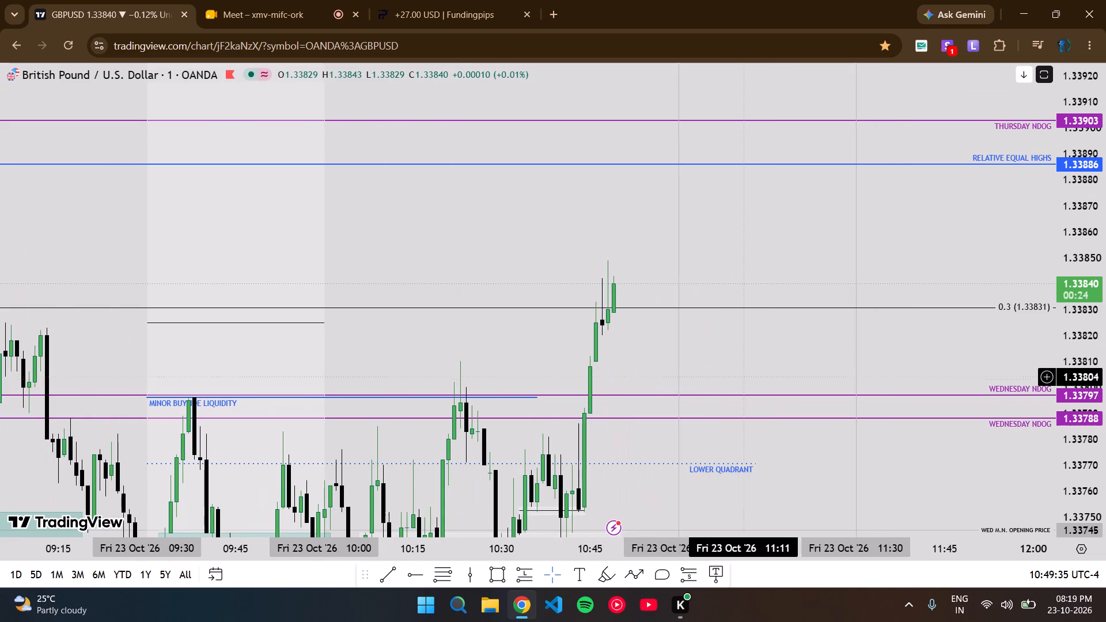
{"action": "left_click_drag", "start_coordinate": [605, 377], "coordinate": [644, 373]}
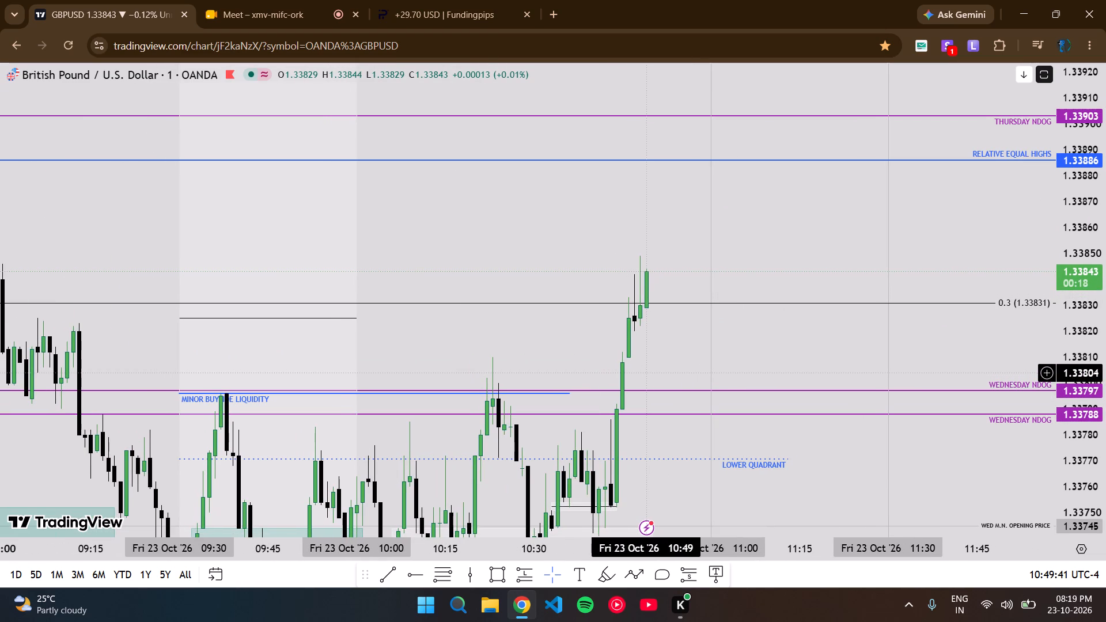
{"action": "scroll", "coordinate": [531, 397], "scroll_direction": "up", "scroll_amount": 2}
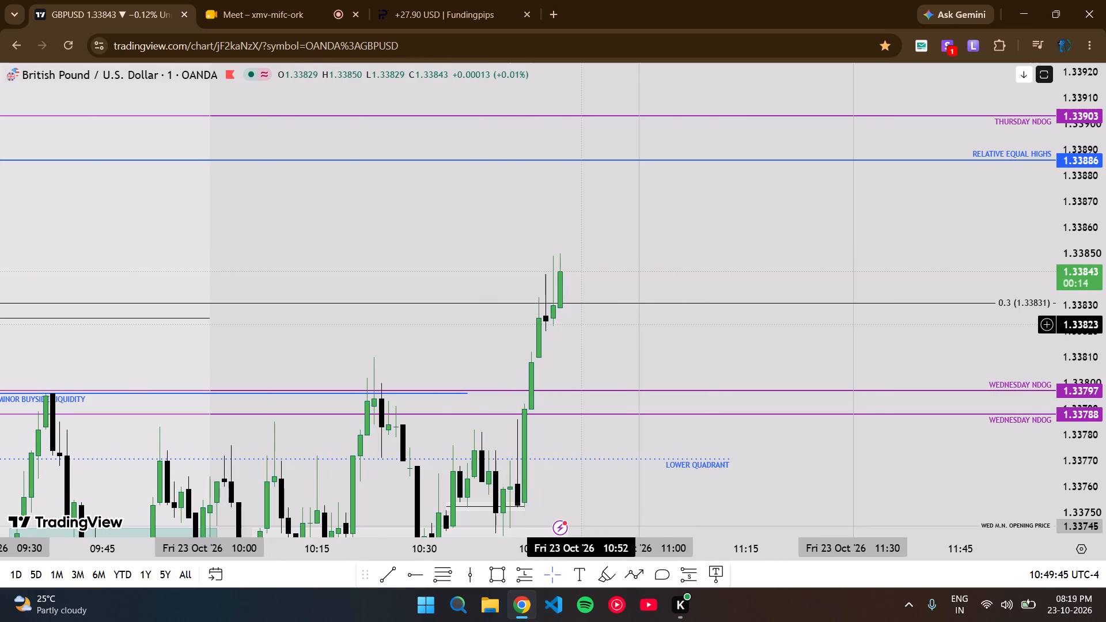
{"action": "left_click_drag", "start_coordinate": [593, 338], "coordinate": [635, 343]}
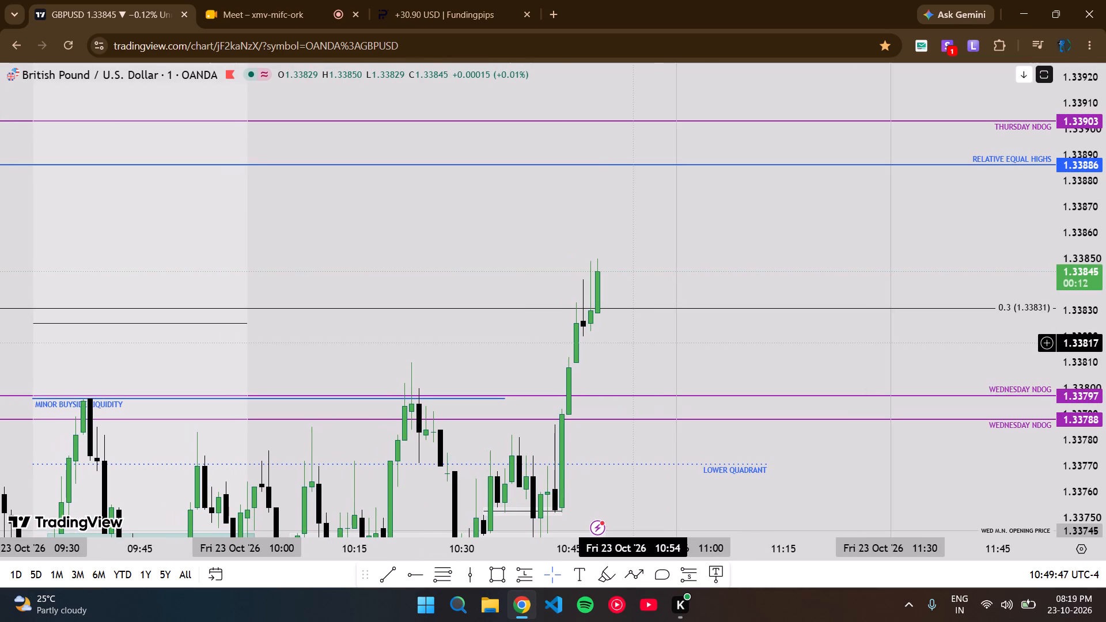
{"action": "left_click_drag", "start_coordinate": [635, 343], "coordinate": [664, 355]}
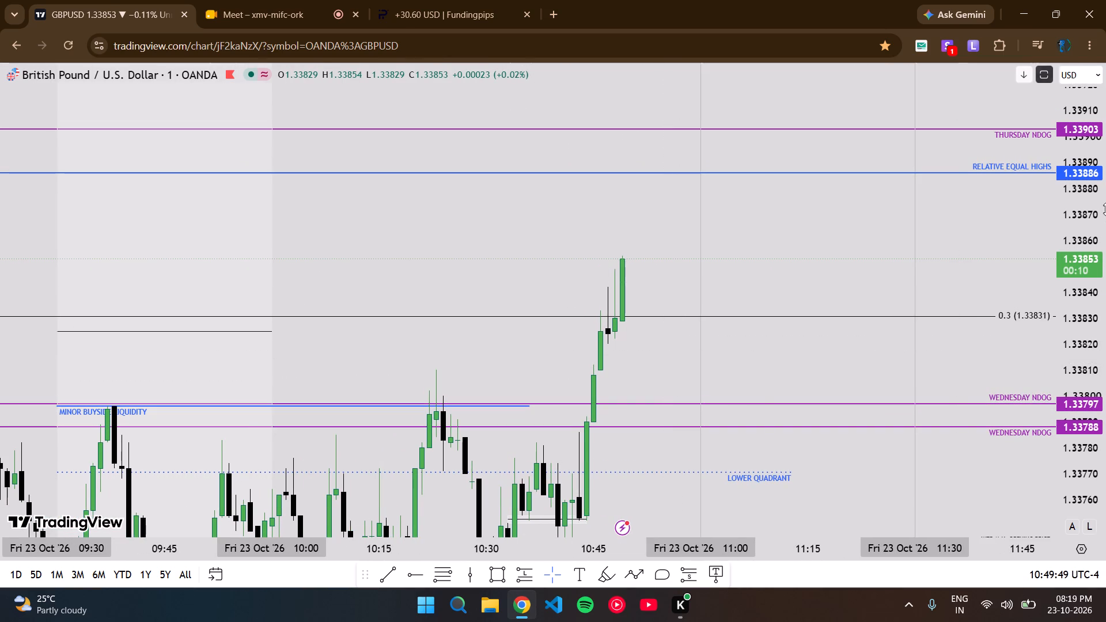
{"action": "scroll", "coordinate": [1105, 209], "scroll_direction": "down", "scroll_amount": 2}
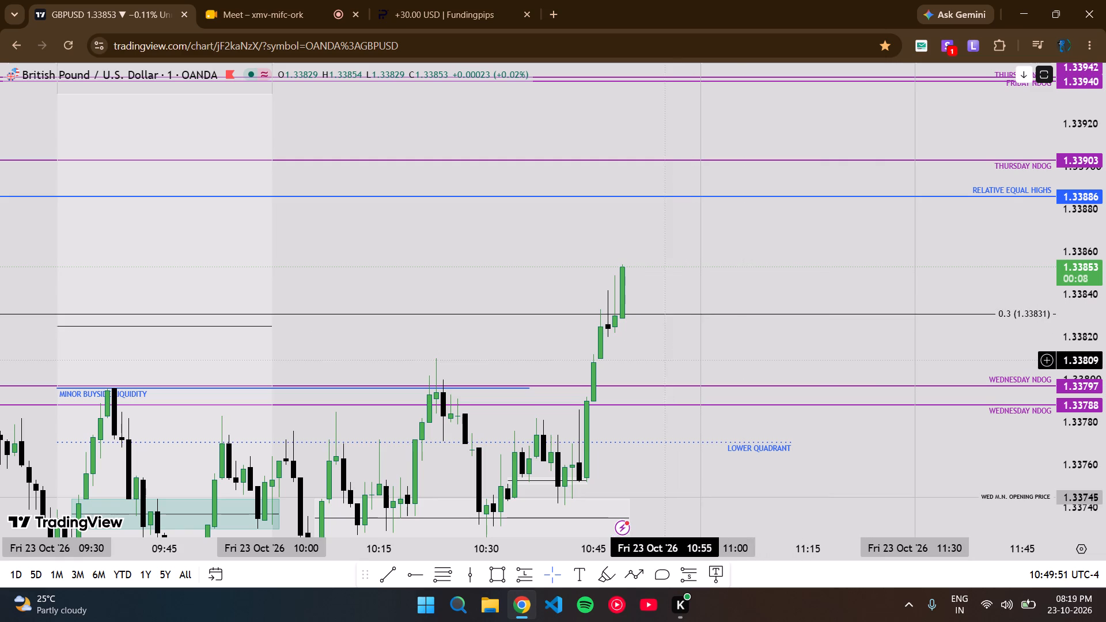
{"action": "left_click_drag", "start_coordinate": [660, 361], "coordinate": [680, 257]}
{"action": "scroll", "coordinate": [678, 358], "scroll_direction": "down", "scroll_amount": 4}
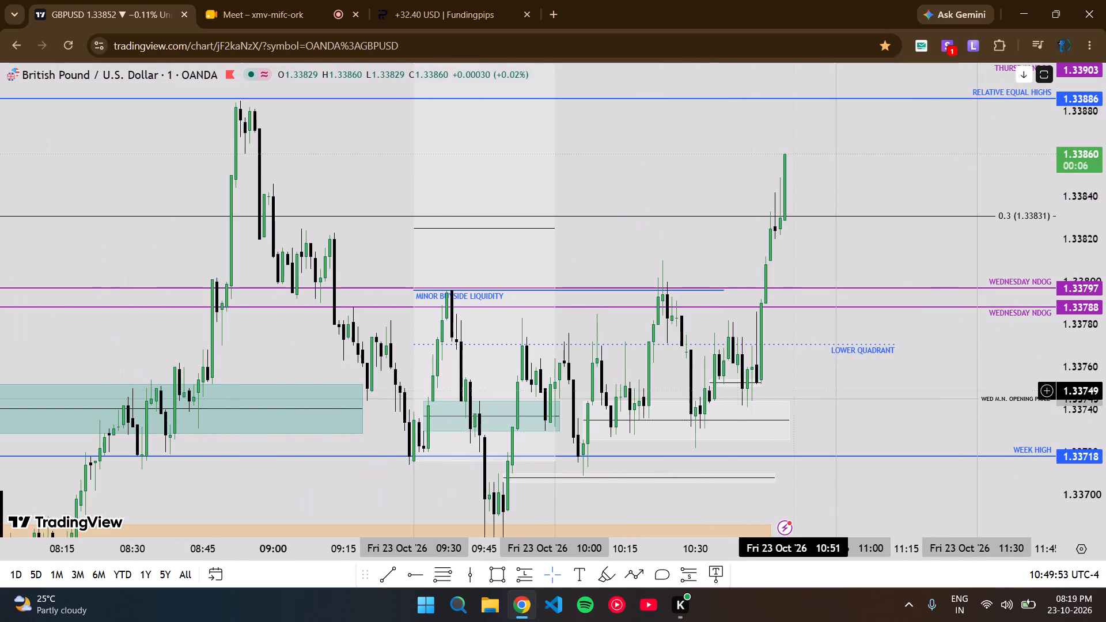
{"action": "scroll", "coordinate": [798, 390], "scroll_direction": "up", "scroll_amount": 2}
{"action": "left_click_drag", "start_coordinate": [759, 172], "coordinate": [753, 259]}
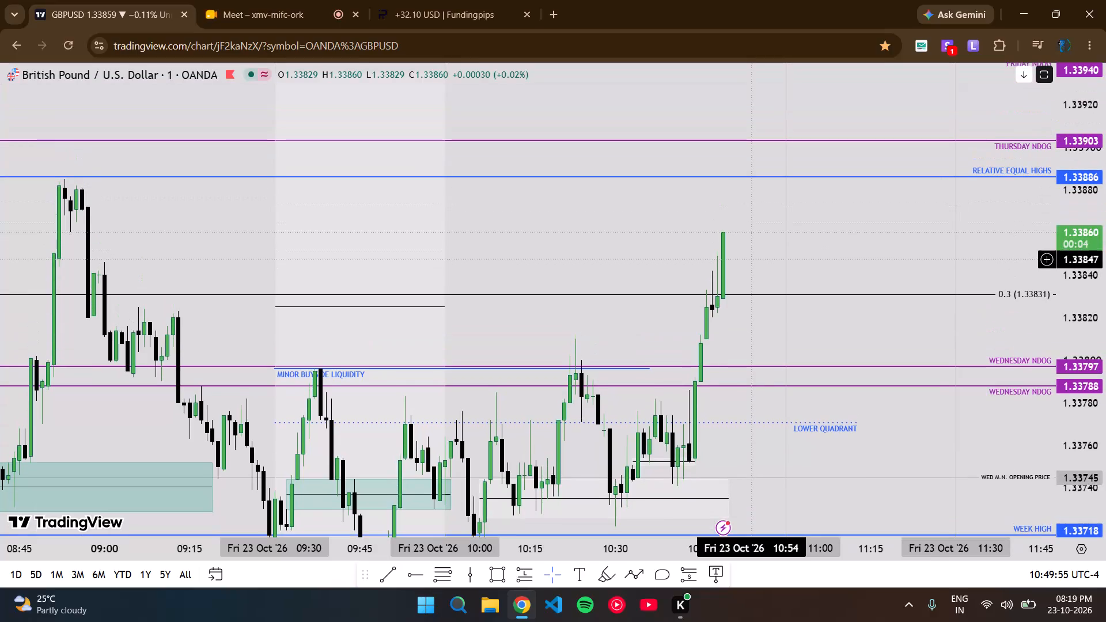
{"action": "left_click_drag", "start_coordinate": [742, 259], "coordinate": [724, 334]}
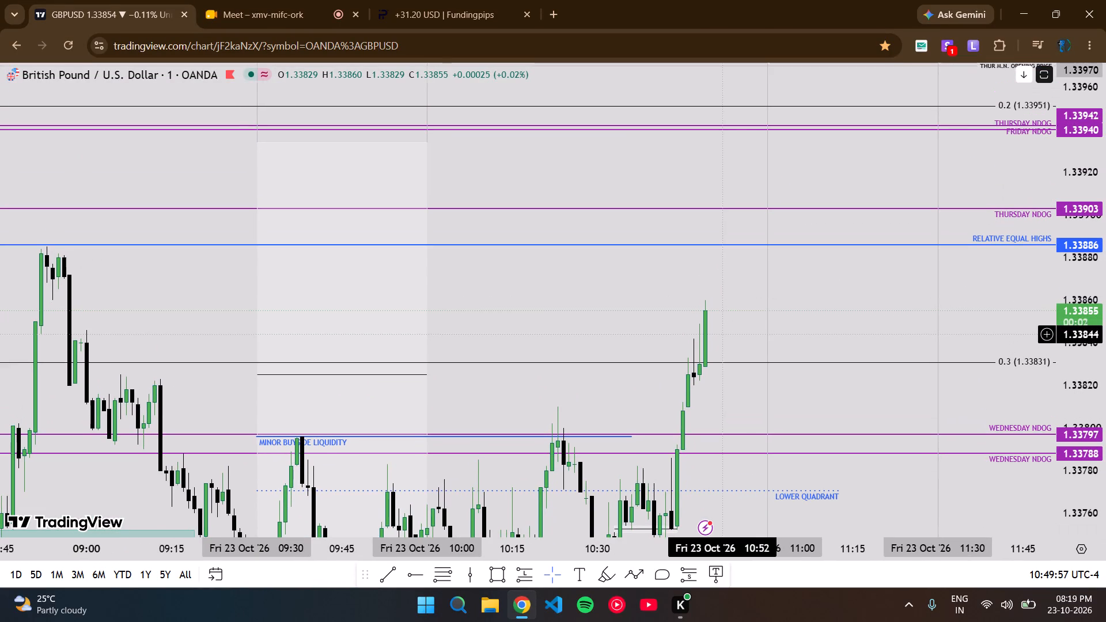
{"action": "scroll", "coordinate": [1105, 304], "scroll_direction": "down", "scroll_amount": 1}
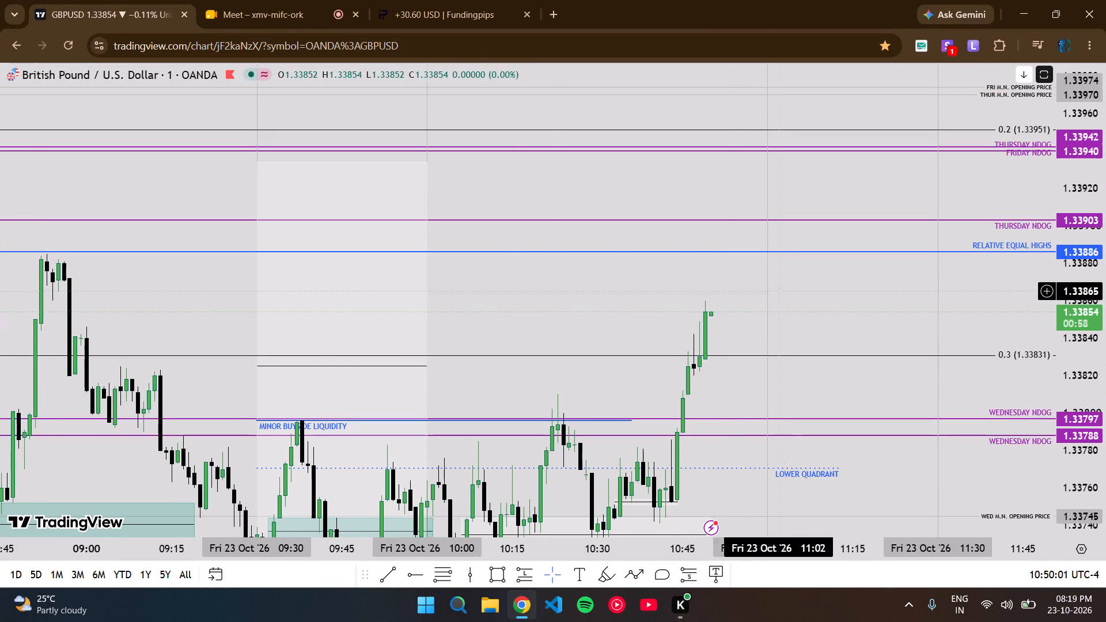
Measure the price range from the WED M.N. OPENING PRICE level at 1.33745 up to 1.33895.
{"action": "left_click_drag", "start_coordinate": [721, 297], "coordinate": [723, 227]}
{"action": "scroll", "coordinate": [1105, 282], "scroll_direction": "down", "scroll_amount": 2}
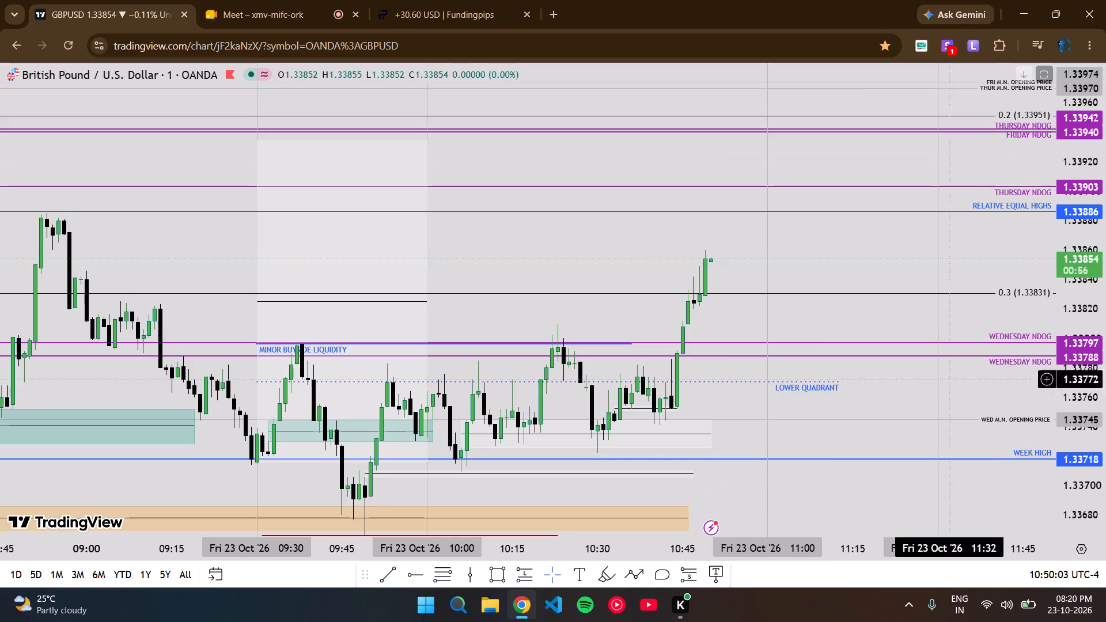
{"action": "left_click", "coordinate": [737, 420], "text": "shift"}
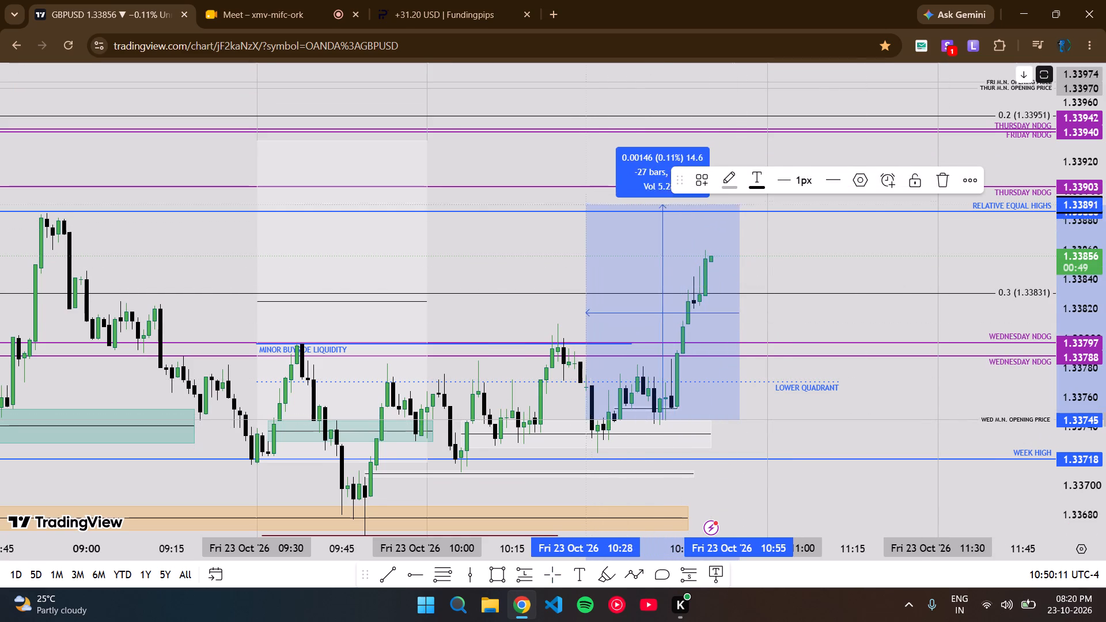
{"action": "left_click", "coordinate": [548, 198], "text": "shift"}
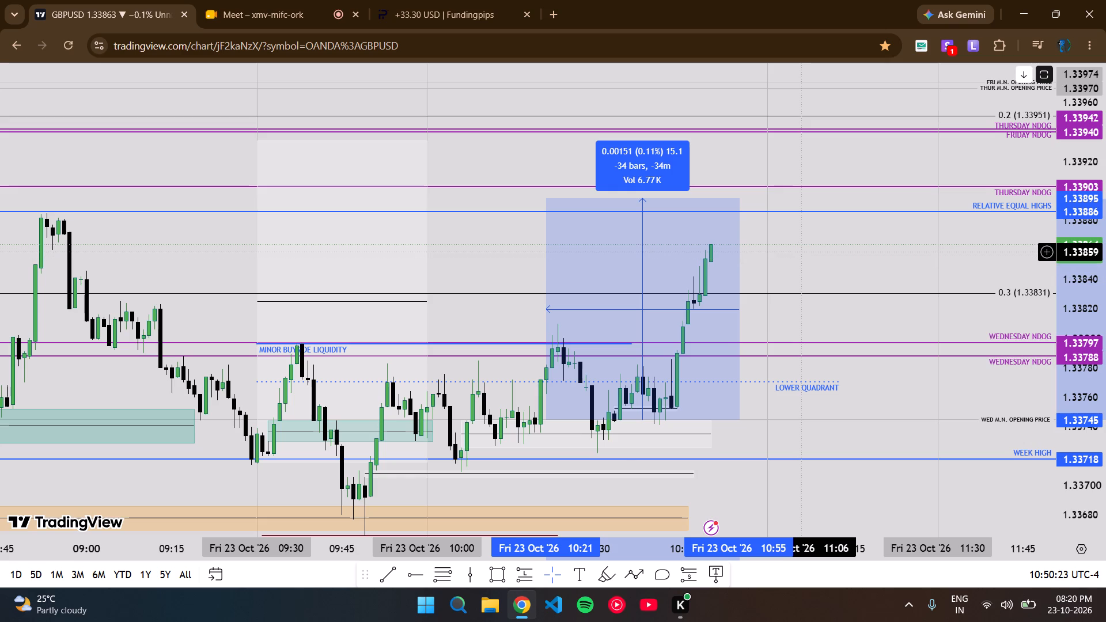
Examine the earlier GBPUSD price action back through the overnight hours, and return to the latest candles with the measured range.
{"action": "scroll", "coordinate": [804, 252], "scroll_direction": "down", "scroll_amount": 7}
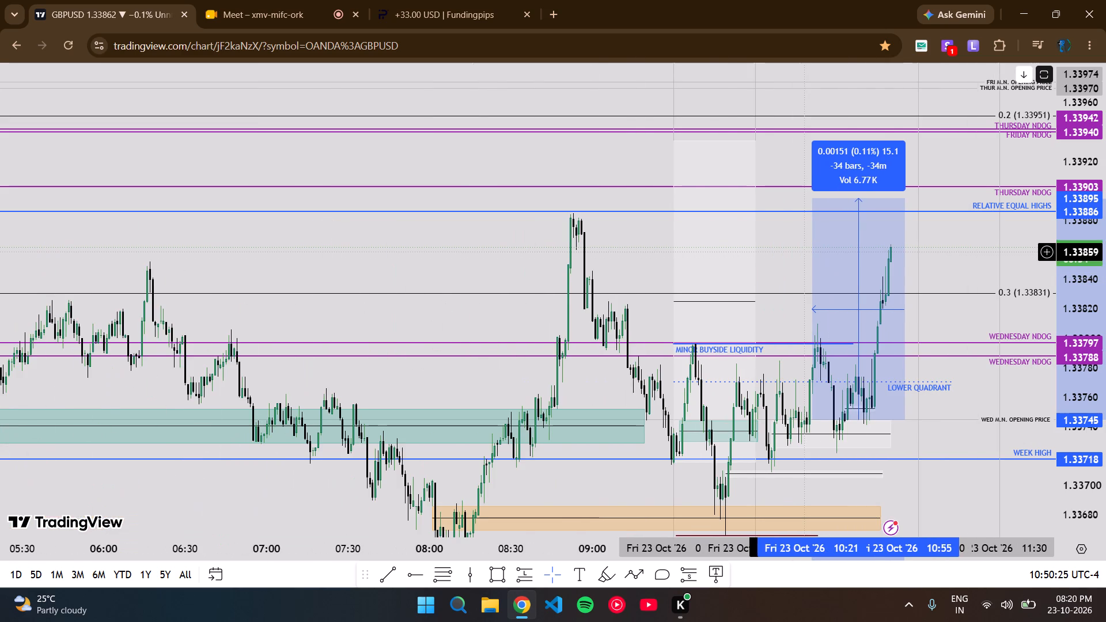
{"action": "scroll", "coordinate": [804, 252], "scroll_direction": "down", "scroll_amount": 4}
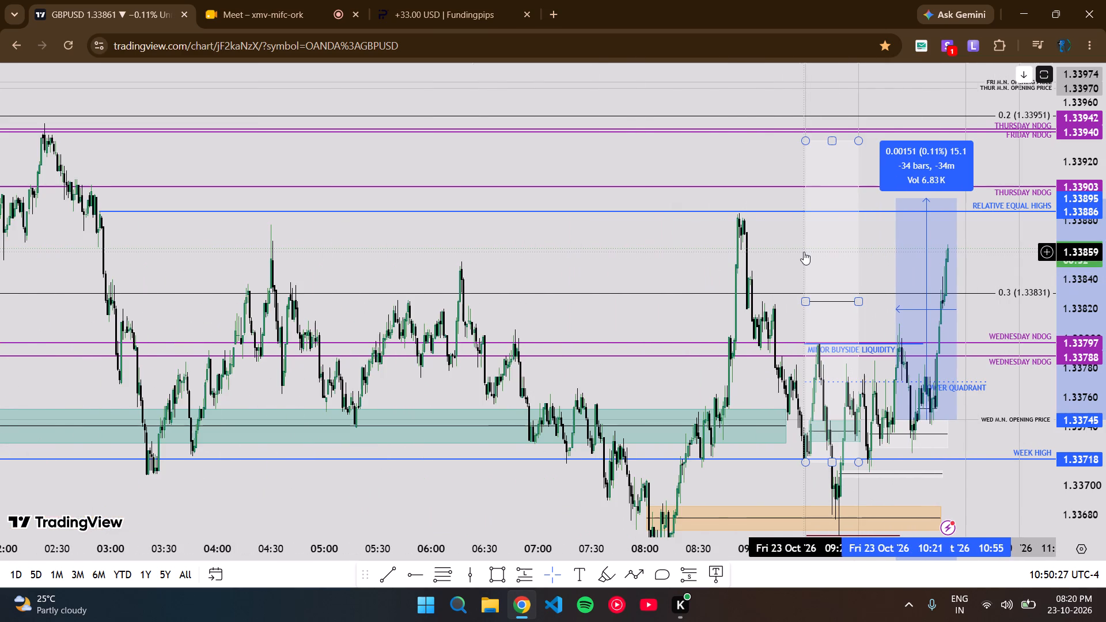
{"action": "scroll", "coordinate": [804, 252], "scroll_direction": "up", "scroll_amount": 11}
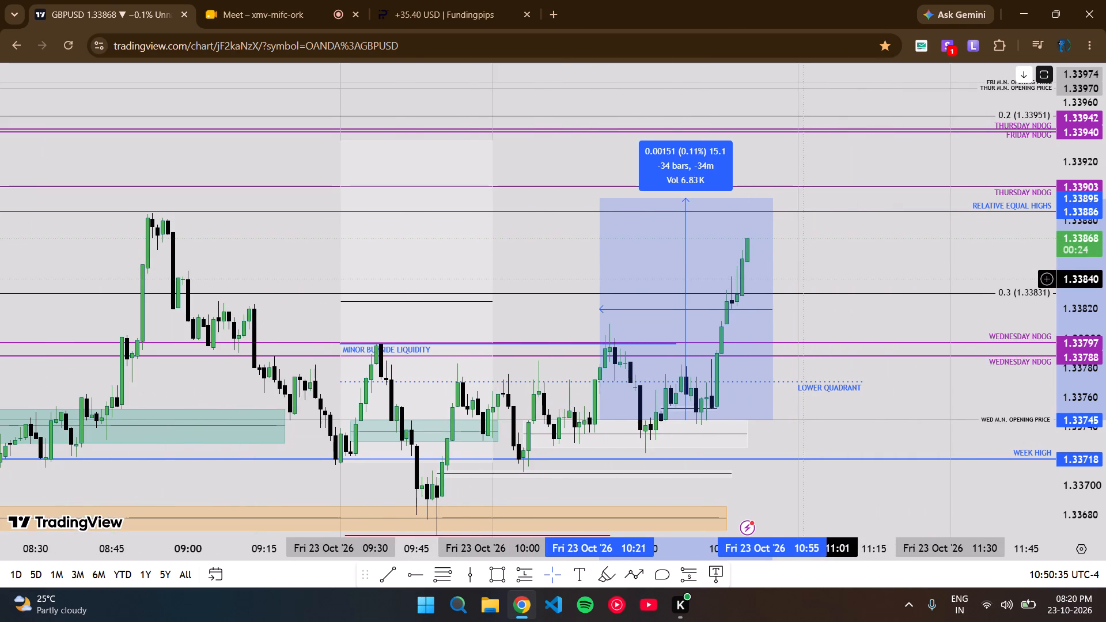
Compare the measured range with the earlier GBPUSD price action, and clear the measurement from the chart.
{"action": "scroll", "coordinate": [798, 282], "scroll_direction": "down", "scroll_amount": 9}
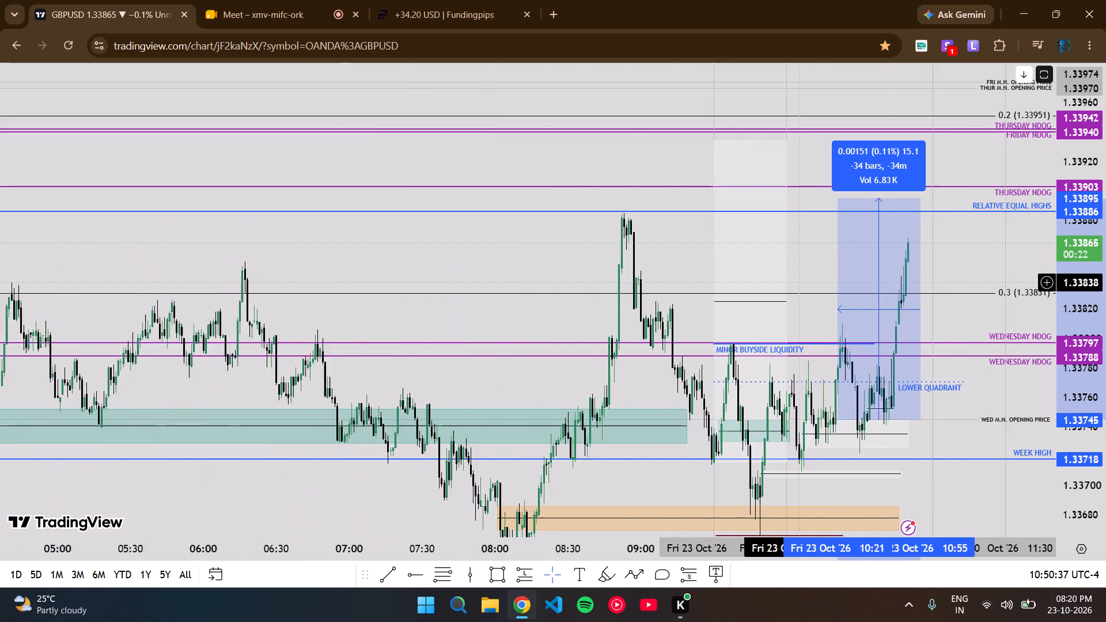
{"action": "scroll", "coordinate": [798, 282], "scroll_direction": "down", "scroll_amount": 7}
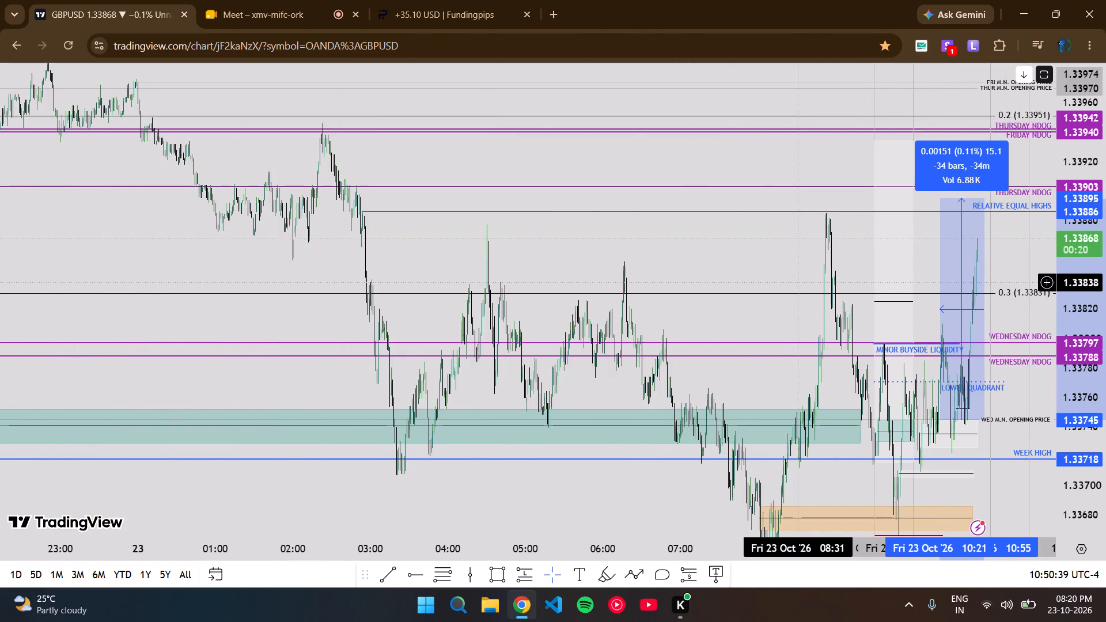
{"action": "scroll", "coordinate": [798, 282], "scroll_direction": "up", "scroll_amount": 14}
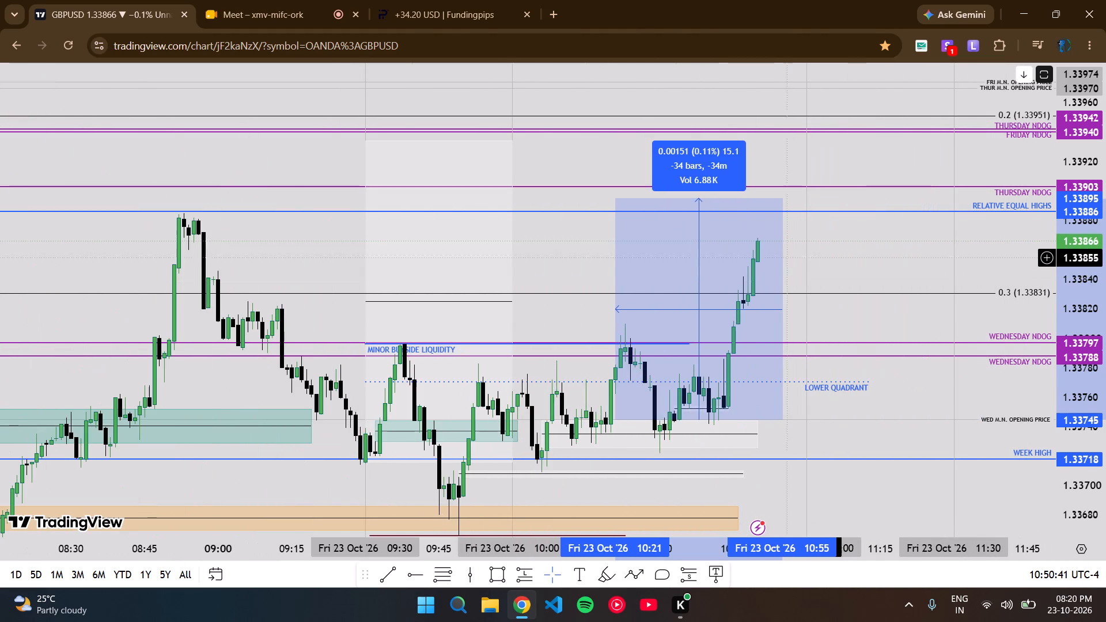
{"action": "left_click", "coordinate": [864, 253]}
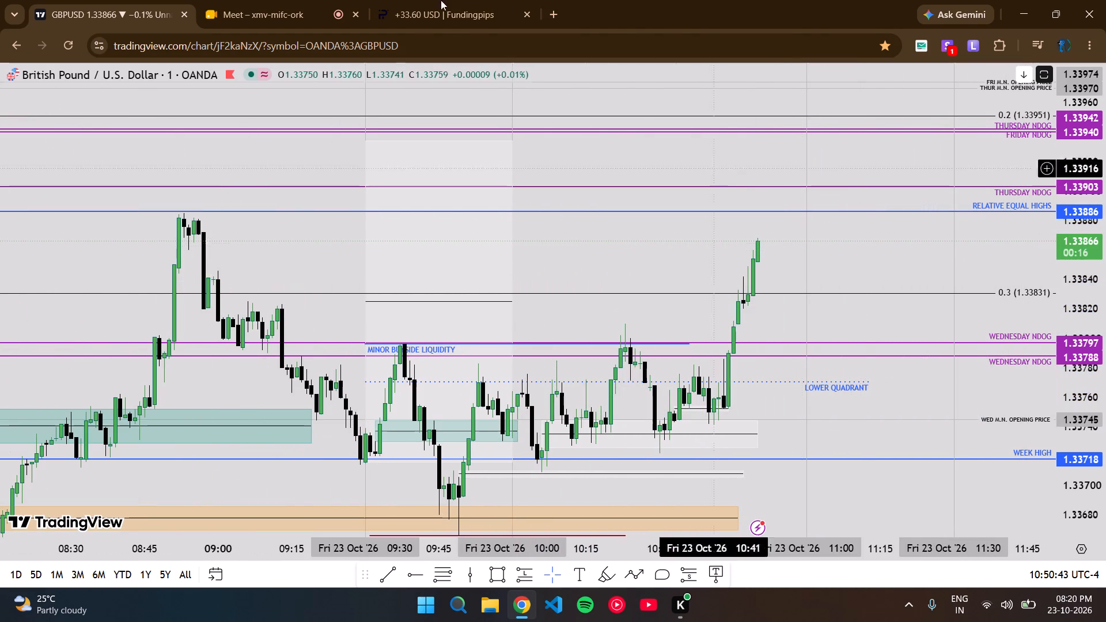
Check the open GBPUSD buy in FundingPips and return to the TradingView chart.
{"action": "left_click", "coordinate": [446, 0]}
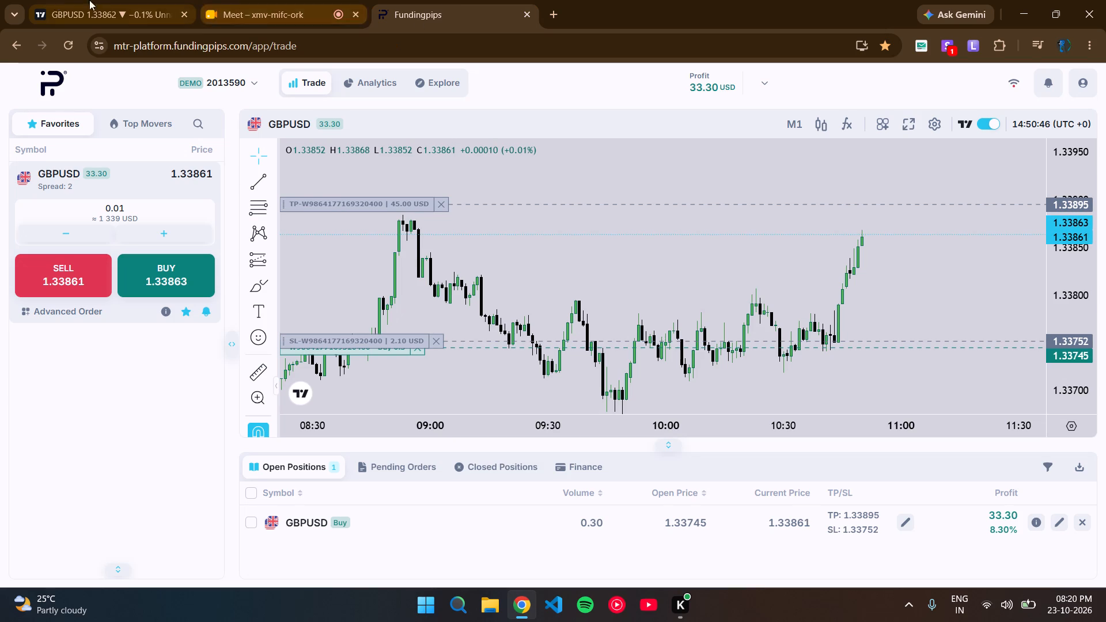
{"action": "left_click", "coordinate": [51, 0]}
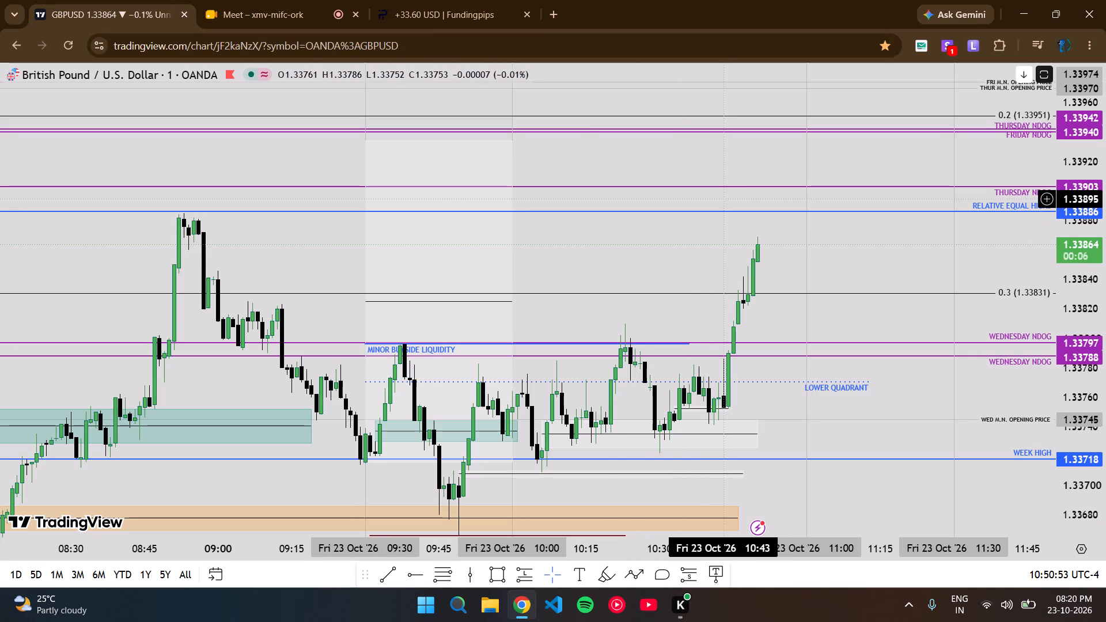
Switch the GBPUSD chart to the 5-minute interval and examine the rally beneath the RELATIVE EQUAL HIGHS level against the earlier session highs.
{"action": "scroll", "coordinate": [722, 198], "scroll_direction": "down", "scroll_amount": 9}
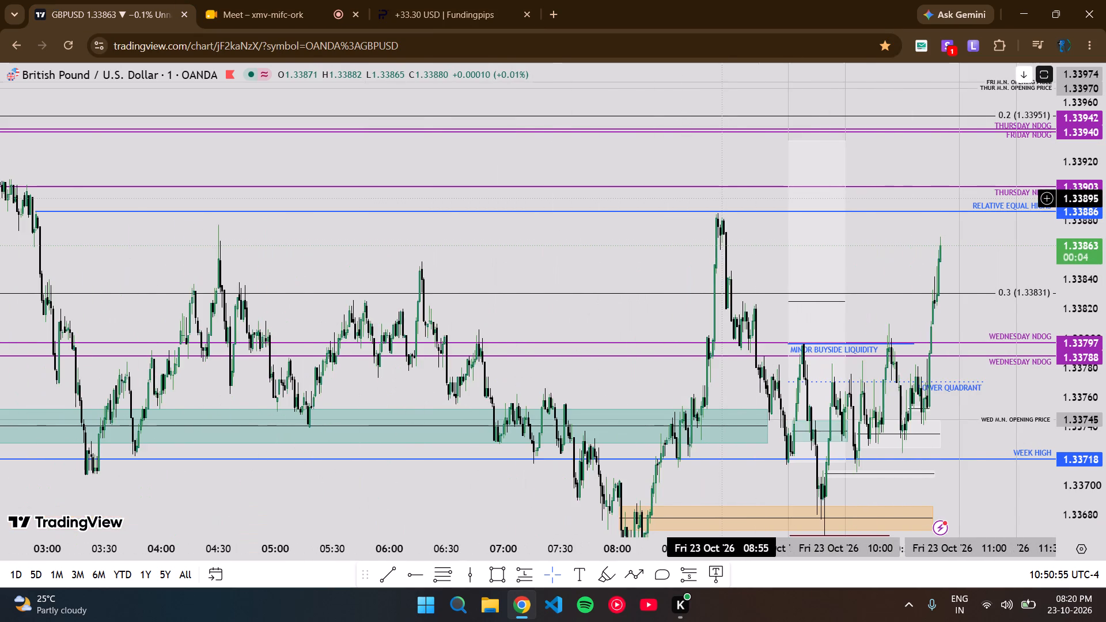
{"action": "scroll", "coordinate": [722, 198], "scroll_direction": "down", "scroll_amount": 1}
{"action": "key", "text": "5"}
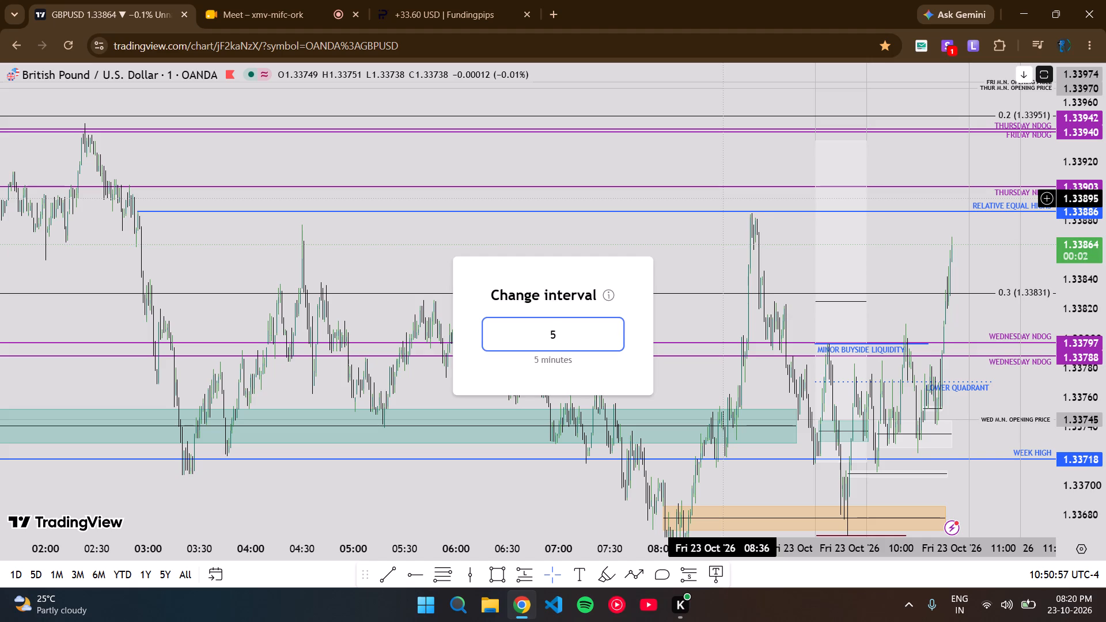
{"action": "key", "text": "Return"}
{"action": "scroll", "coordinate": [722, 198], "scroll_direction": "up", "scroll_amount": 9}
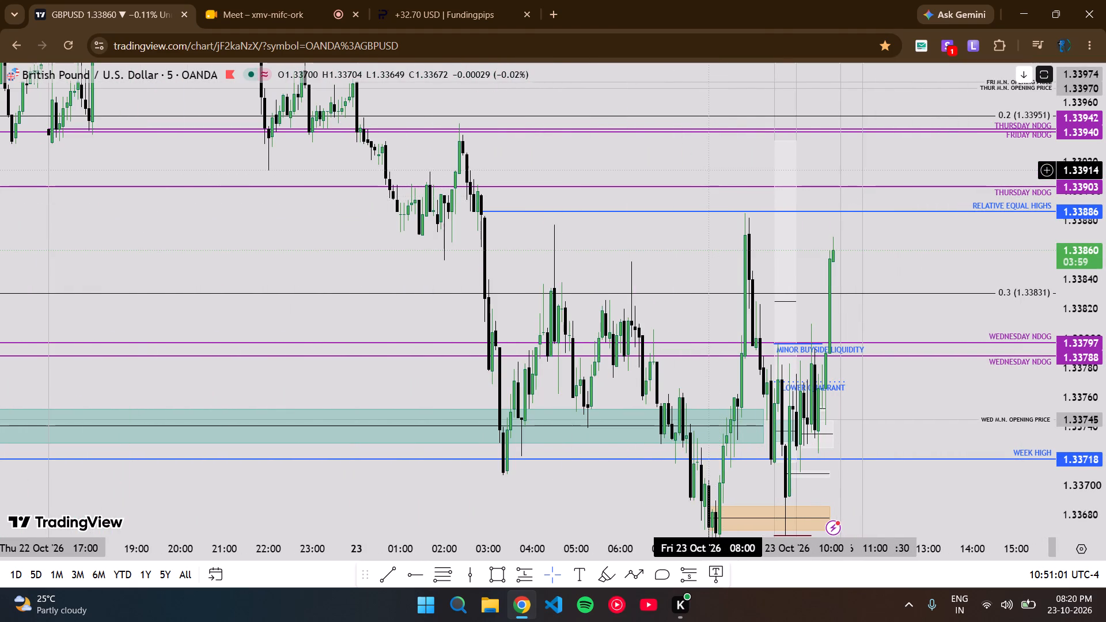
{"action": "scroll", "coordinate": [708, 172], "scroll_direction": "up", "scroll_amount": 1}
{"action": "scroll", "coordinate": [1105, 289], "scroll_direction": "up", "scroll_amount": 2}
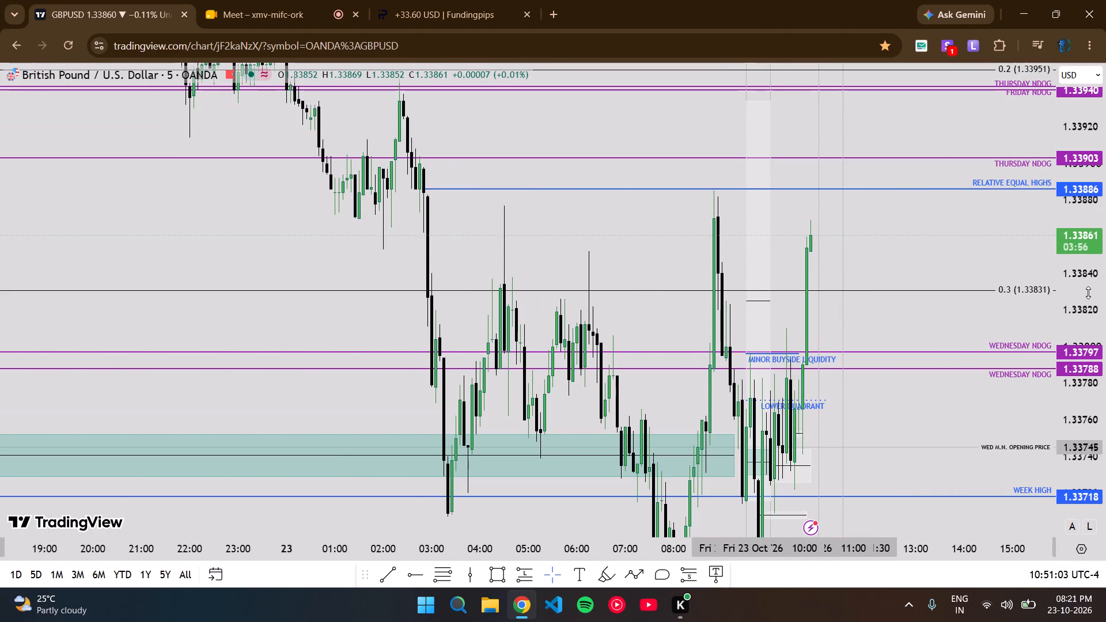
{"action": "scroll", "coordinate": [993, 311], "scroll_direction": "up", "scroll_amount": 2}
{"action": "scroll", "coordinate": [893, 266], "scroll_direction": "up", "scroll_amount": 2}
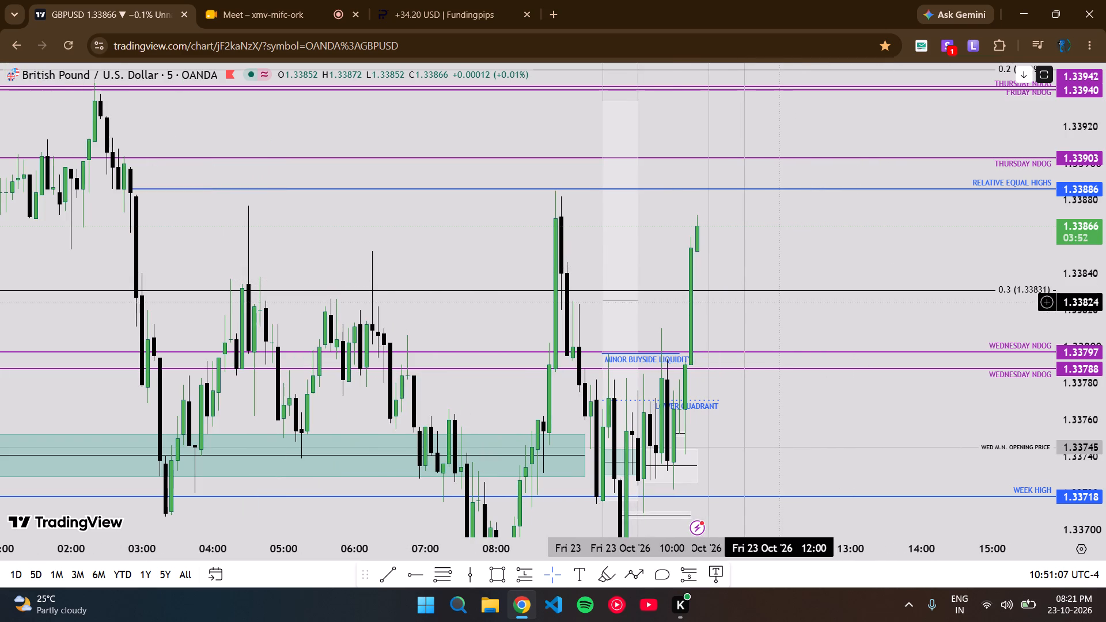
{"action": "scroll", "coordinate": [489, 280], "scroll_direction": "up", "scroll_amount": 2}
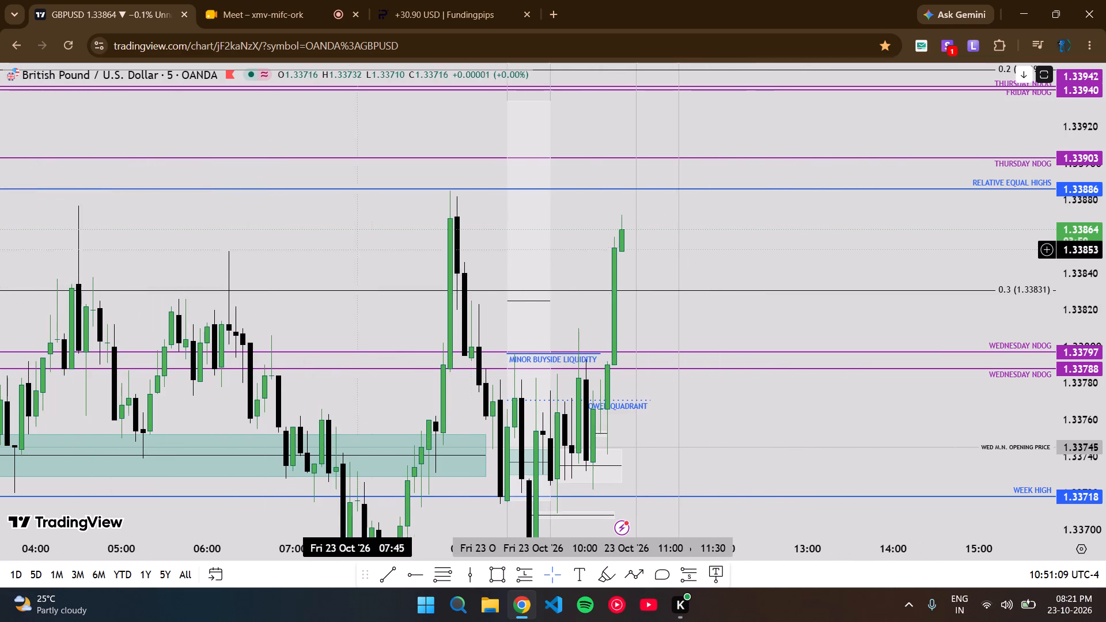
{"action": "left_click_drag", "start_coordinate": [336, 242], "coordinate": [353, 270]}
{"action": "scroll", "coordinate": [354, 276], "scroll_direction": "down", "scroll_amount": 2}
{"action": "scroll", "coordinate": [354, 276], "scroll_direction": "up", "scroll_amount": 3}
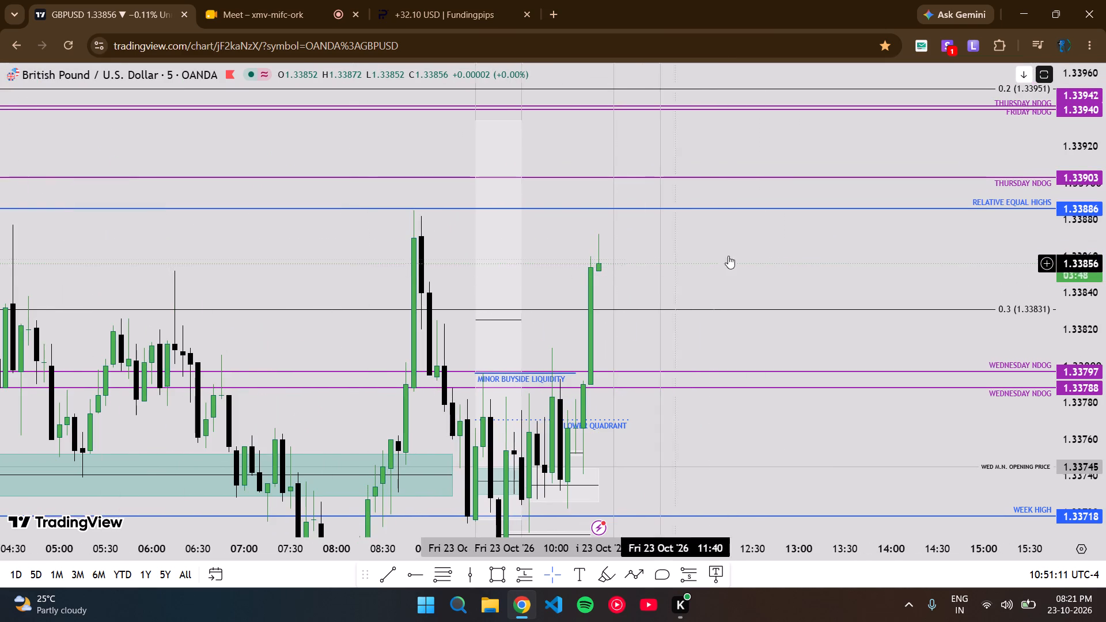
{"action": "left_click", "coordinate": [787, 254]}
{"action": "key", "text": "1"}
{"action": "key", "text": "Return"}
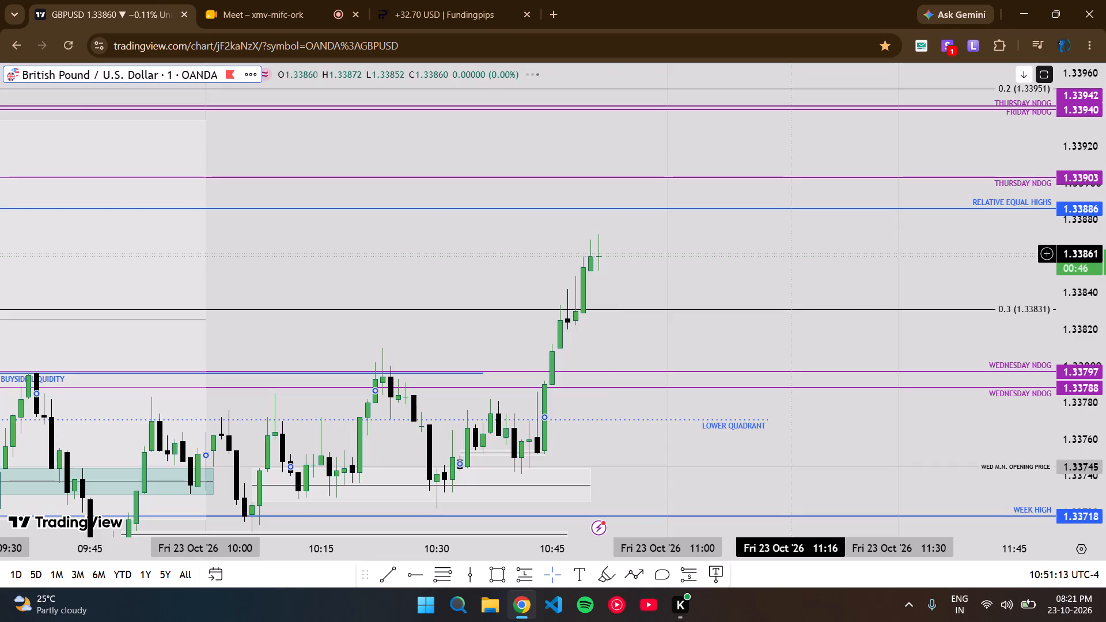
{"action": "scroll", "coordinate": [704, 286], "scroll_direction": "down", "scroll_amount": 3}
{"action": "scroll", "coordinate": [1105, 259], "scroll_direction": "up", "scroll_amount": 3}
{"action": "scroll", "coordinate": [774, 261], "scroll_direction": "up", "scroll_amount": 2}
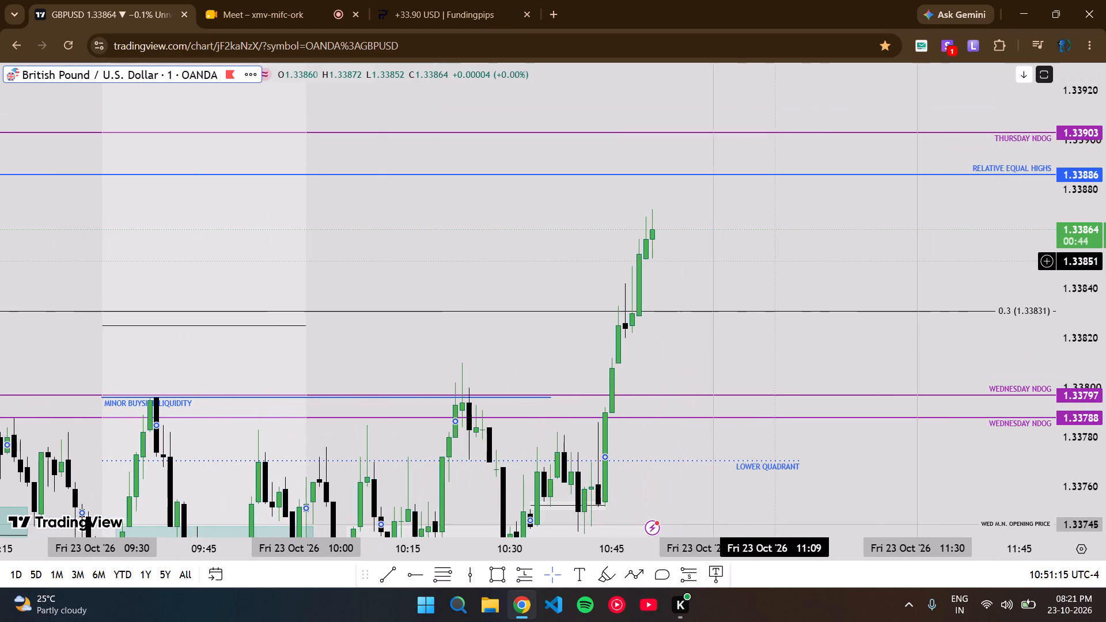
{"action": "scroll", "coordinate": [781, 277], "scroll_direction": "up", "scroll_amount": 3}
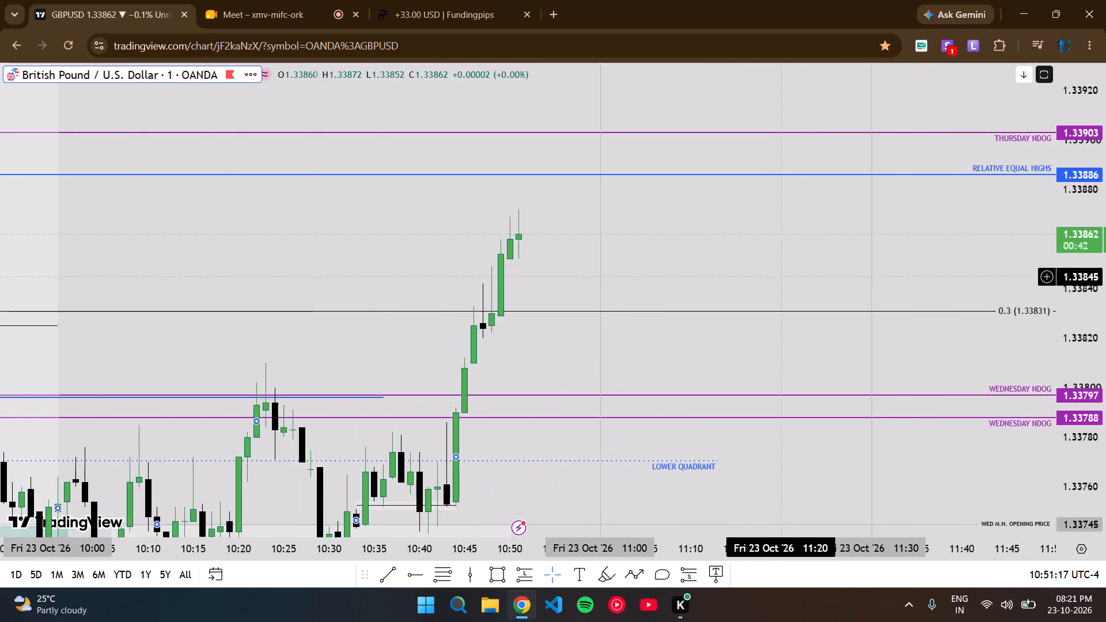
{"action": "left_click_drag", "start_coordinate": [738, 272], "coordinate": [744, 355]}
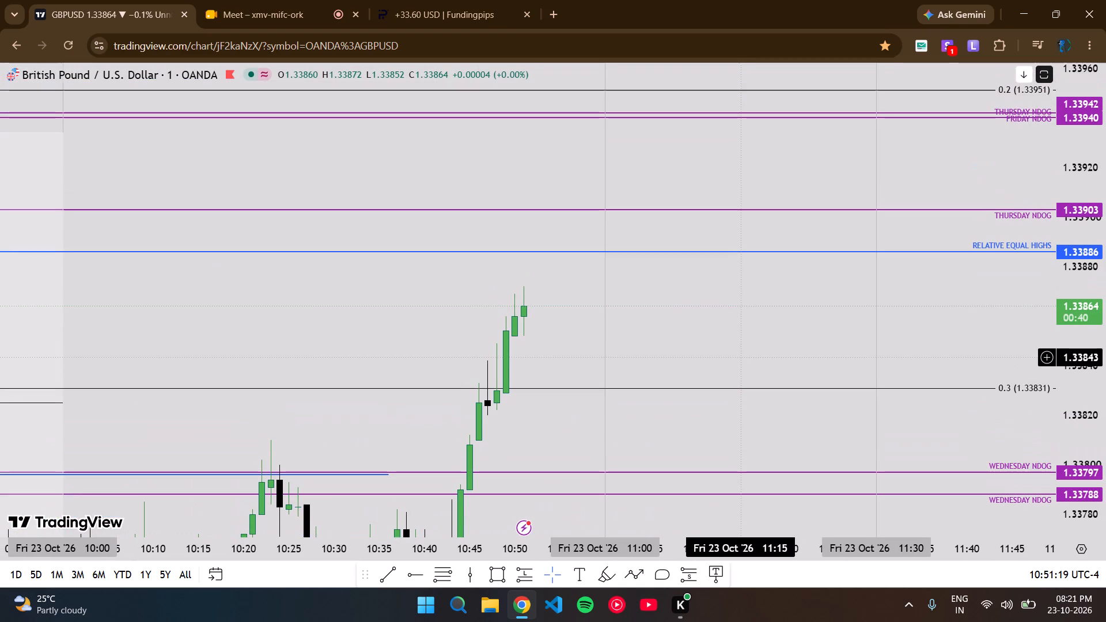
{"action": "scroll", "coordinate": [737, 371], "scroll_direction": "down", "scroll_amount": 2}
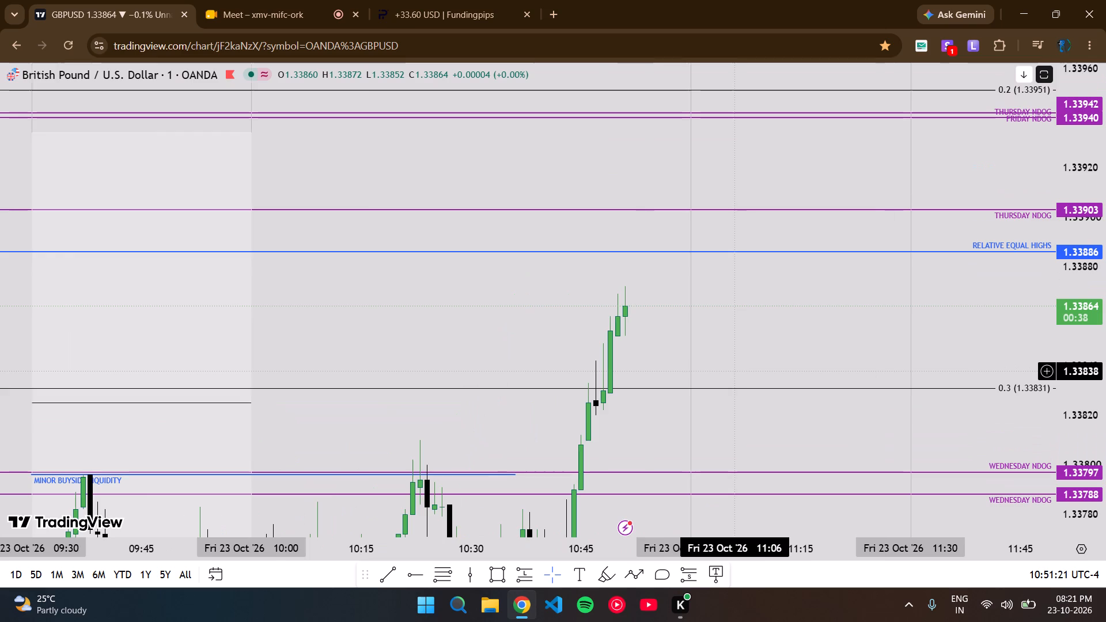
{"action": "scroll", "coordinate": [737, 371], "scroll_direction": "down", "scroll_amount": 2}
{"action": "scroll", "coordinate": [1105, 289], "scroll_direction": "down", "scroll_amount": 2}
{"action": "scroll", "coordinate": [611, 340], "scroll_direction": "down", "scroll_amount": 3}
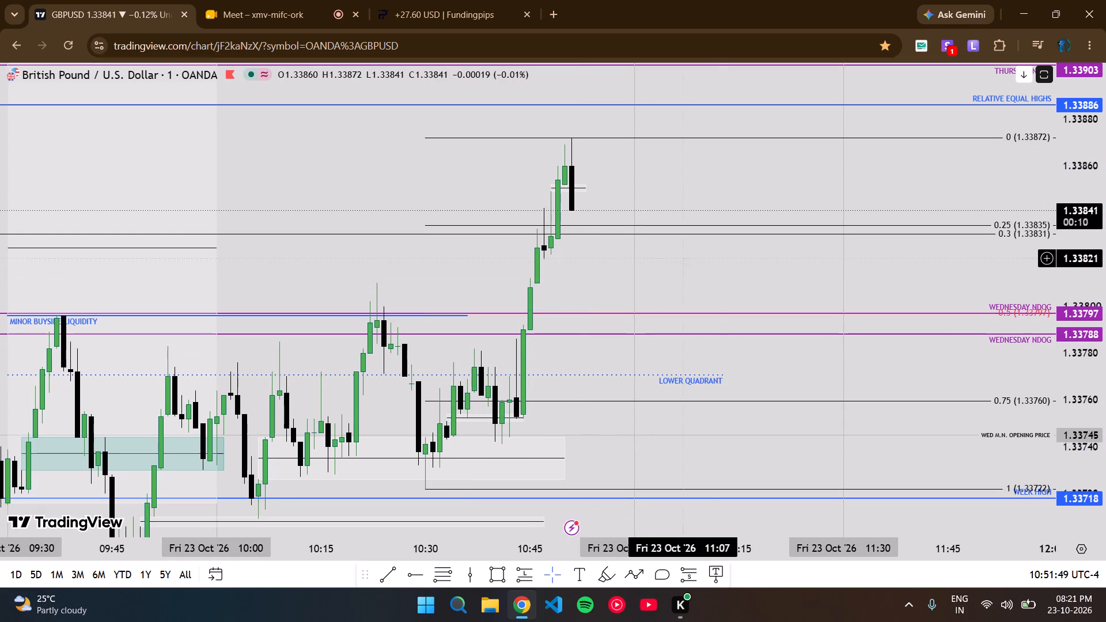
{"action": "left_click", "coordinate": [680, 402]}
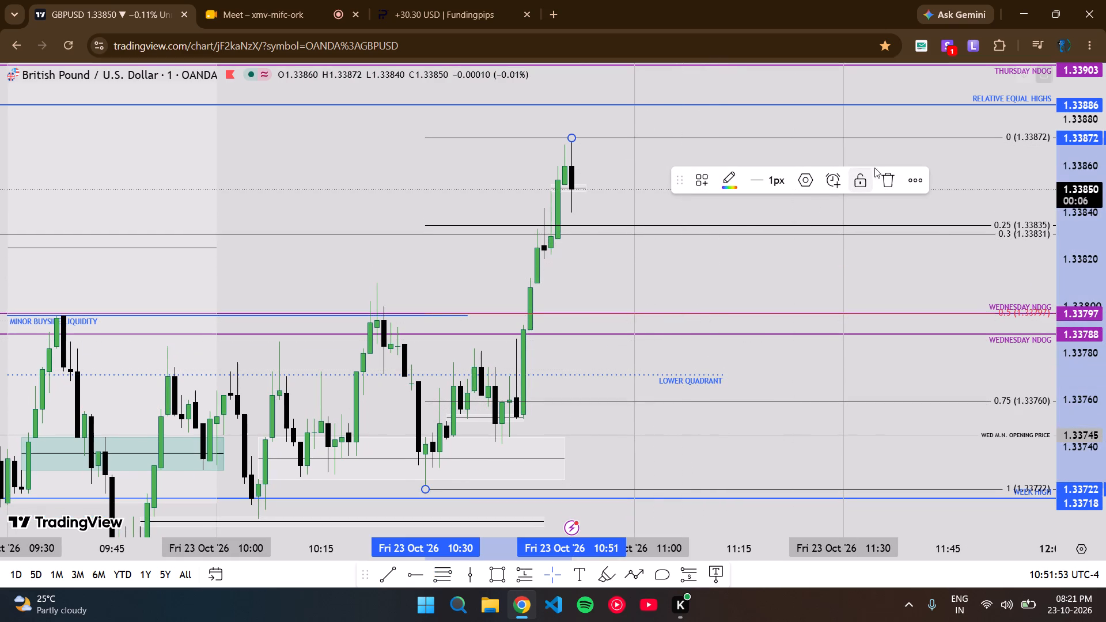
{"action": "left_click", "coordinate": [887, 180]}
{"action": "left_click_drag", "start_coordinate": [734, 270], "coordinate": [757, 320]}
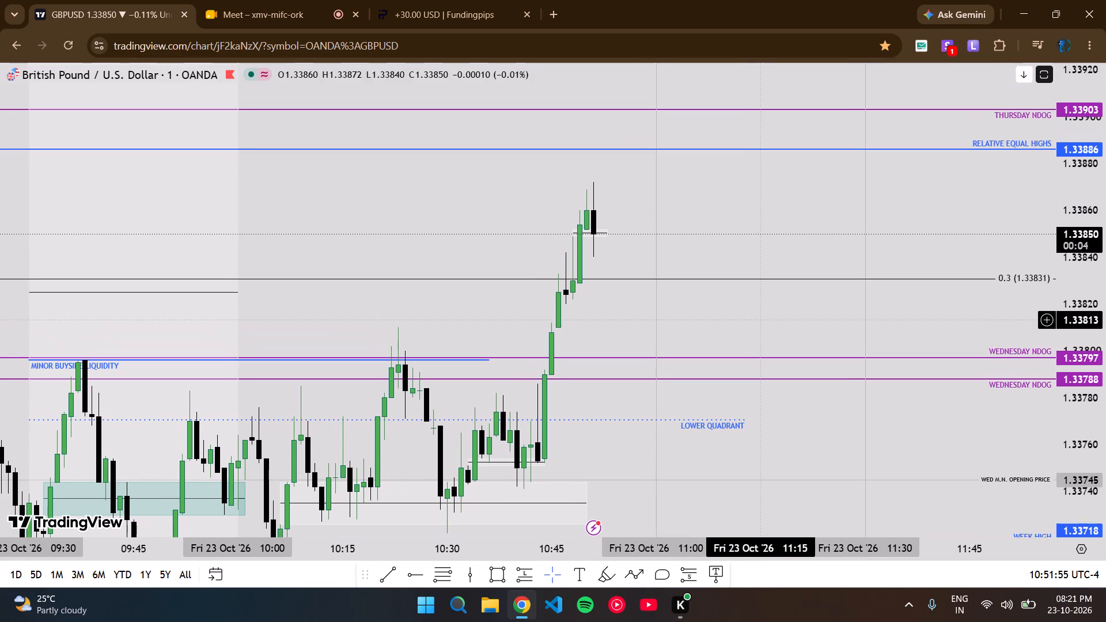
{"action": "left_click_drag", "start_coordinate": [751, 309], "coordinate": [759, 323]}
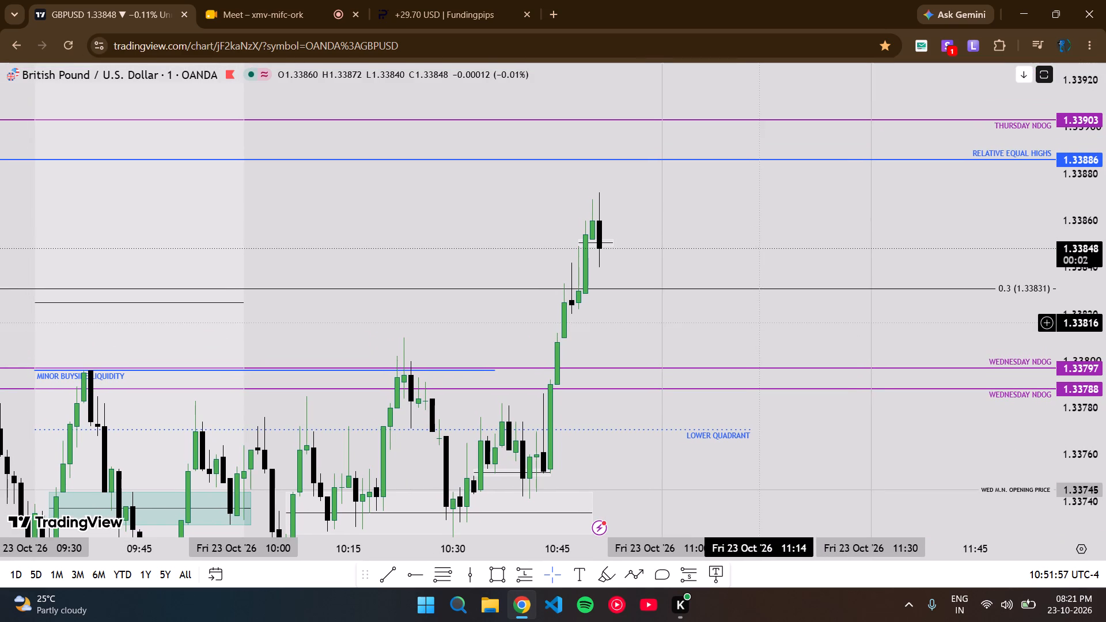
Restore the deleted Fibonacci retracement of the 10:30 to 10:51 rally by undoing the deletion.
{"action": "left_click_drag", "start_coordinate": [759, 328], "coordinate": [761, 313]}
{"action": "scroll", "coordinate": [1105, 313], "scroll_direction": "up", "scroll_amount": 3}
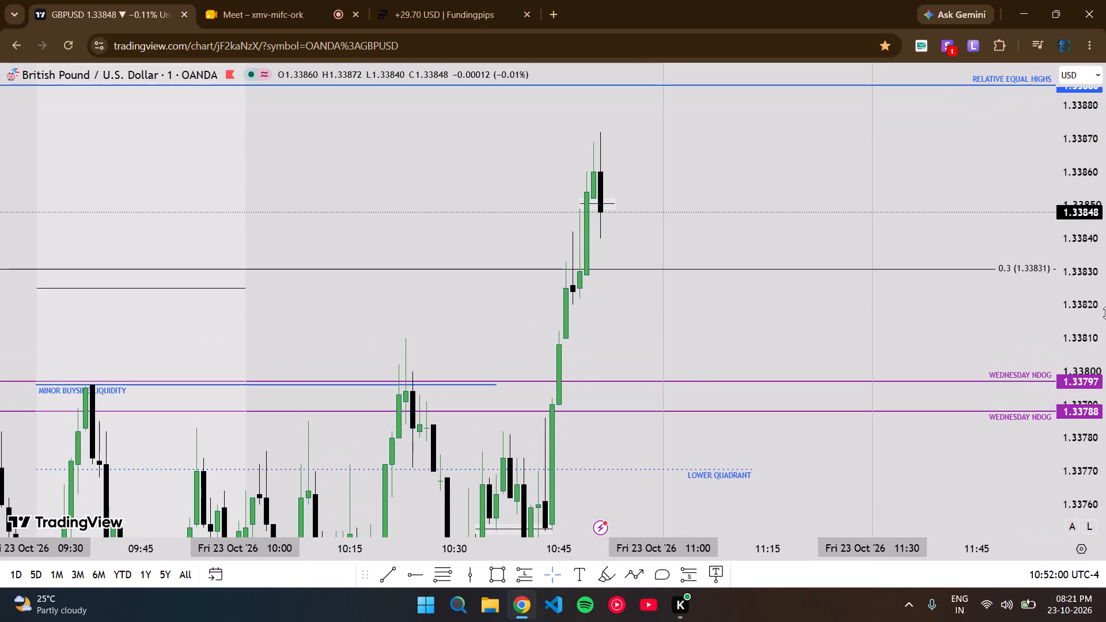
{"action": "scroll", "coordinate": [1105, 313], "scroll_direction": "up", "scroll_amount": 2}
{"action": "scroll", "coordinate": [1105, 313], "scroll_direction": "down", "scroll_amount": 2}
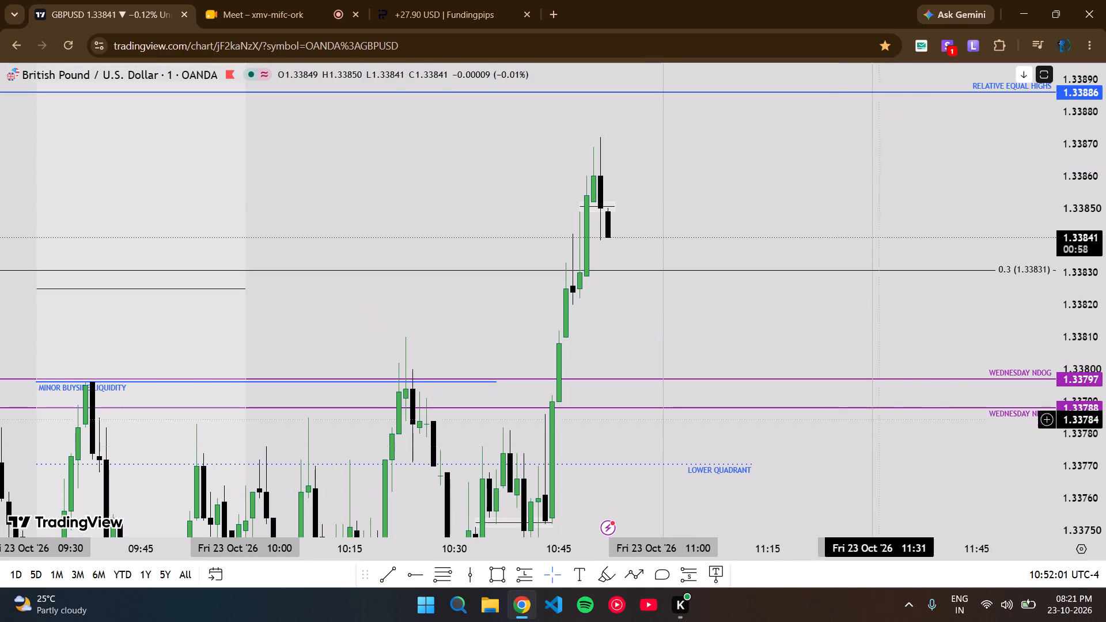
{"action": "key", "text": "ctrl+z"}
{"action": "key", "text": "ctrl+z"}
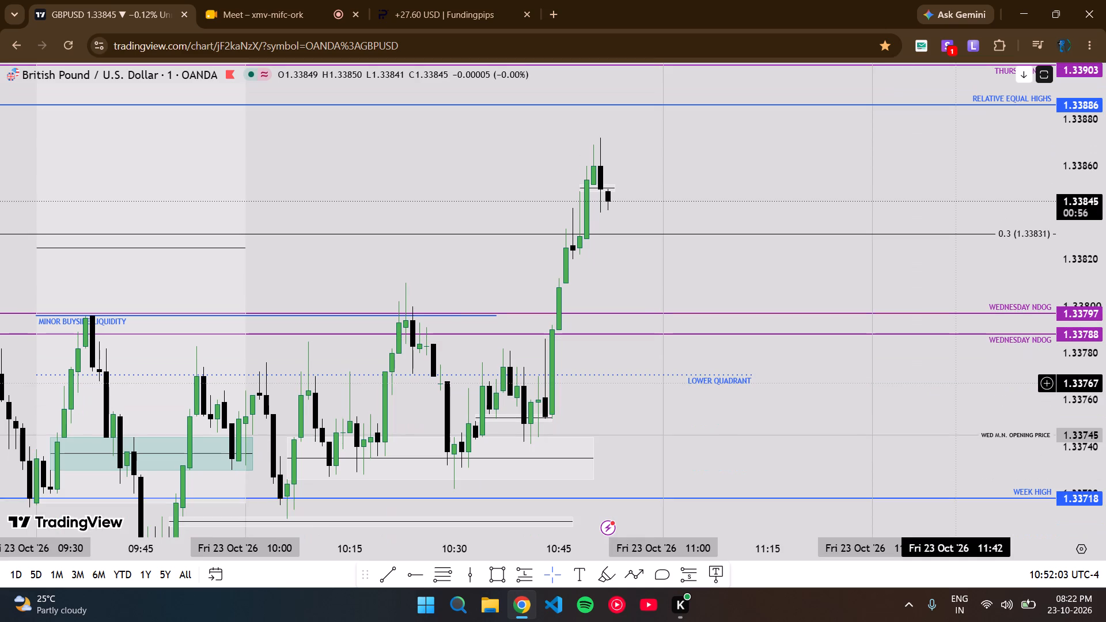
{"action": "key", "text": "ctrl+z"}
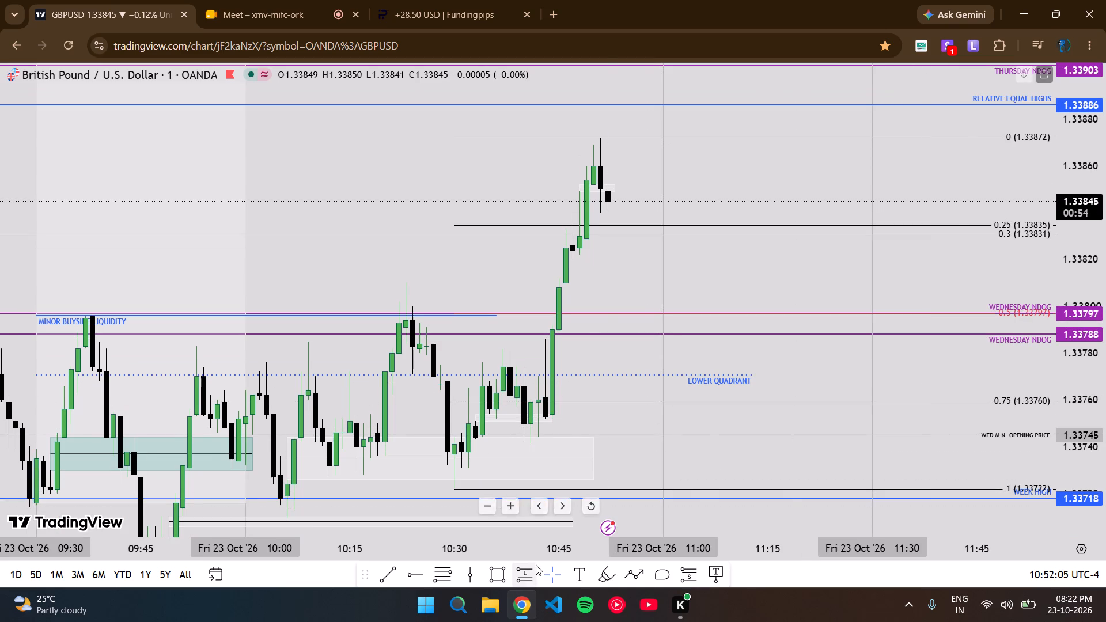
Mark the price gap between the 10:44 and 10:46 candles, about 1.33792 to 1.33810, with a rectangle extended to about 10:59.
{"action": "left_click", "coordinate": [492, 572]}
{"action": "left_click", "coordinate": [552, 325]}
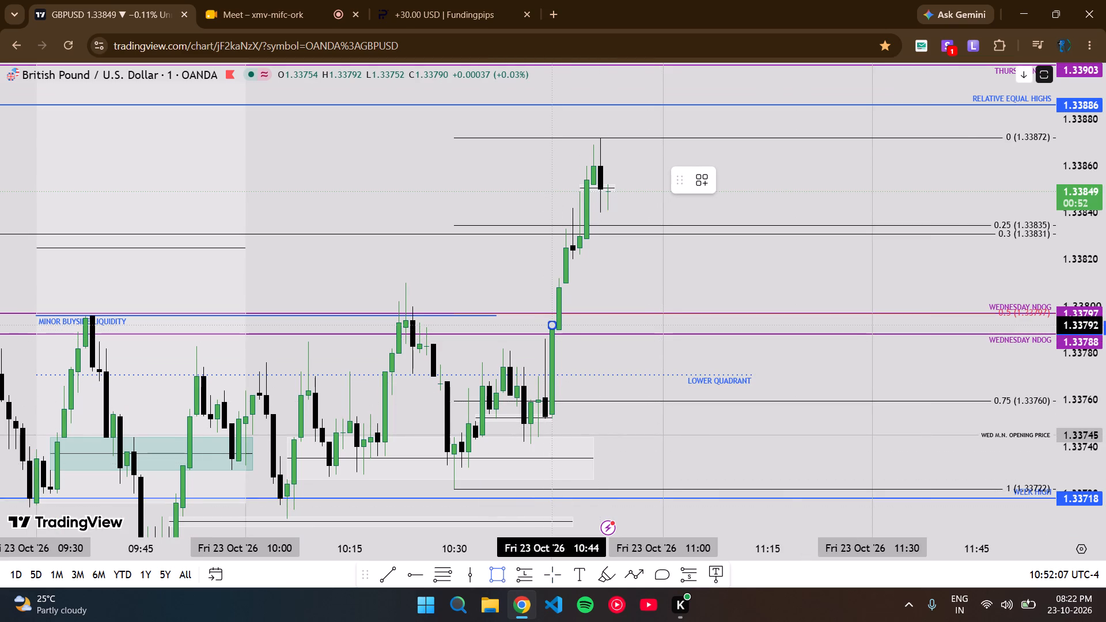
{"action": "left_click", "coordinate": [569, 299]}
{"action": "left_click_drag", "start_coordinate": [567, 306], "coordinate": [658, 308]}
{"action": "left_click", "coordinate": [810, 304]}
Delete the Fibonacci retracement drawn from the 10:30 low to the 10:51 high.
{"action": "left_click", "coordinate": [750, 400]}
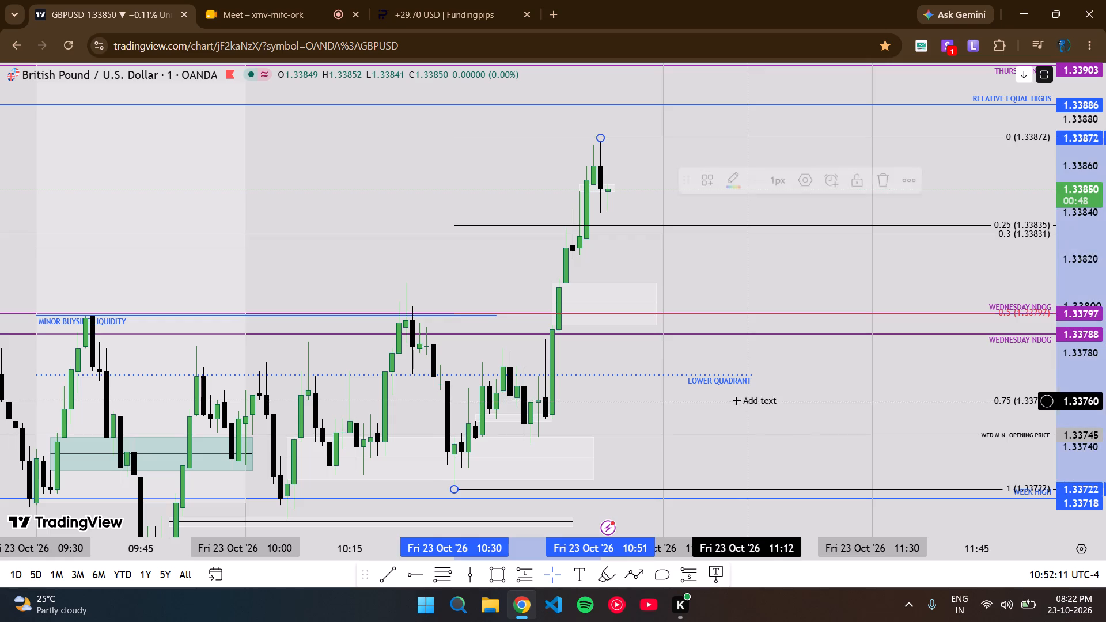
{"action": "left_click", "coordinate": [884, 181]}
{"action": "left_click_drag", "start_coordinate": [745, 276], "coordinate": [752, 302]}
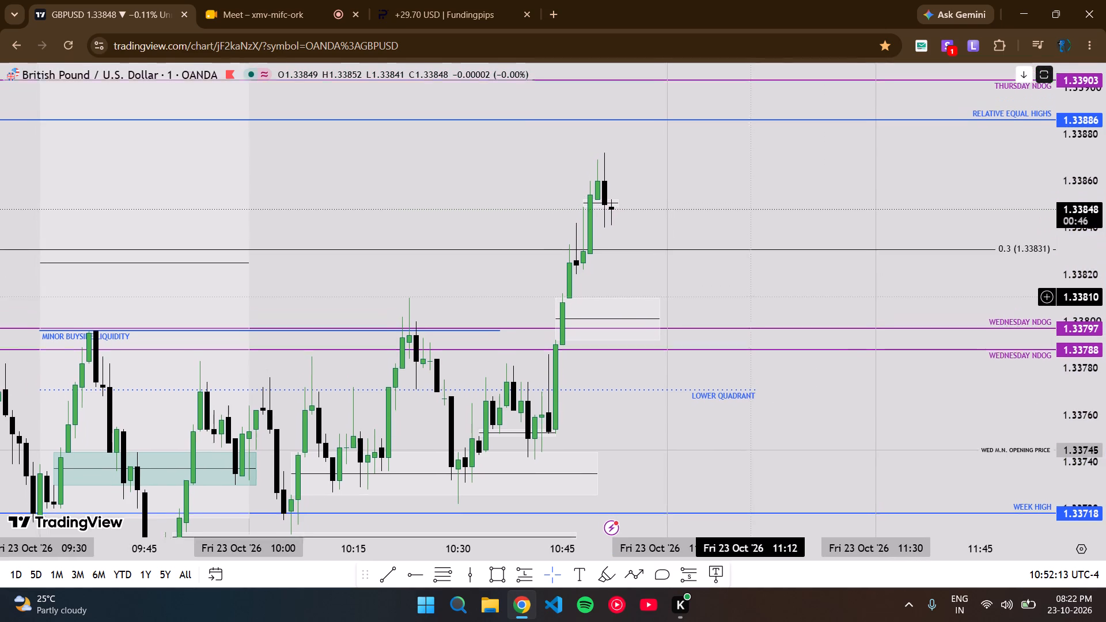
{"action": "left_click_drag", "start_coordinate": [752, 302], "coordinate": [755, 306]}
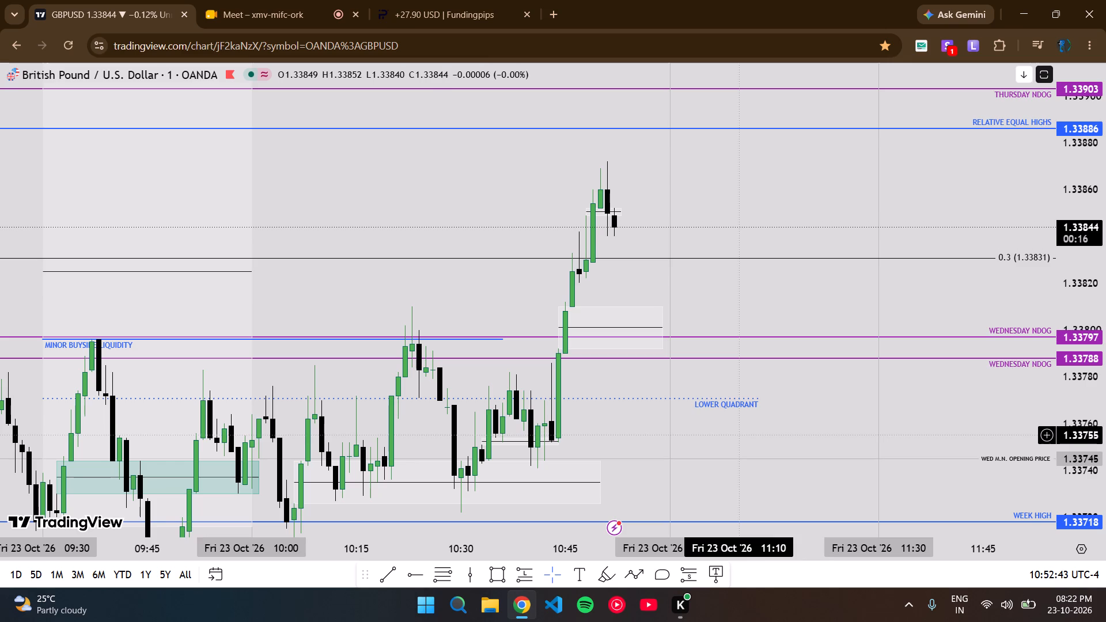
Switch to FundingPips and set the open GBPUSD buy's stop loss to 1.33755, confirming the position change.
{"action": "left_click", "coordinate": [468, 5]}
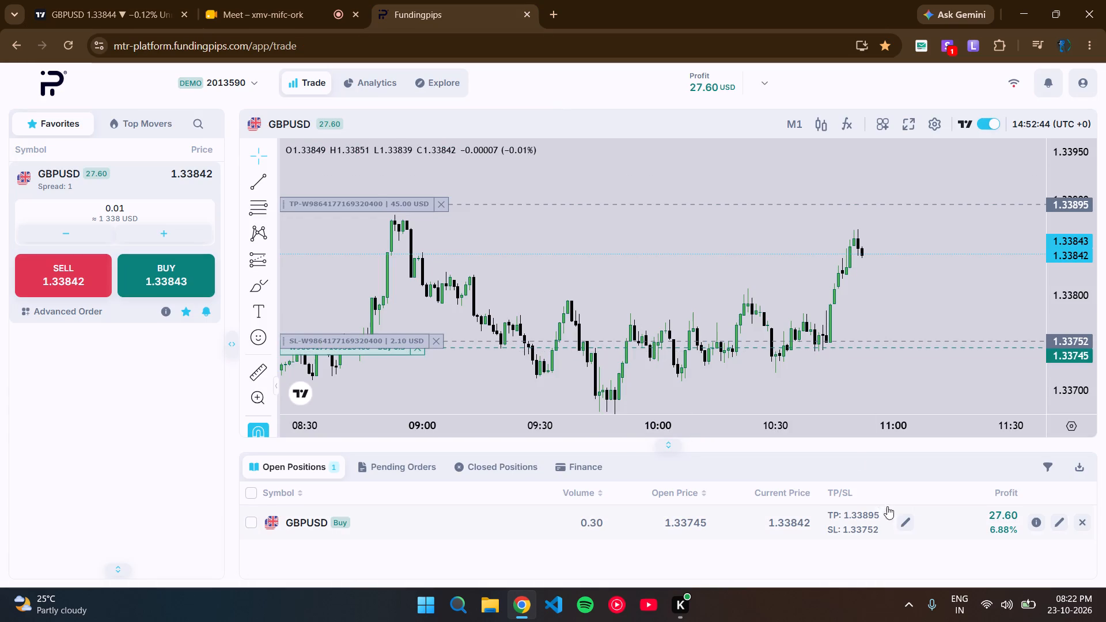
{"action": "left_click", "coordinate": [898, 514]}
{"action": "left_click", "coordinate": [905, 522]}
{"action": "double_click", "coordinate": [931, 317]}
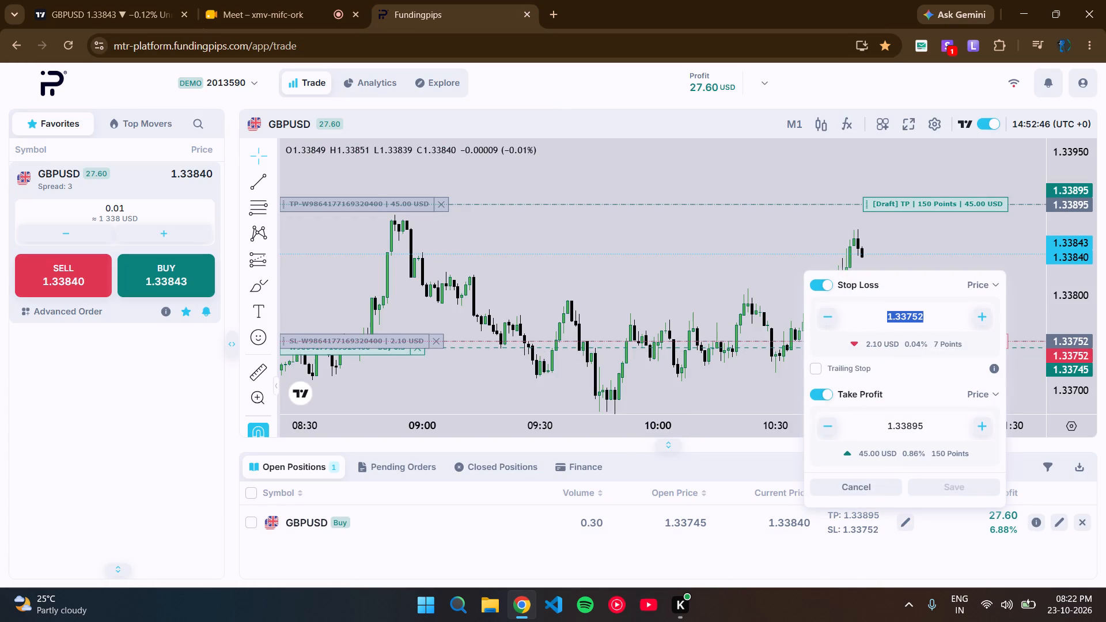
{"action": "double_click", "coordinate": [931, 317]}
{"action": "key", "text": "BackSpace"}
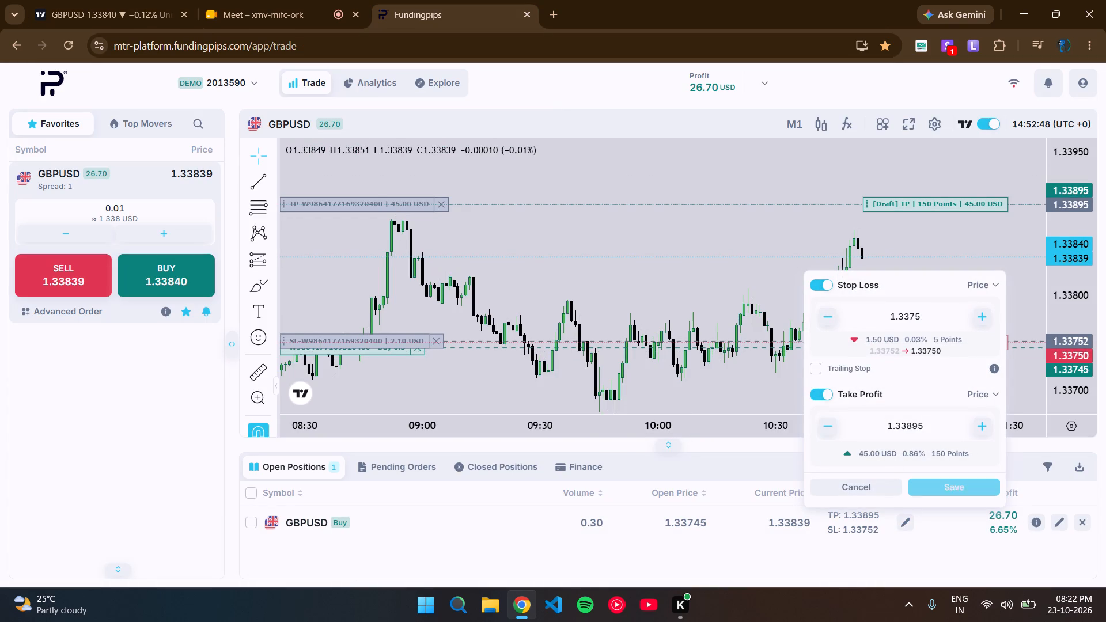
{"action": "key", "text": "5"}
{"action": "left_click", "coordinate": [944, 482]}
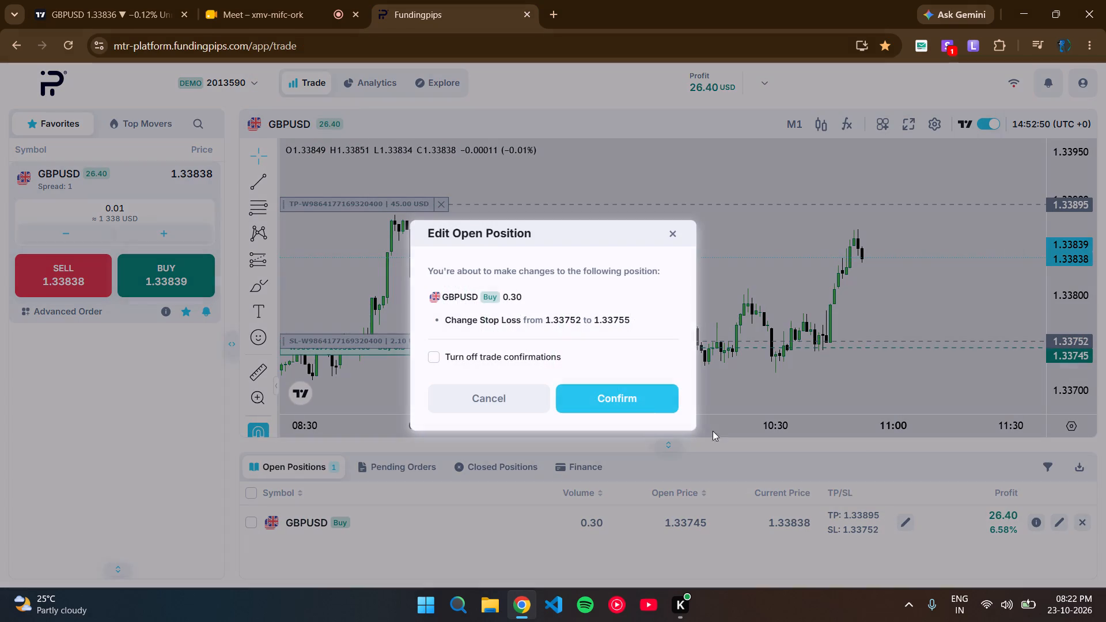
{"action": "left_click", "coordinate": [641, 397]}
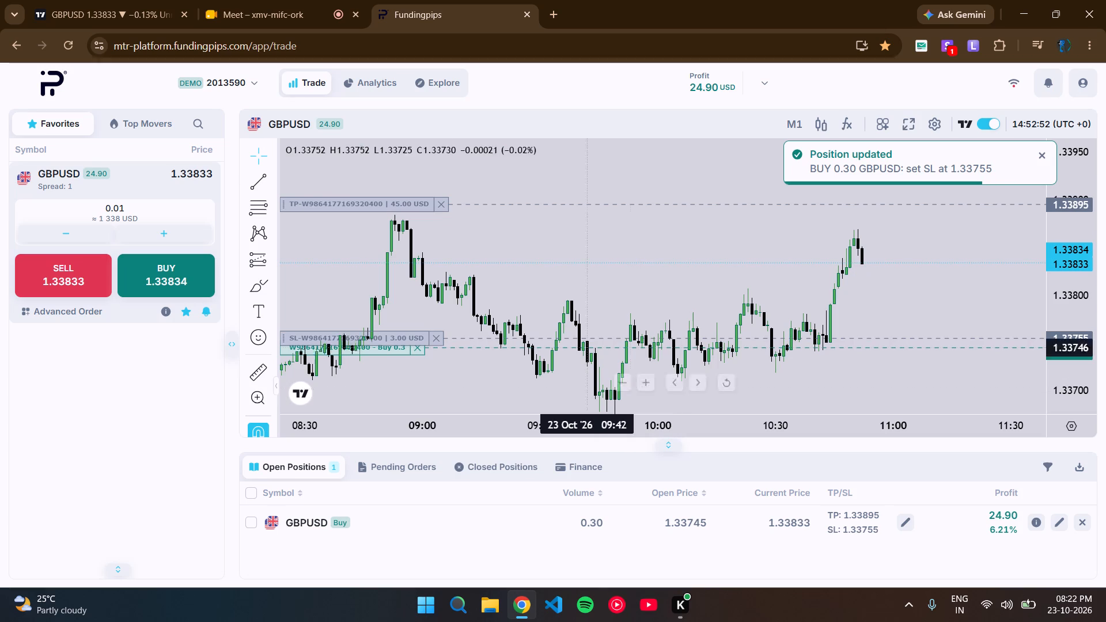
Return to the TradingView GBPUSD chart and display the browser in full screen.
{"action": "left_click", "coordinate": [138, 0]}
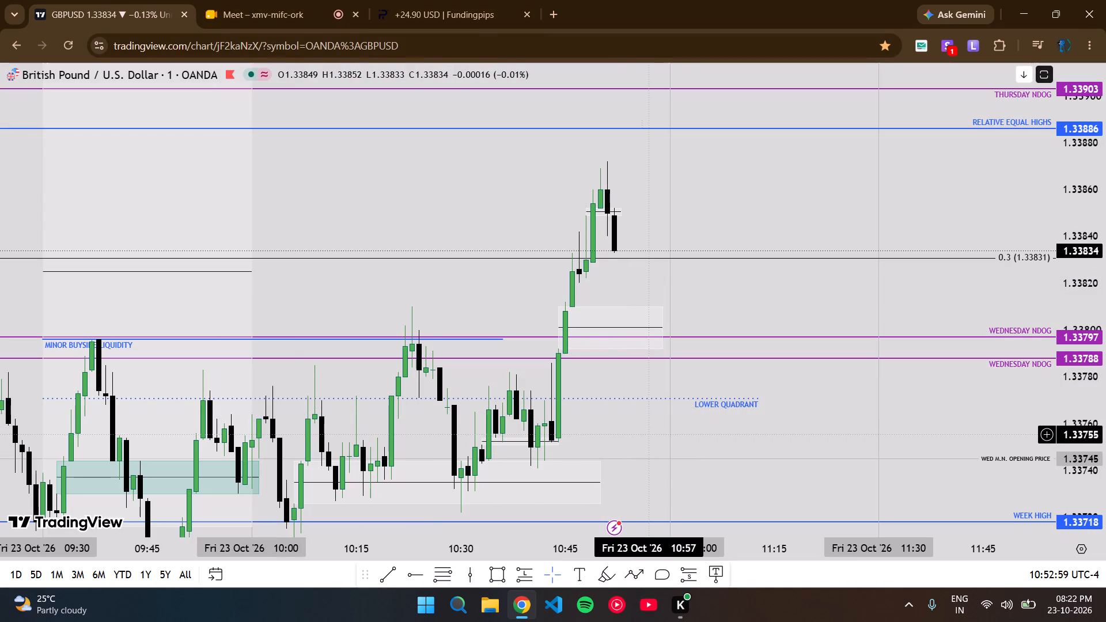
{"action": "left_click", "coordinate": [787, 439]}
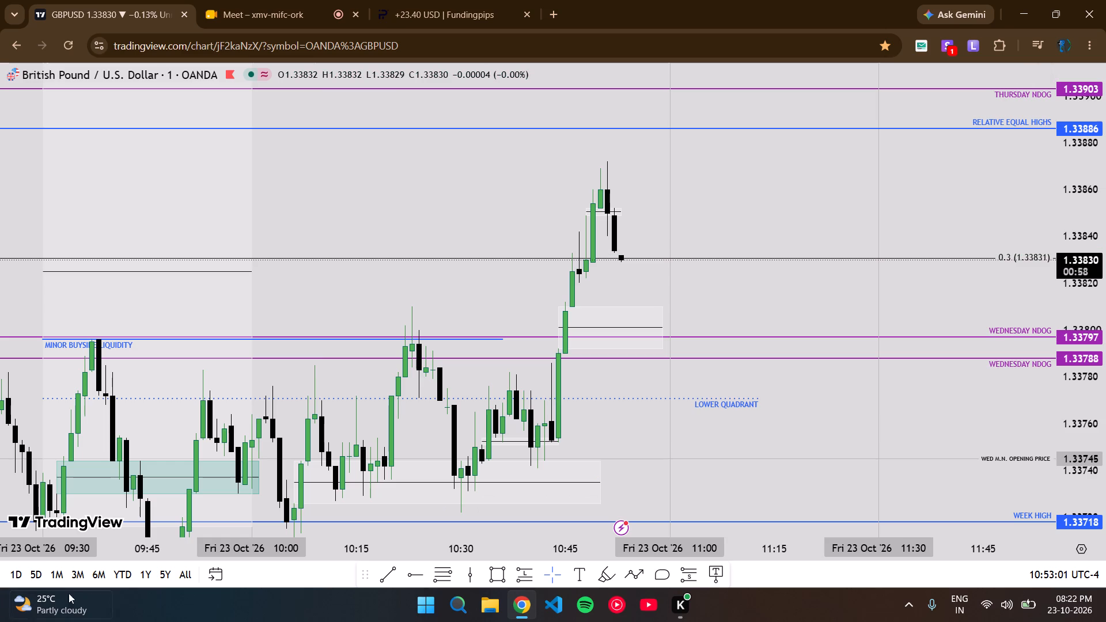
{"action": "scroll", "coordinate": [1105, 566], "scroll_direction": "up", "scroll_amount": 5}
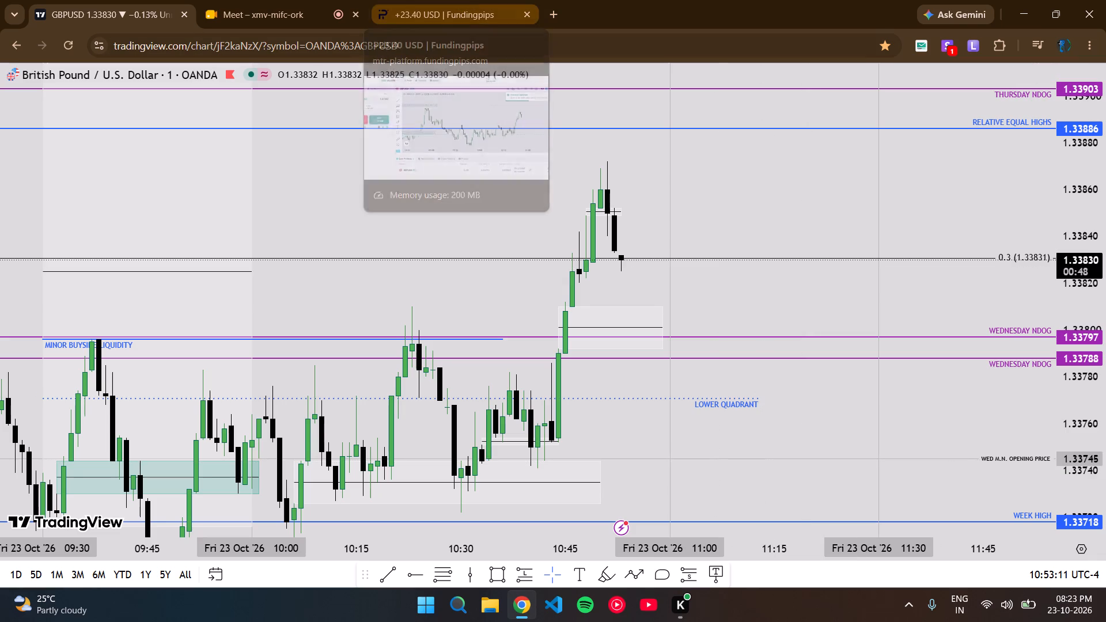
{"action": "left_click", "coordinate": [1093, 54]}
{"action": "left_click", "coordinate": [1088, 335]}
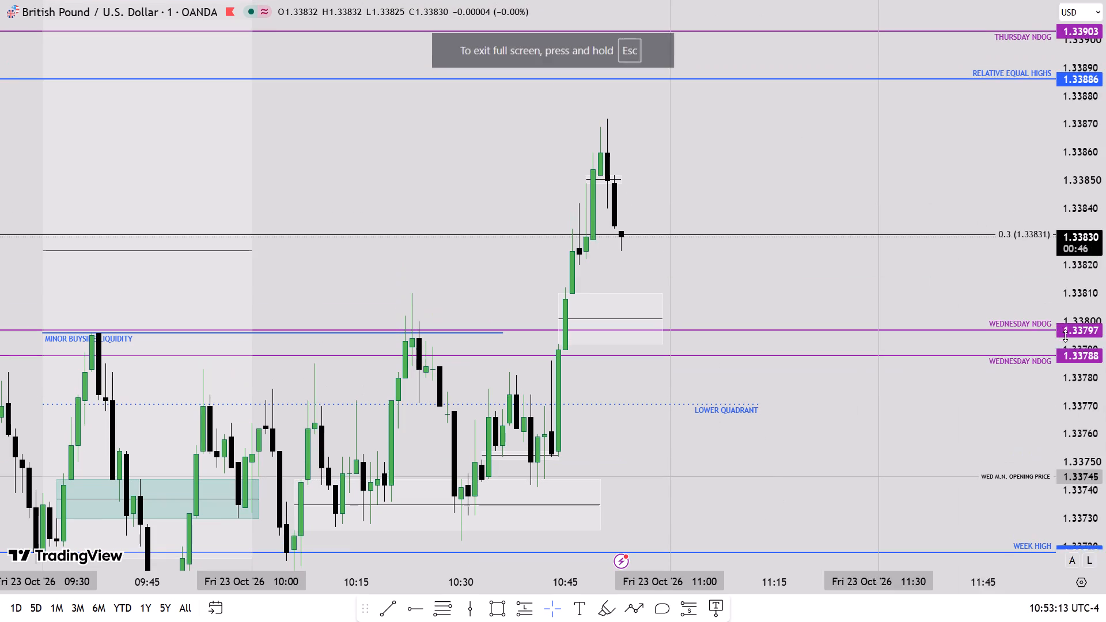
Draw a horizontal trend line at 1.33826 from the 10:47 candle to 10:56 and colour it black.
{"action": "left_click_drag", "start_coordinate": [764, 274], "coordinate": [757, 339]}
{"action": "scroll", "coordinate": [1105, 355], "scroll_direction": "up", "scroll_amount": 6}
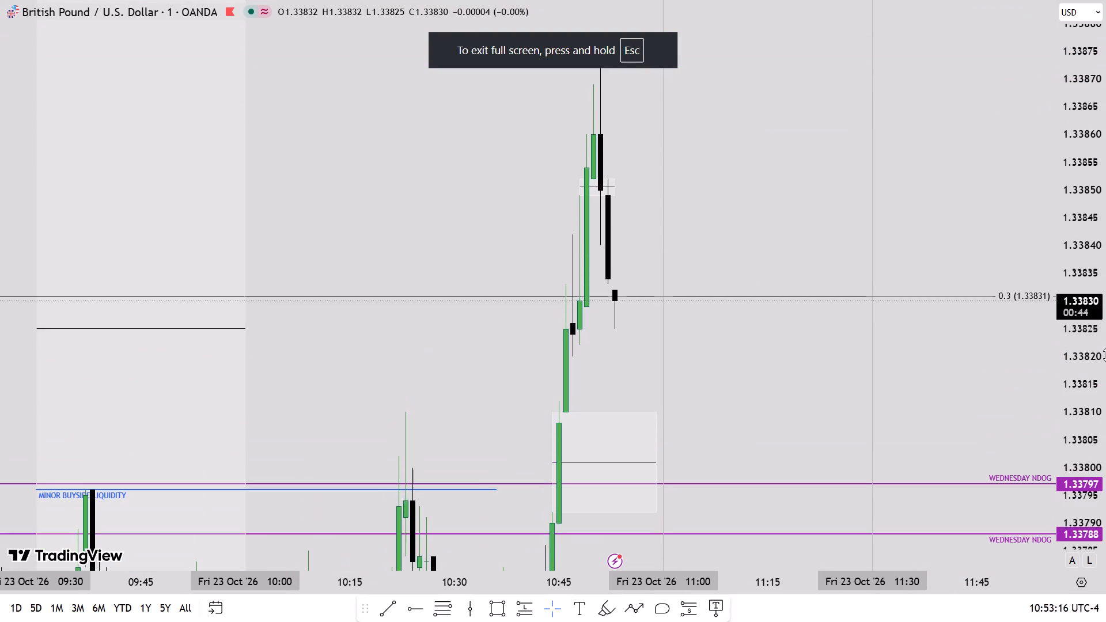
{"action": "scroll", "coordinate": [1105, 355], "scroll_direction": "down", "scroll_amount": 3}
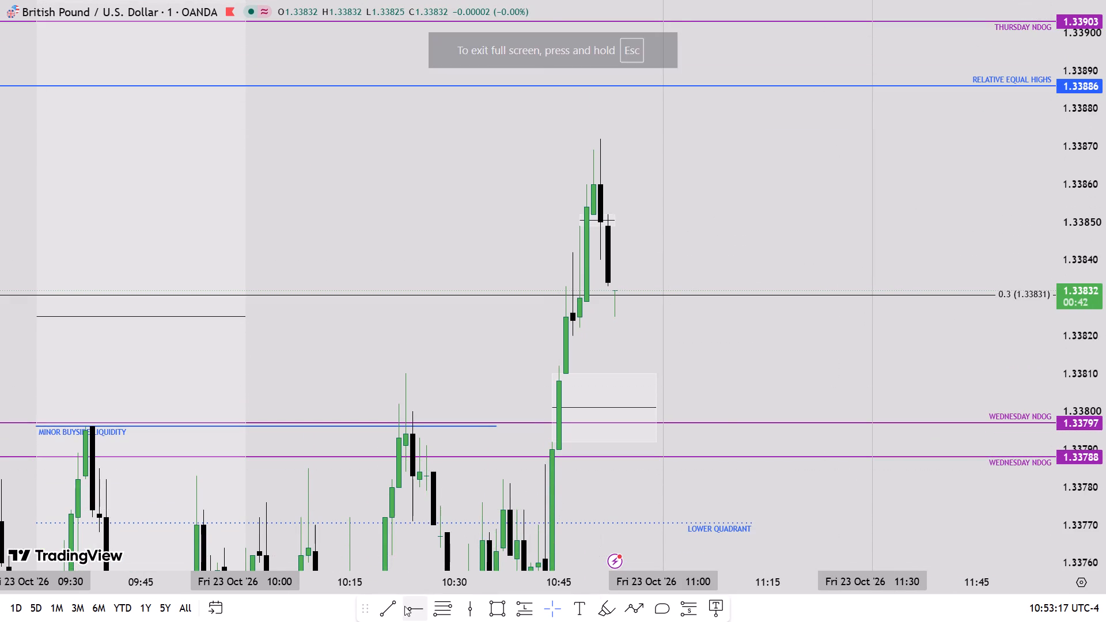
{"action": "left_click", "coordinate": [399, 606]}
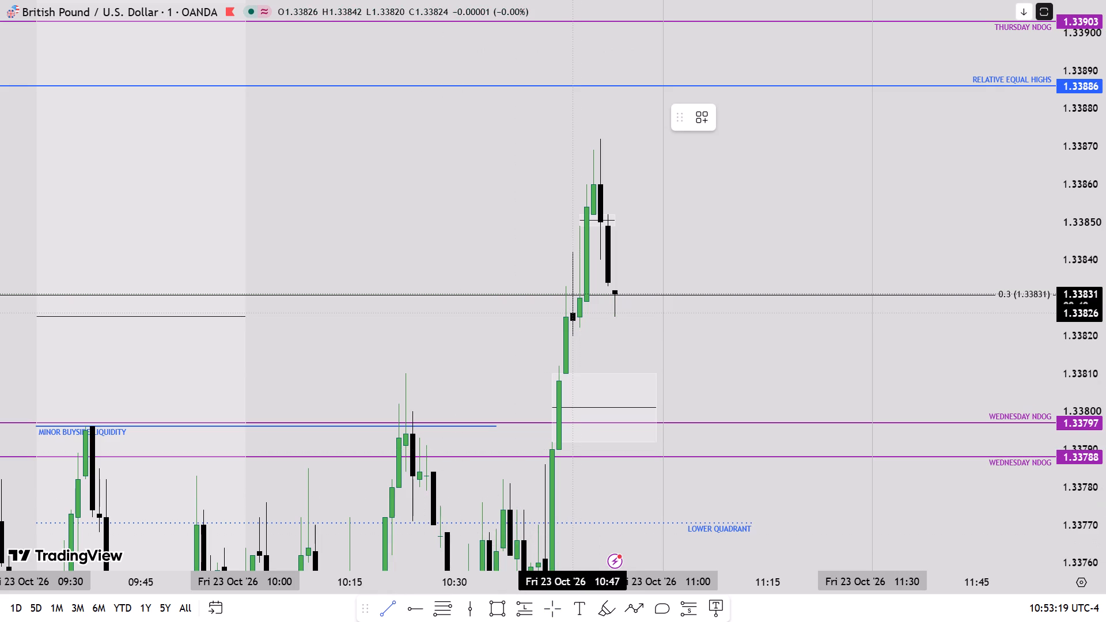
{"action": "left_click", "coordinate": [574, 313]}
{"action": "left_click", "coordinate": [636, 321], "text": "shift"}
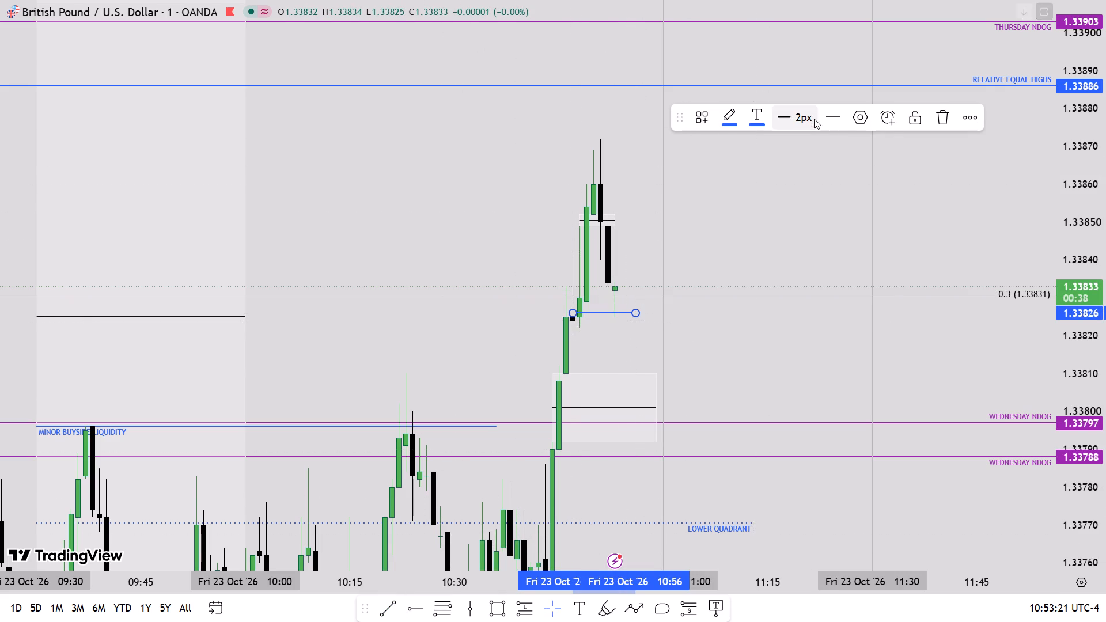
{"action": "left_click", "coordinate": [737, 113]}
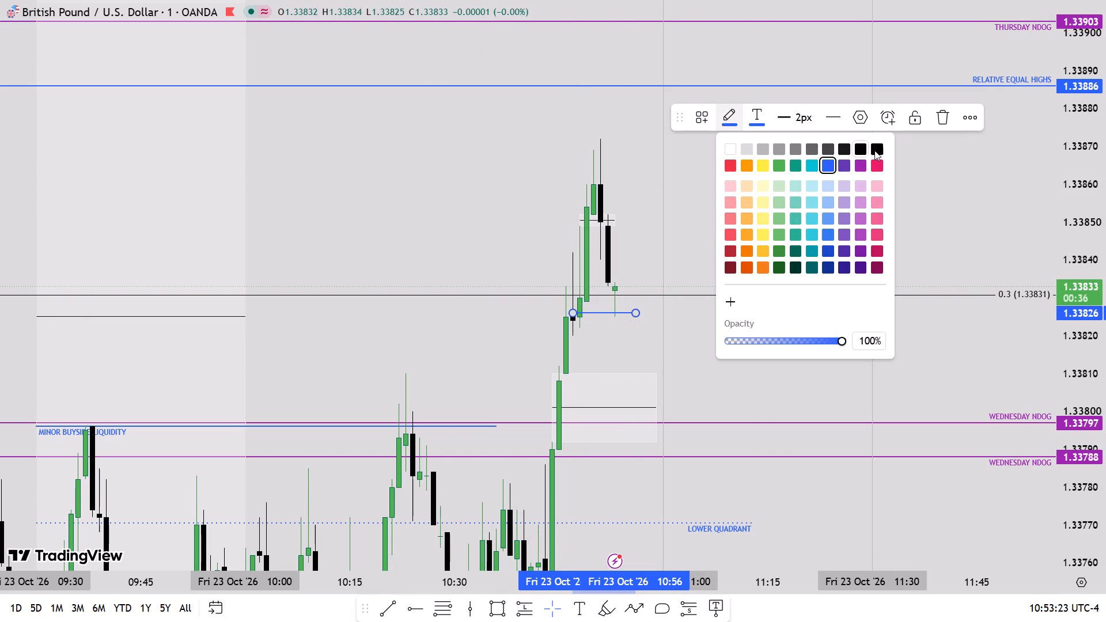
{"action": "left_click", "coordinate": [877, 150]}
{"action": "left_click", "coordinate": [809, 339]}
Examine the pullback from the 10:51 high against the new line, the marked gap, the NDOG levels and the earlier session highs.
{"action": "scroll", "coordinate": [1105, 336], "scroll_direction": "down", "scroll_amount": 6}
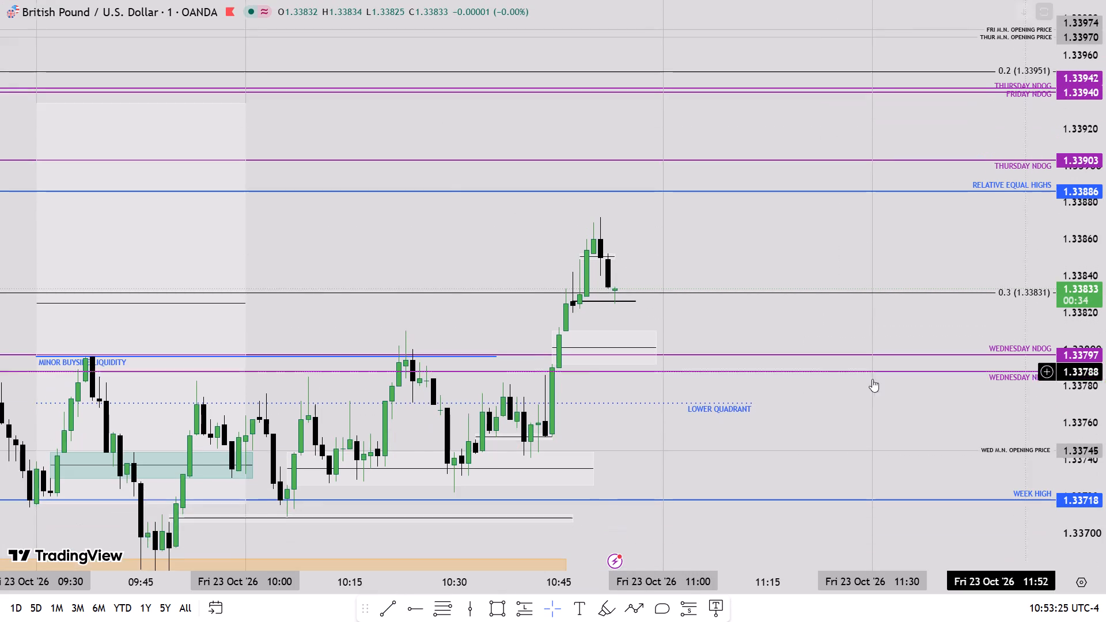
{"action": "scroll", "coordinate": [819, 369], "scroll_direction": "down", "scroll_amount": 3}
{"action": "scroll", "coordinate": [1105, 369], "scroll_direction": "up", "scroll_amount": 4}
{"action": "left_click_drag", "start_coordinate": [834, 346], "coordinate": [821, 347]}
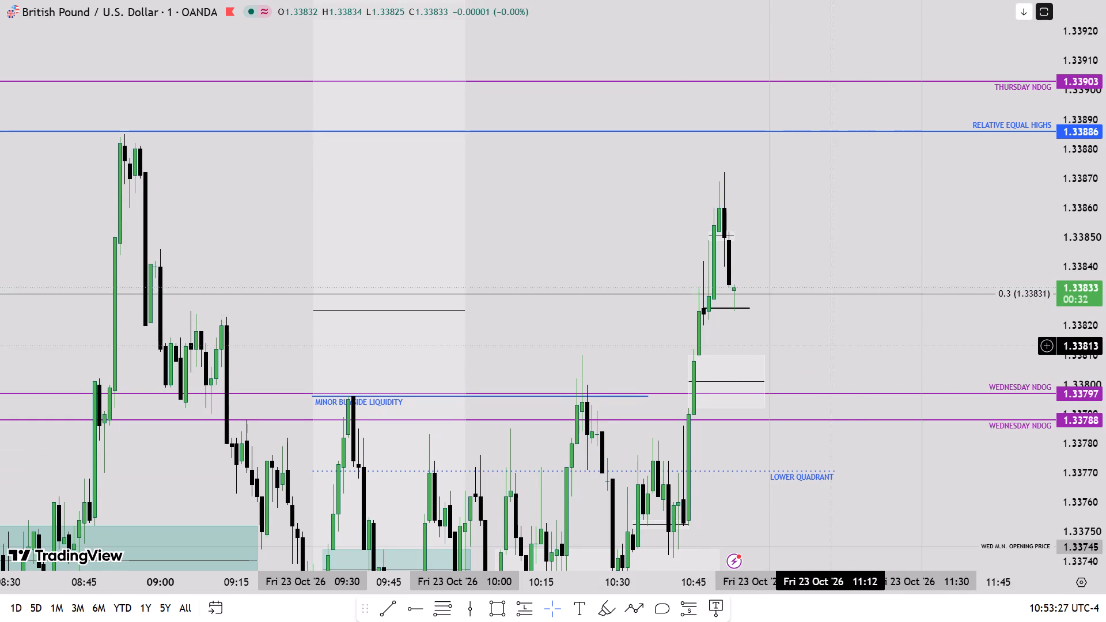
{"action": "left_click_drag", "start_coordinate": [821, 347], "coordinate": [773, 361]}
{"action": "scroll", "coordinate": [1105, 342], "scroll_direction": "down", "scroll_amount": 1}
{"action": "left_click_drag", "start_coordinate": [794, 340], "coordinate": [771, 337]}
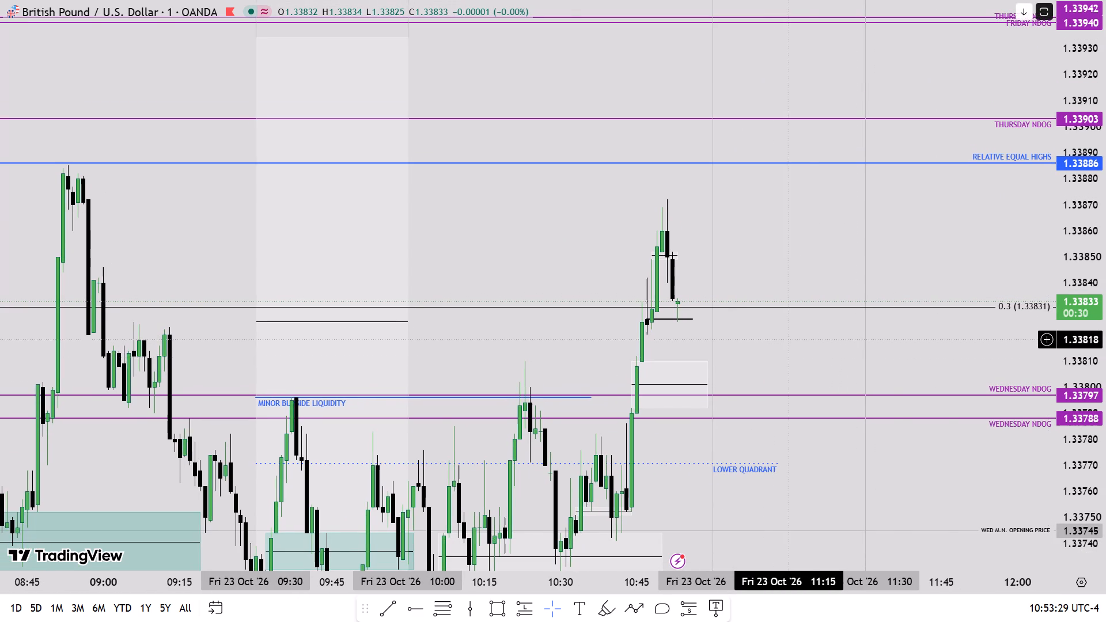
{"action": "left_click_drag", "start_coordinate": [771, 337], "coordinate": [737, 333]}
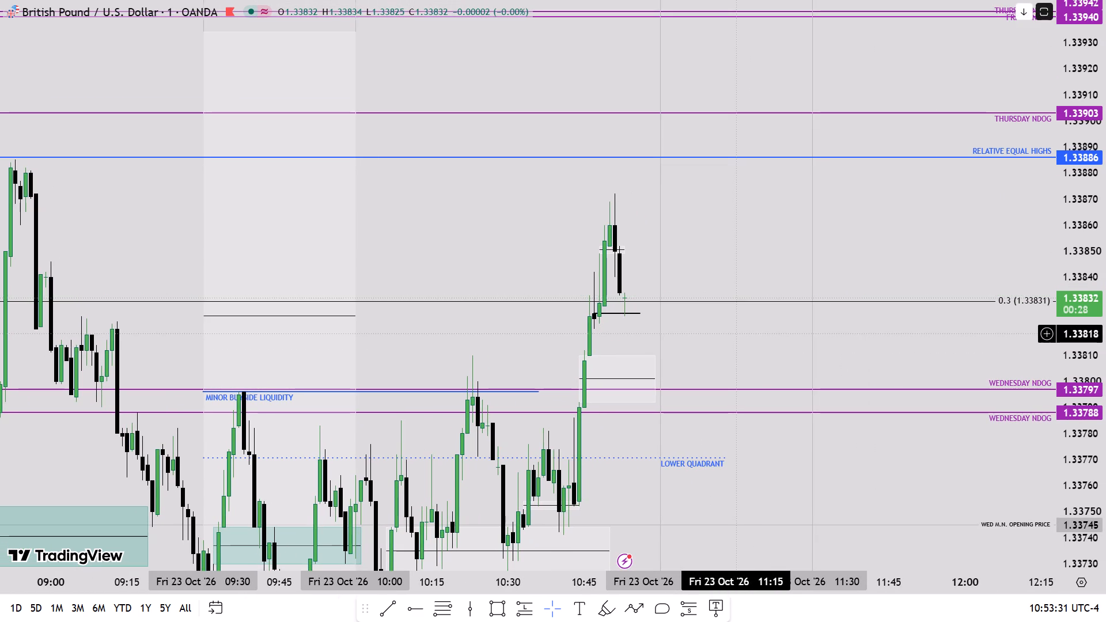
{"action": "double_click", "coordinate": [720, 342]}
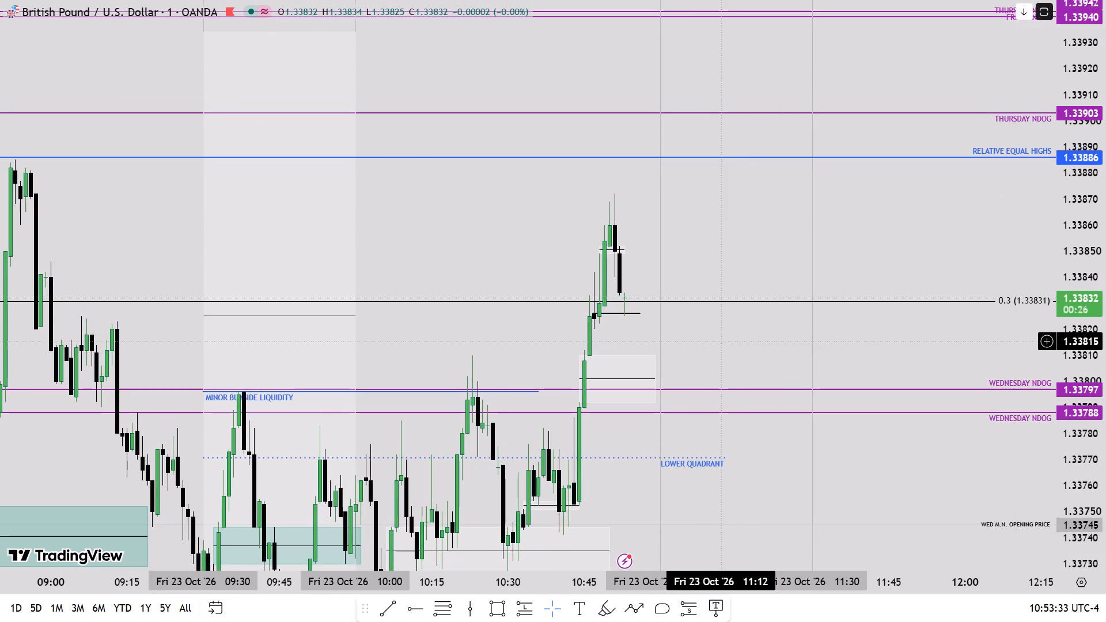
{"action": "double_click", "coordinate": [717, 191]}
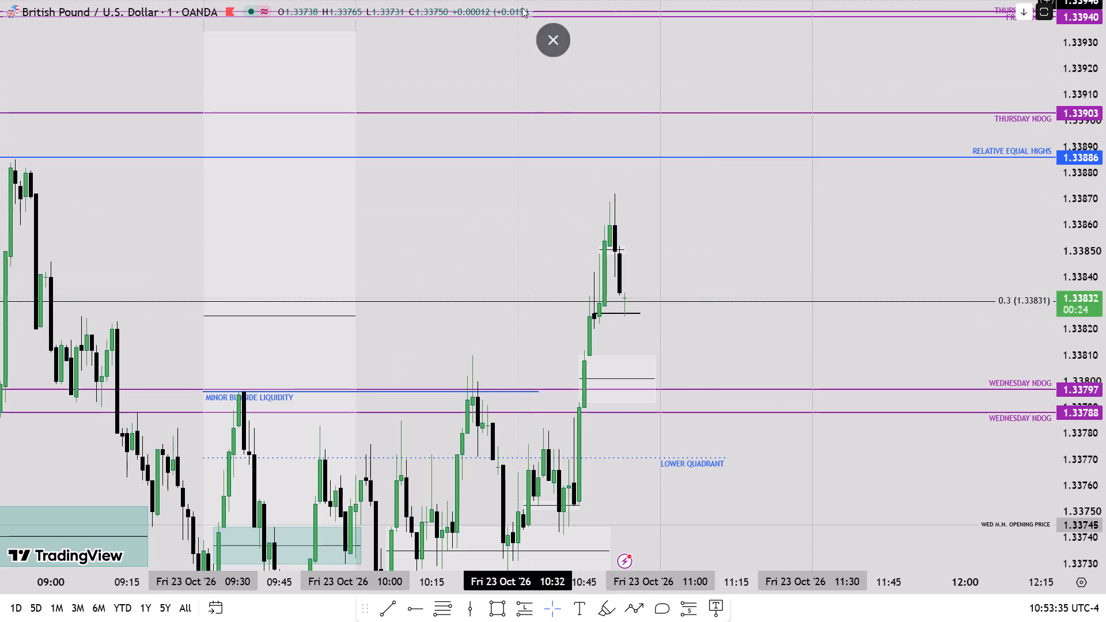
Exit the browser's full-screen view.
{"action": "left_click", "coordinate": [562, 58]}
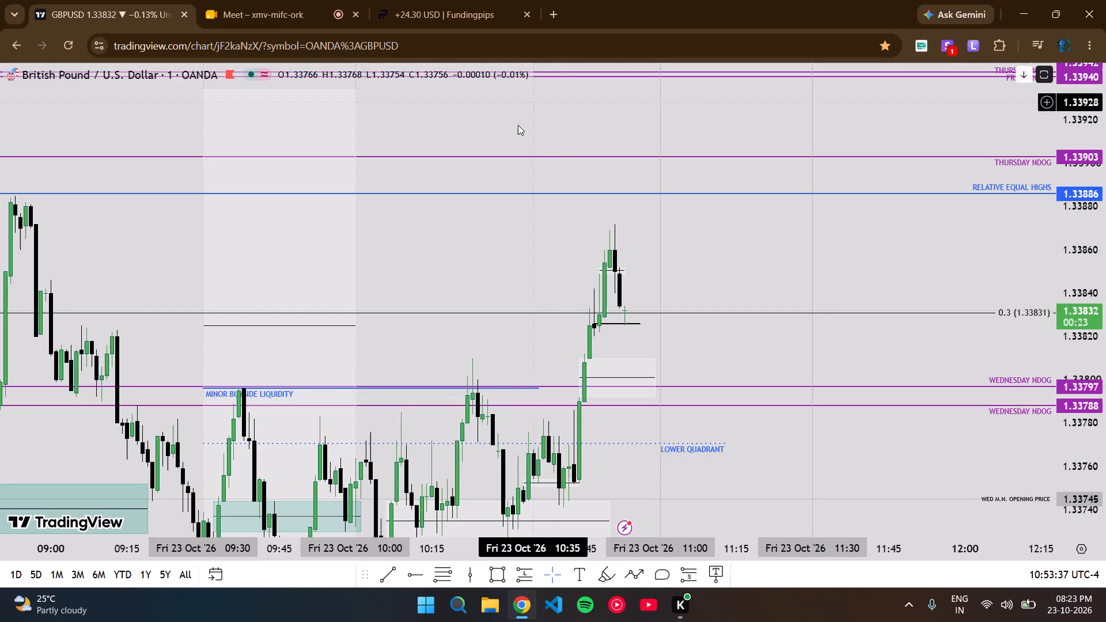
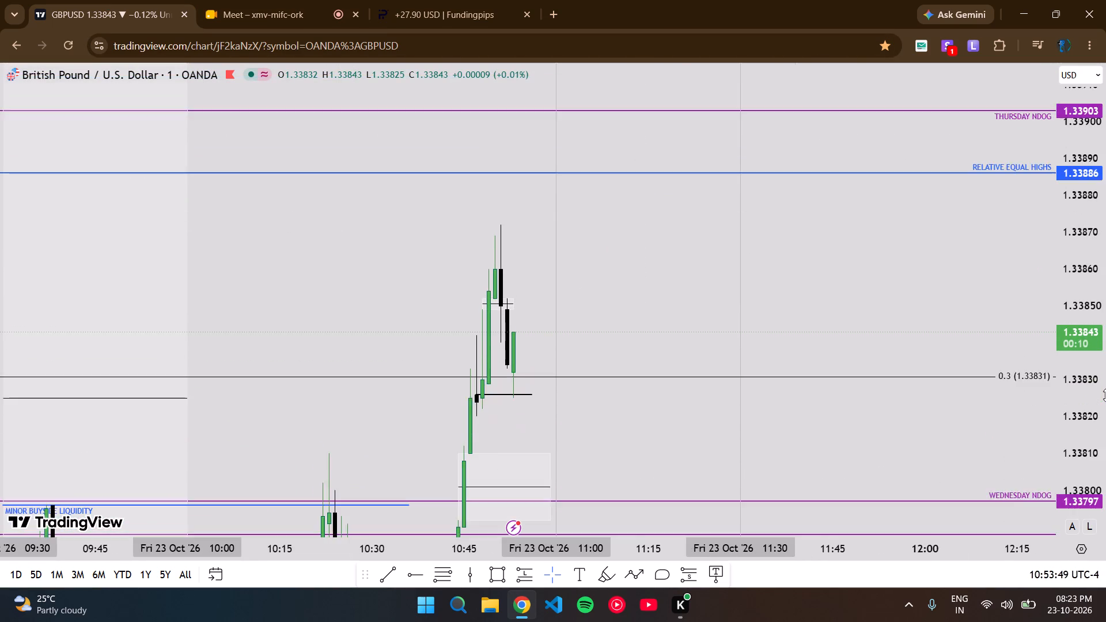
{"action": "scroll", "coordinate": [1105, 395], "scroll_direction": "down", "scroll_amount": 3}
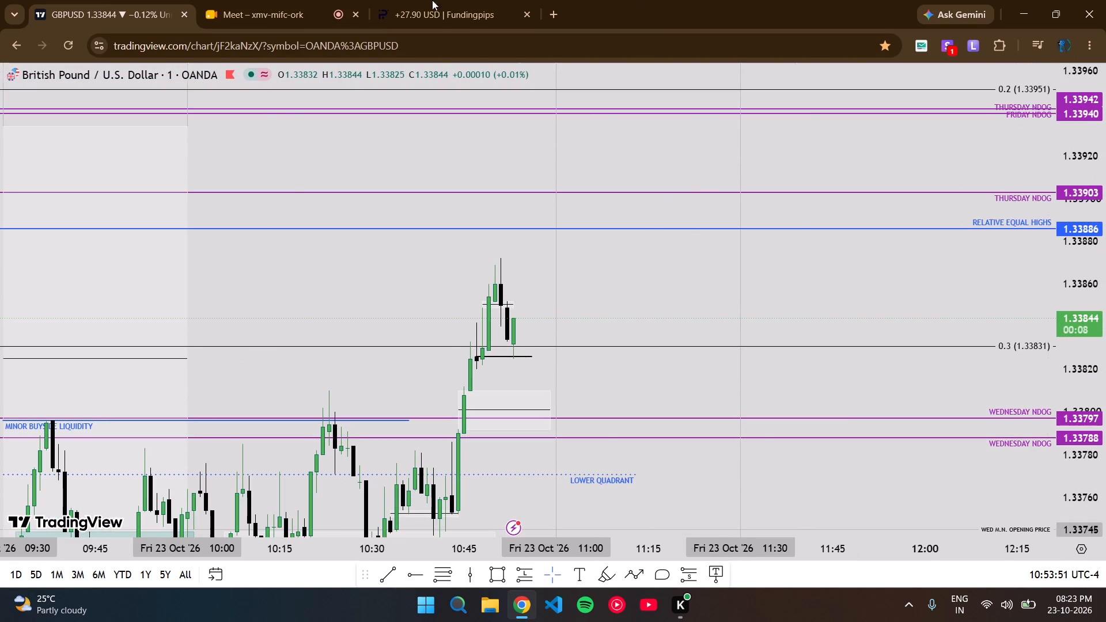
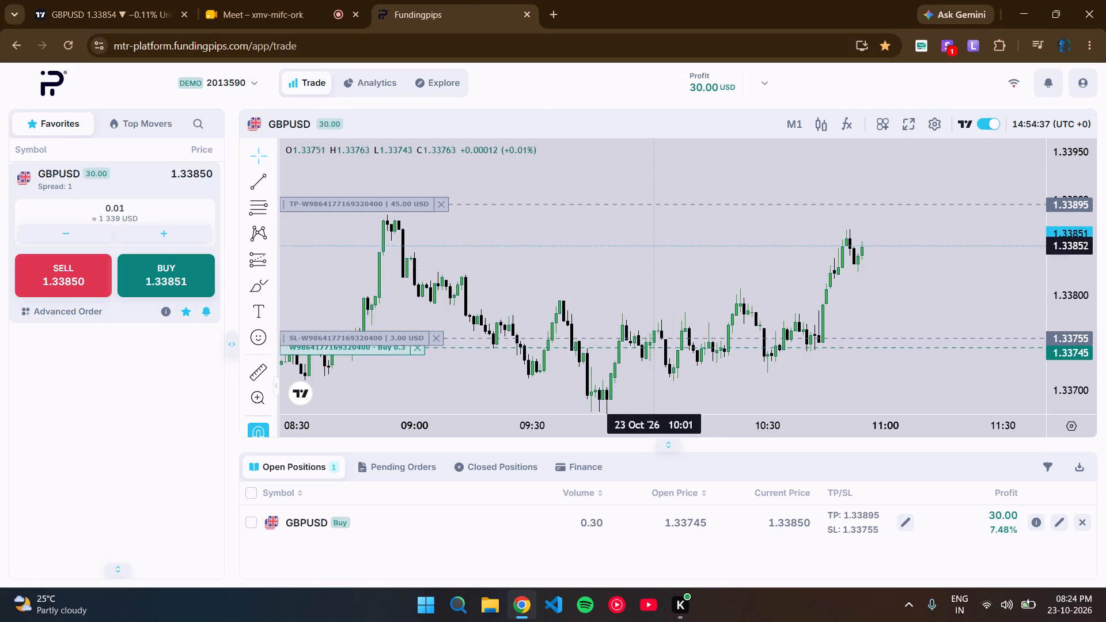
Switch to the TradingView GBPUSD chart and examine the one-minute price action in full screen, leaving full screen when done.
{"action": "left_click", "coordinate": [70, 0]}
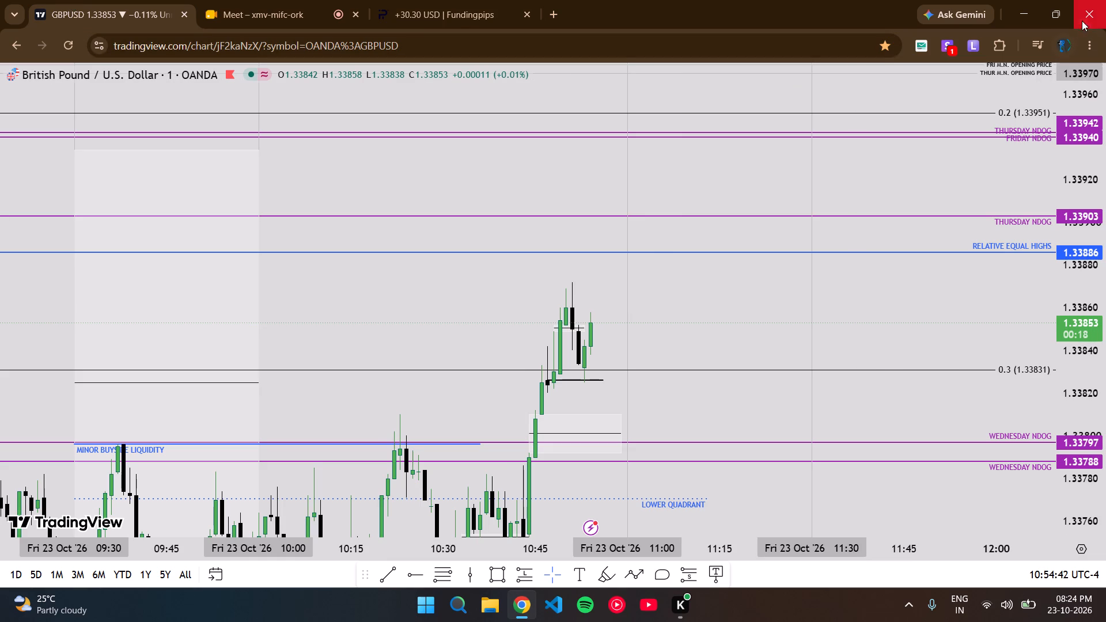
{"action": "left_click", "coordinate": [1098, 48]}
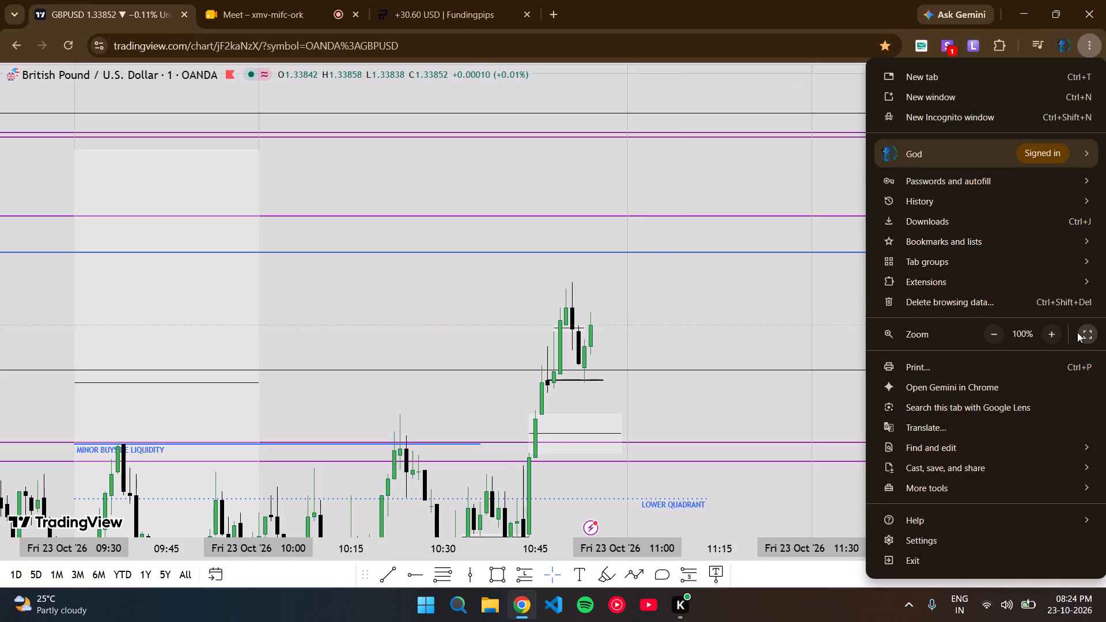
{"action": "left_click", "coordinate": [1098, 331]}
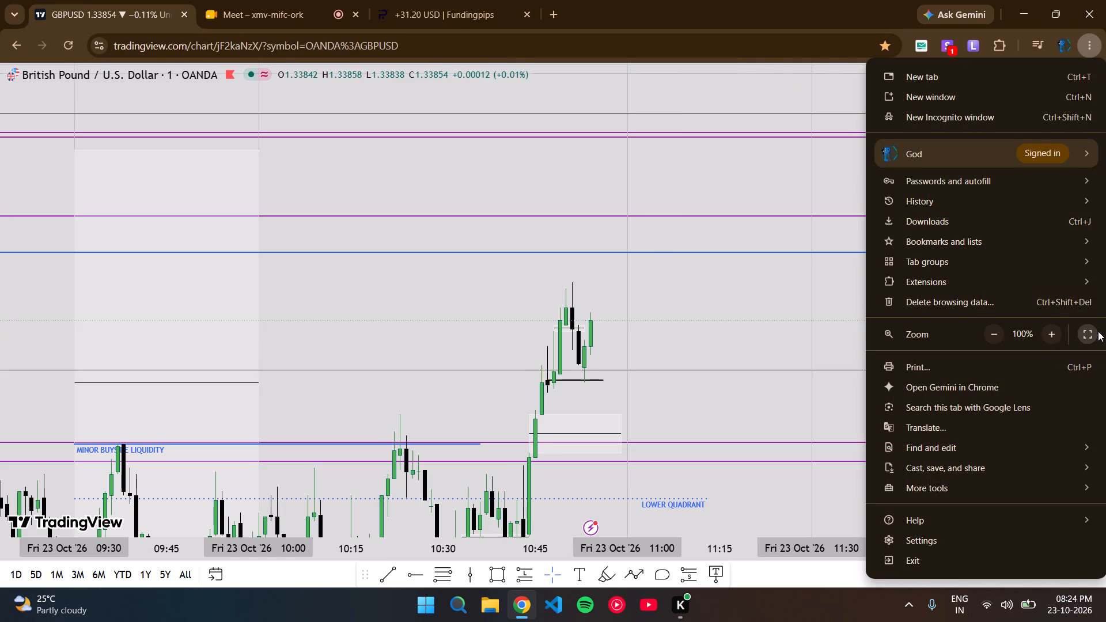
{"action": "scroll", "coordinate": [1105, 376], "scroll_direction": "down", "scroll_amount": 2}
{"action": "scroll", "coordinate": [1105, 376], "scroll_direction": "up", "scroll_amount": 2}
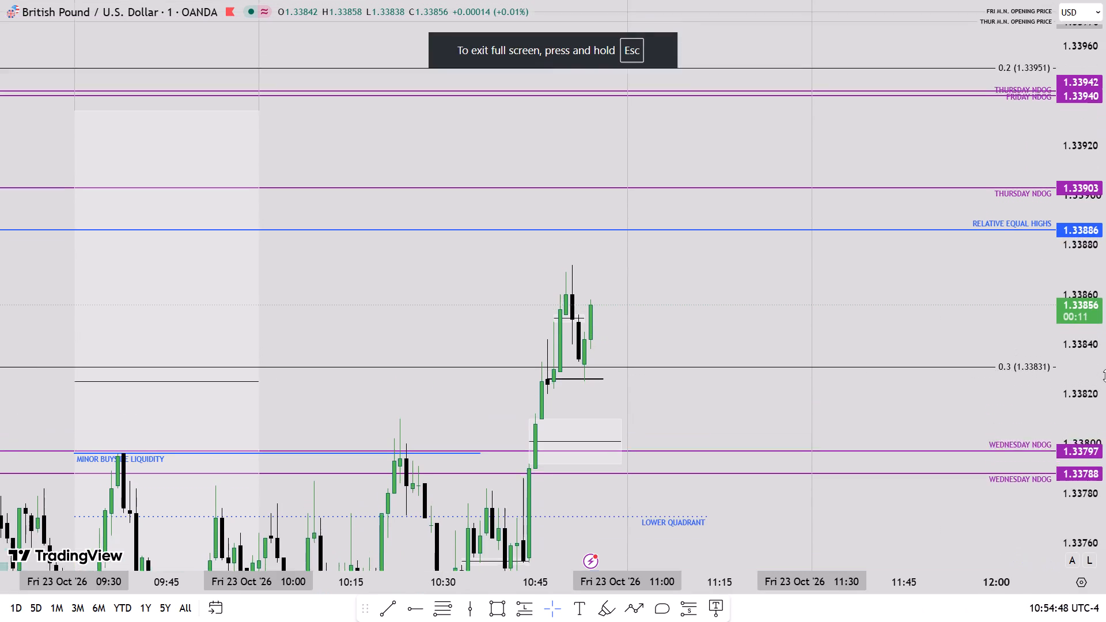
{"action": "scroll", "coordinate": [1105, 376], "scroll_direction": "up", "scroll_amount": 4}
{"action": "left_click_drag", "start_coordinate": [734, 338], "coordinate": [719, 284]}
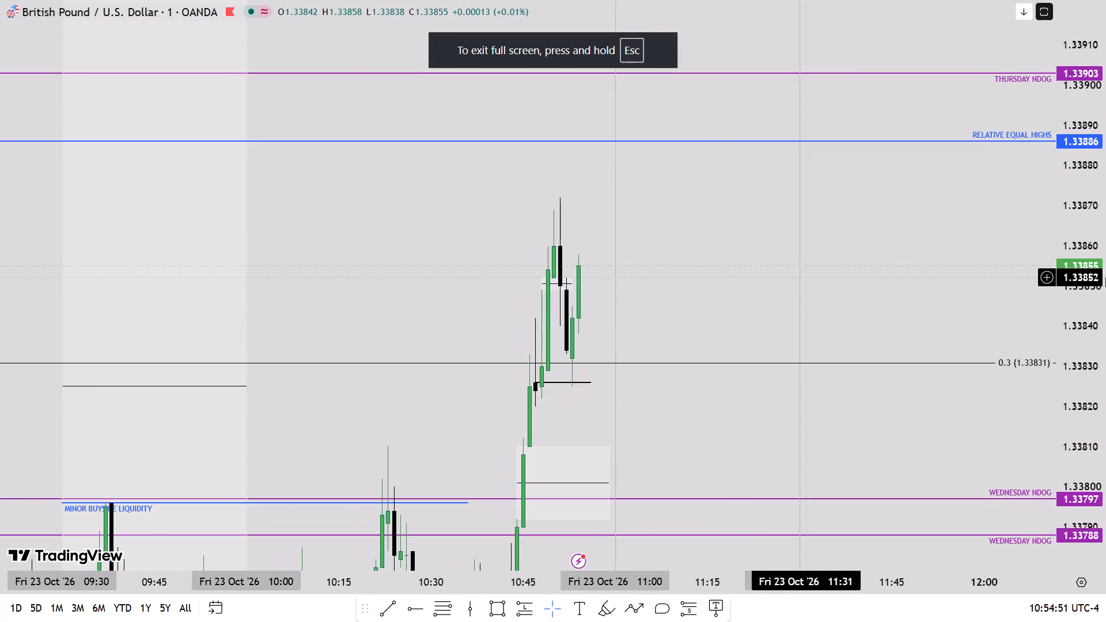
{"action": "scroll", "coordinate": [1105, 278], "scroll_direction": "down", "scroll_amount": 5}
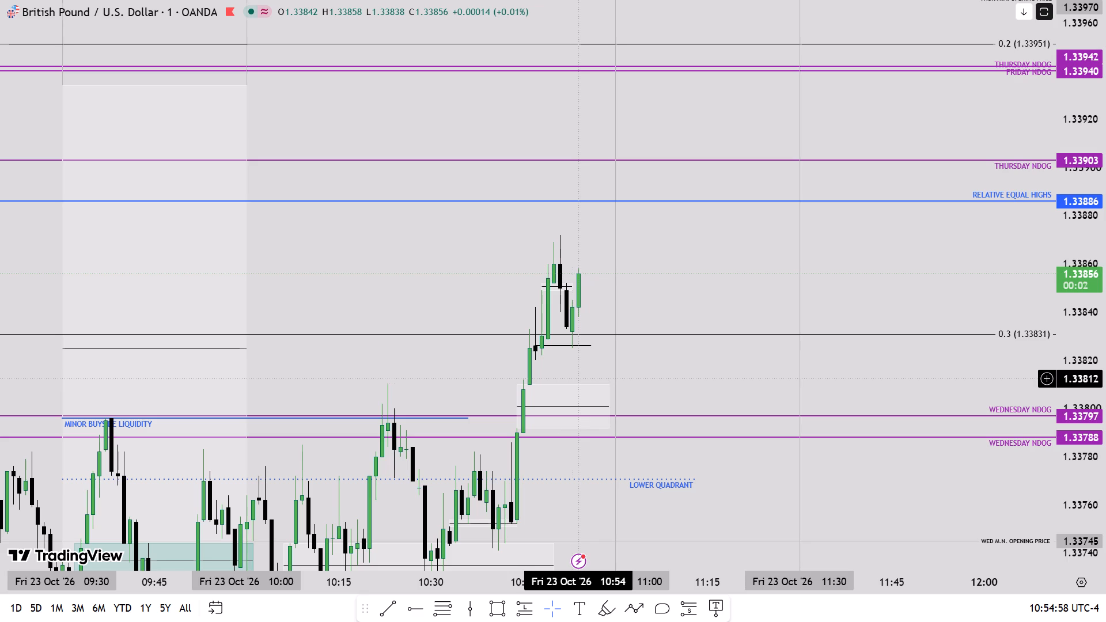
{"action": "left_click", "coordinate": [555, 50]}
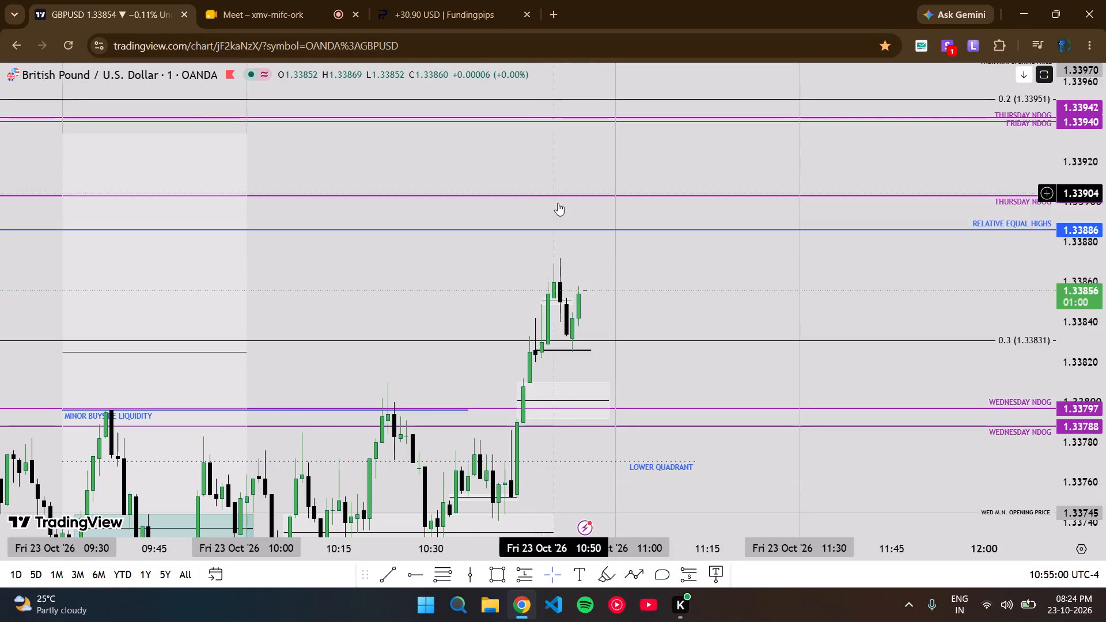
Examine the latest one-minute GBPUSD candles between the 0.3 level at 1.33831 and the relative equal highs at 1.33886.
{"action": "left_click_drag", "start_coordinate": [661, 285], "coordinate": [706, 302]}
{"action": "scroll", "coordinate": [1105, 373], "scroll_direction": "up", "scroll_amount": 3}
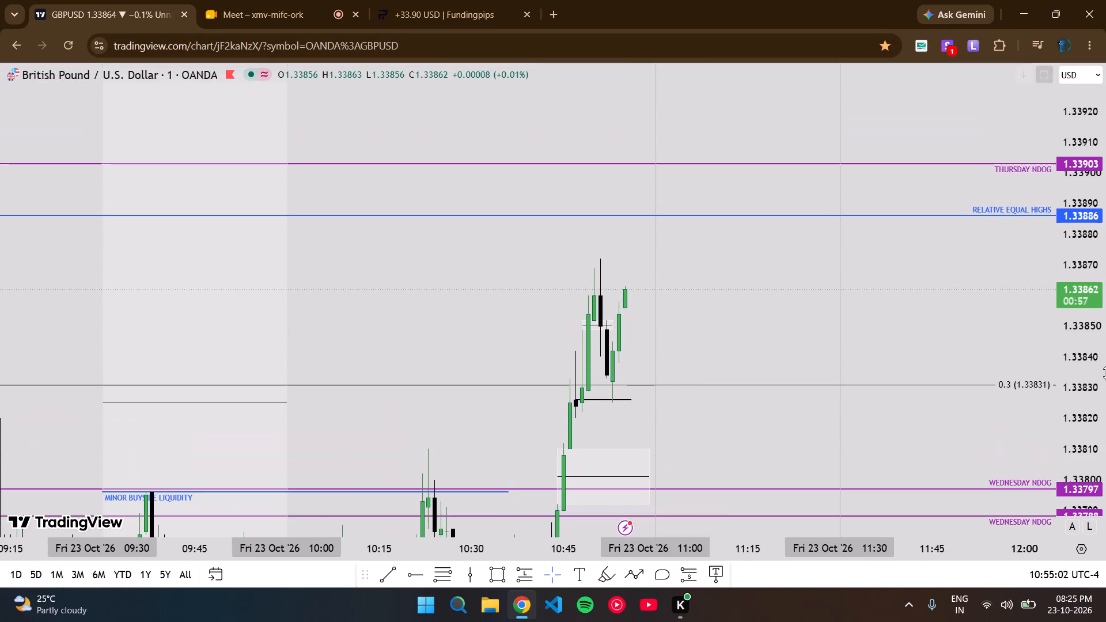
{"action": "scroll", "coordinate": [1105, 373], "scroll_direction": "down", "scroll_amount": 4}
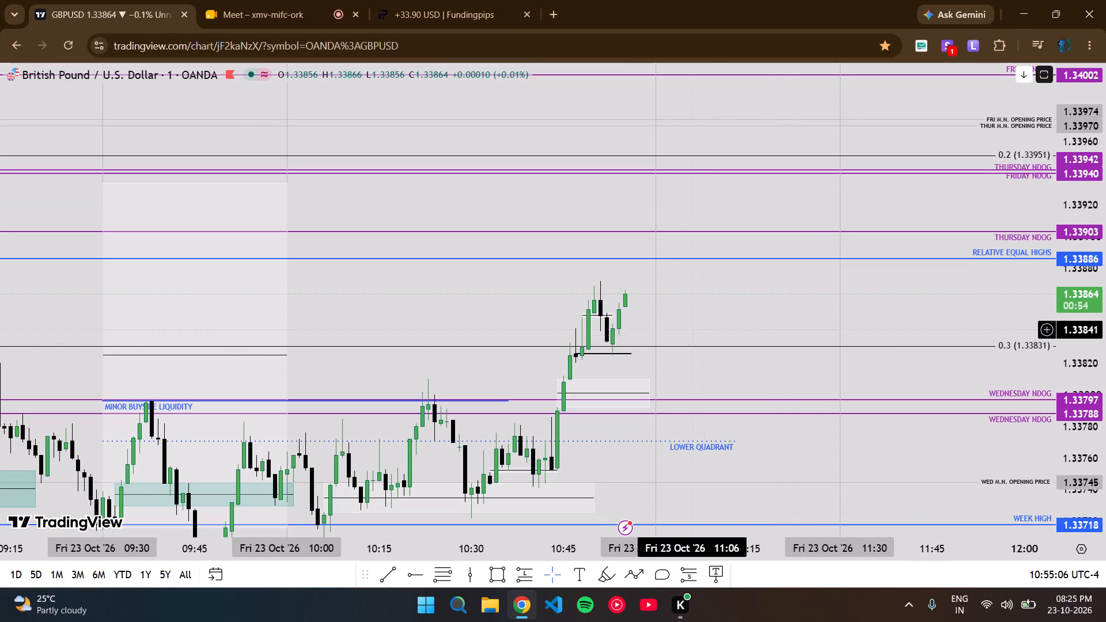
{"action": "left_click_drag", "start_coordinate": [717, 311], "coordinate": [722, 346]}
{"action": "scroll", "coordinate": [614, 337], "scroll_direction": "down", "scroll_amount": 5}
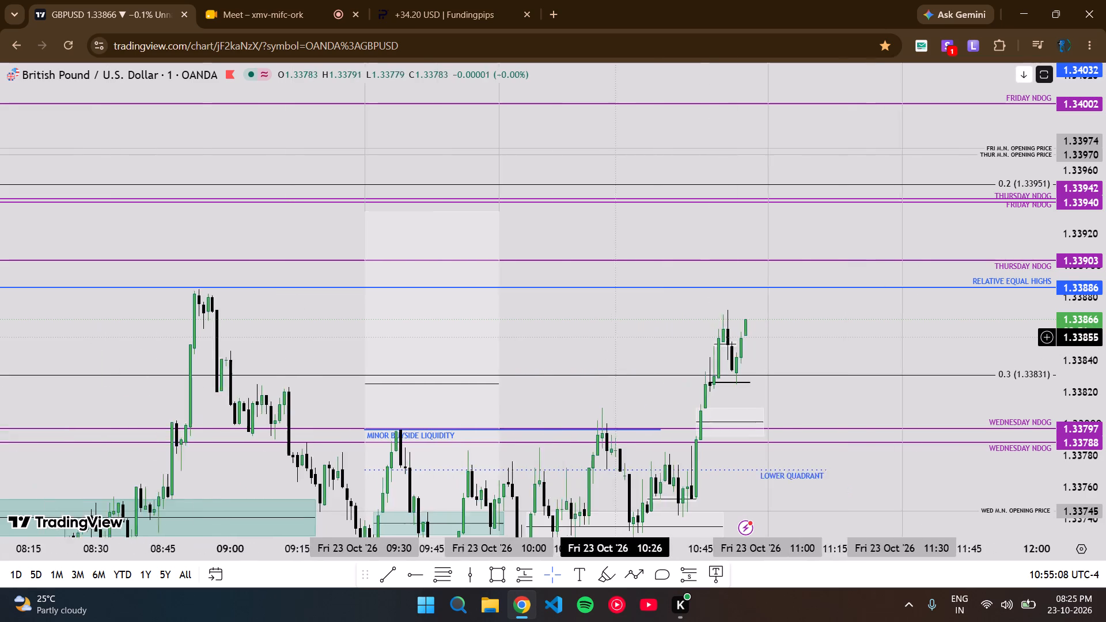
{"action": "scroll", "coordinate": [1105, 355], "scroll_direction": "up", "scroll_amount": 4}
{"action": "scroll", "coordinate": [869, 363], "scroll_direction": "up", "scroll_amount": 2}
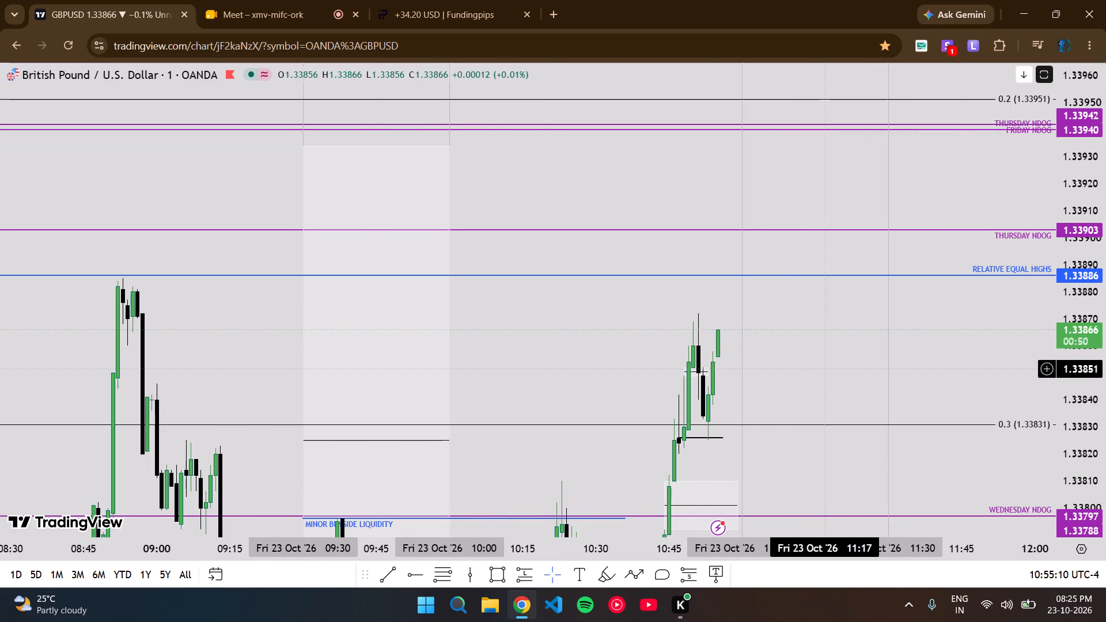
{"action": "scroll", "coordinate": [790, 370], "scroll_direction": "up", "scroll_amount": 2}
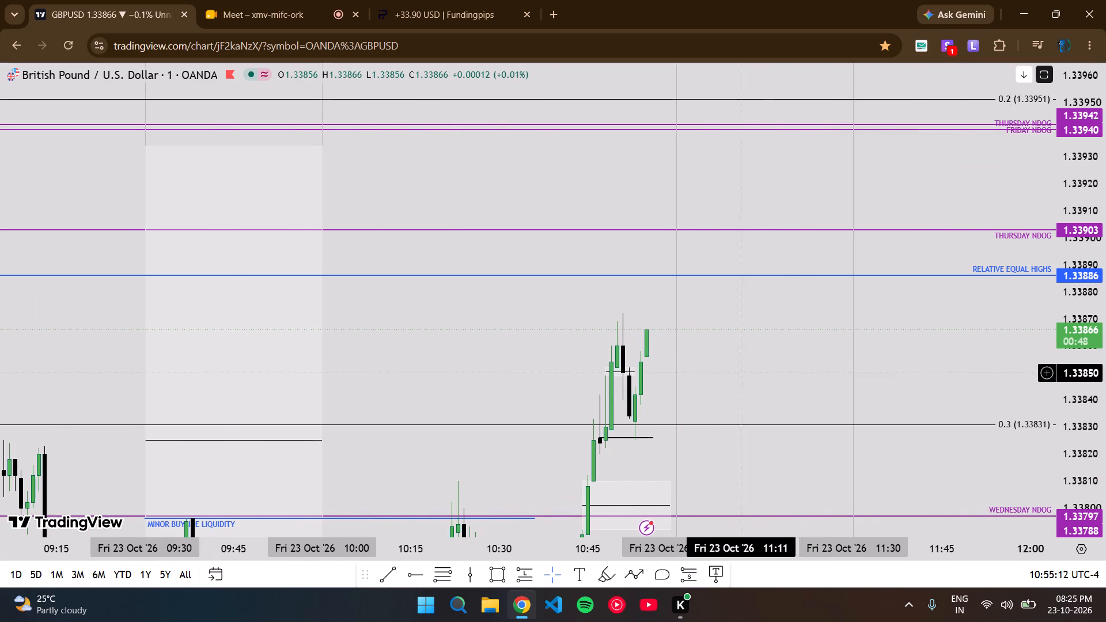
{"action": "scroll", "coordinate": [736, 374], "scroll_direction": "up", "scroll_amount": 2}
{"action": "left_click_drag", "start_coordinate": [673, 373], "coordinate": [722, 359]}
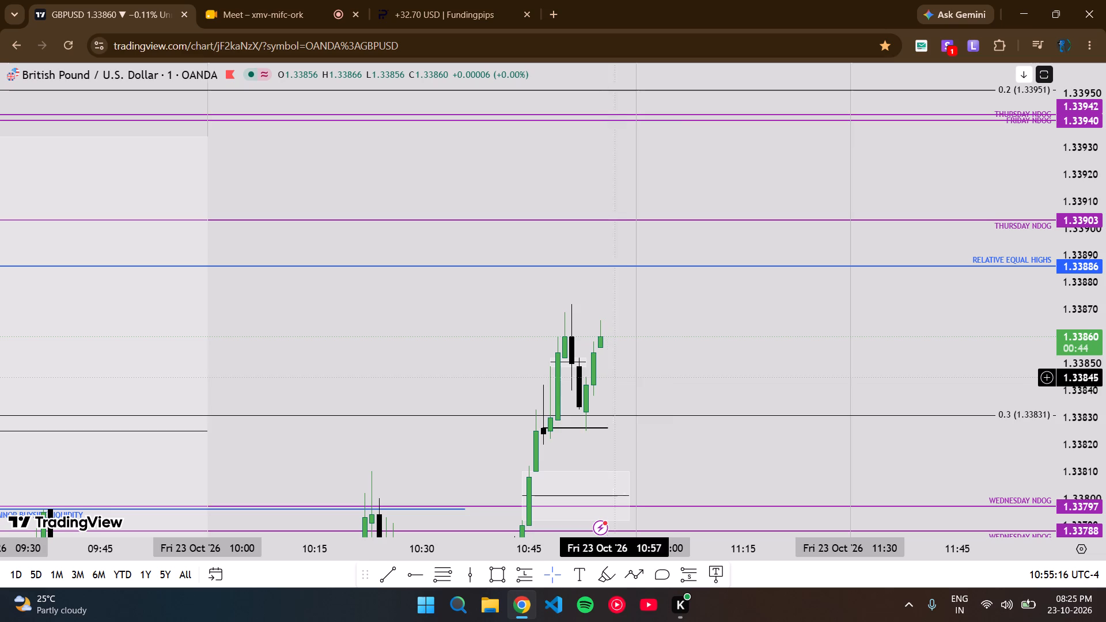
{"action": "left_click_drag", "start_coordinate": [672, 369], "coordinate": [671, 350]}
{"action": "scroll", "coordinate": [1105, 346], "scroll_direction": "up", "scroll_amount": 2}
{"action": "scroll", "coordinate": [1105, 346], "scroll_direction": "down", "scroll_amount": 1}
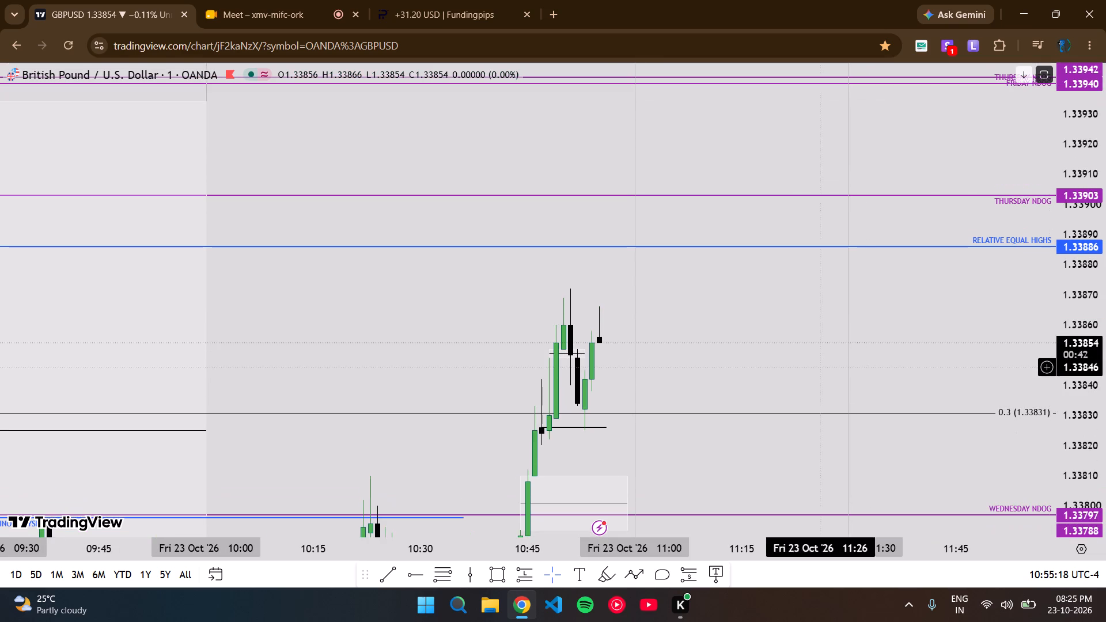
{"action": "scroll", "coordinate": [1105, 349], "scroll_direction": "up", "scroll_amount": 2}
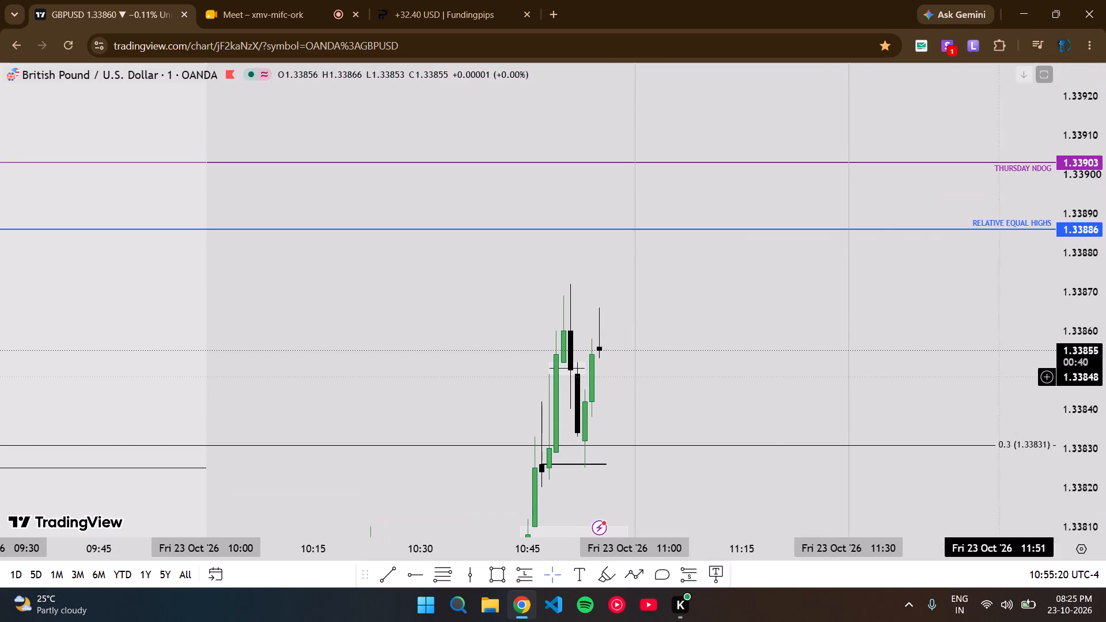
Show the chart in full screen again and examine the recent rally against the levels above and below it.
{"action": "left_click", "coordinate": [1092, 43]}
{"action": "left_click", "coordinate": [1084, 329]}
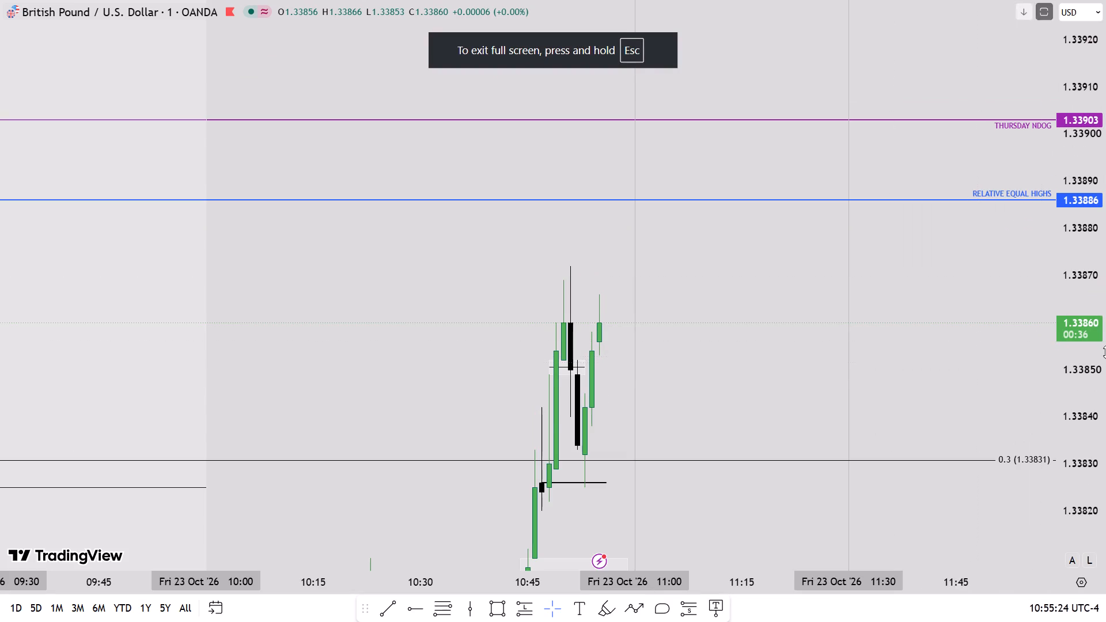
{"action": "scroll", "coordinate": [1105, 352], "scroll_direction": "down", "scroll_amount": 2}
{"action": "left_click_drag", "start_coordinate": [745, 350], "coordinate": [684, 369]}
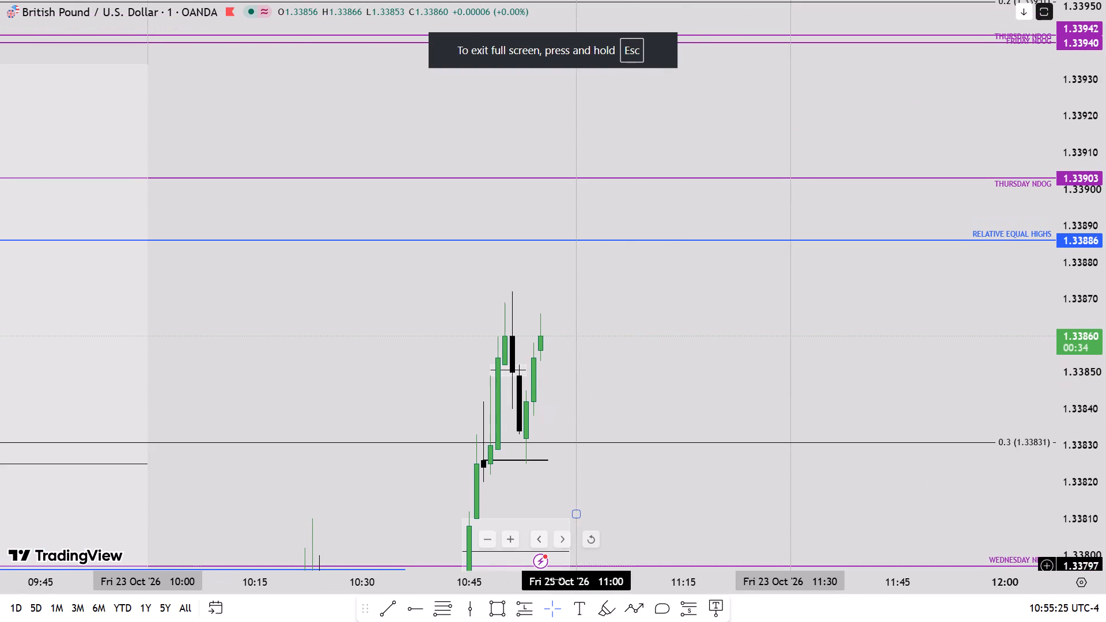
{"action": "scroll", "coordinate": [1105, 350], "scroll_direction": "down", "scroll_amount": 4}
{"action": "scroll", "coordinate": [781, 384], "scroll_direction": "down", "scroll_amount": 3}
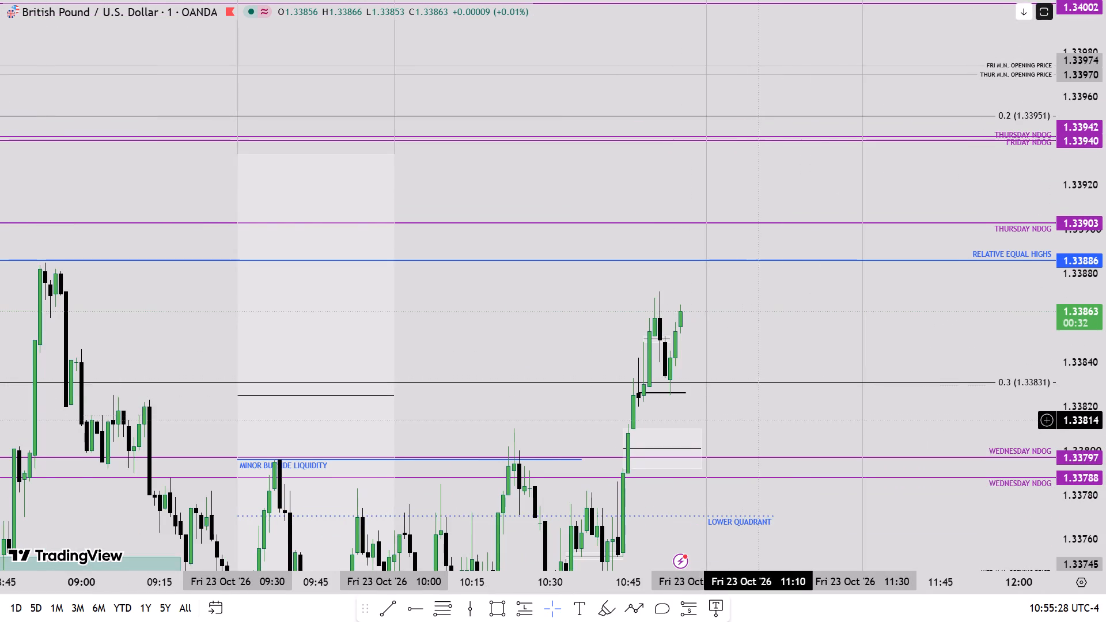
{"action": "left_click_drag", "start_coordinate": [760, 421], "coordinate": [700, 390]}
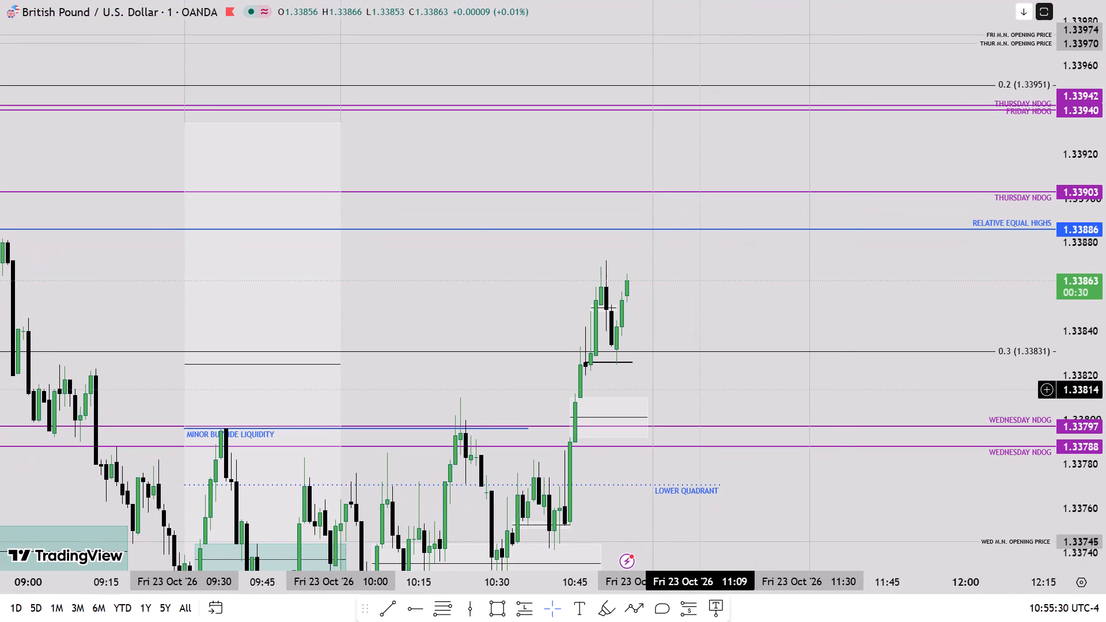
Check the GBPUSD price action on the 5-minute timeframe, and return to the 1-minute chart.
{"action": "scroll", "coordinate": [700, 390], "scroll_direction": "down", "scroll_amount": 2}
{"action": "key", "text": "5"}
{"action": "key", "text": "Return"}
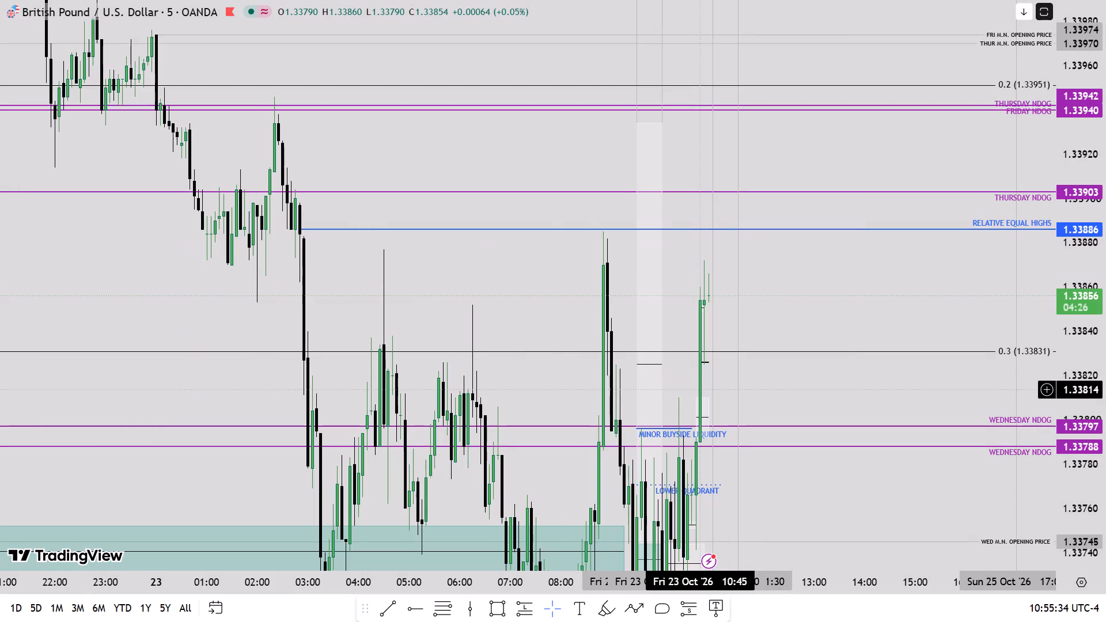
{"action": "key", "text": "1"}
{"action": "key", "text": "Return"}
Watch the one-minute candles approach the relative equal highs at 1.33886, compare them with the morning high, and leave full screen.
{"action": "scroll", "coordinate": [1105, 366], "scroll_direction": "up", "scroll_amount": 3}
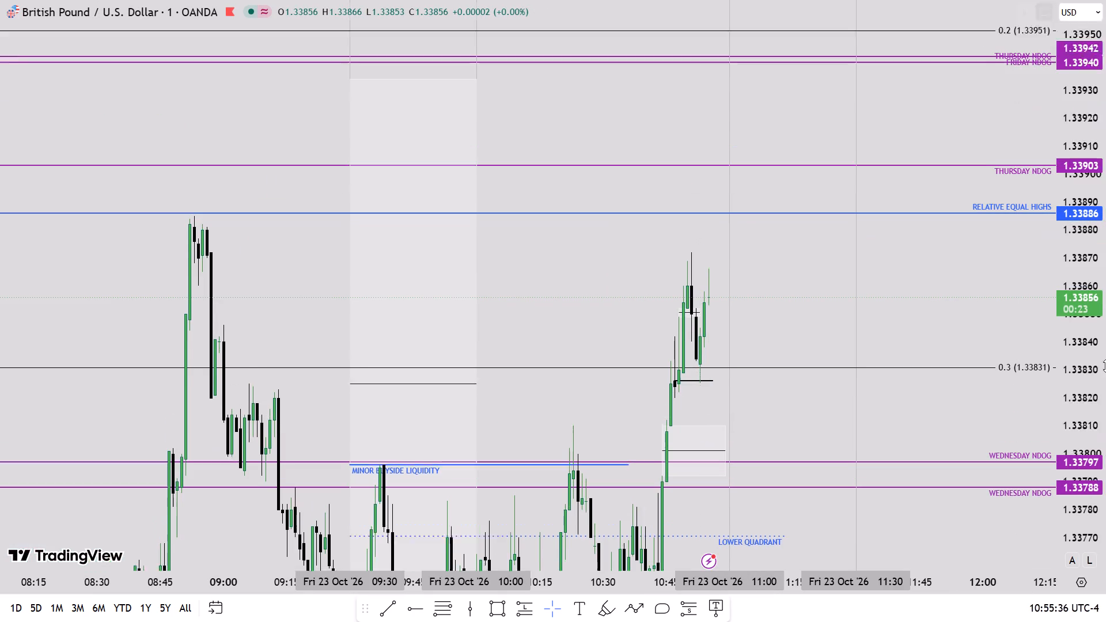
{"action": "scroll", "coordinate": [866, 396], "scroll_direction": "up", "scroll_amount": 3}
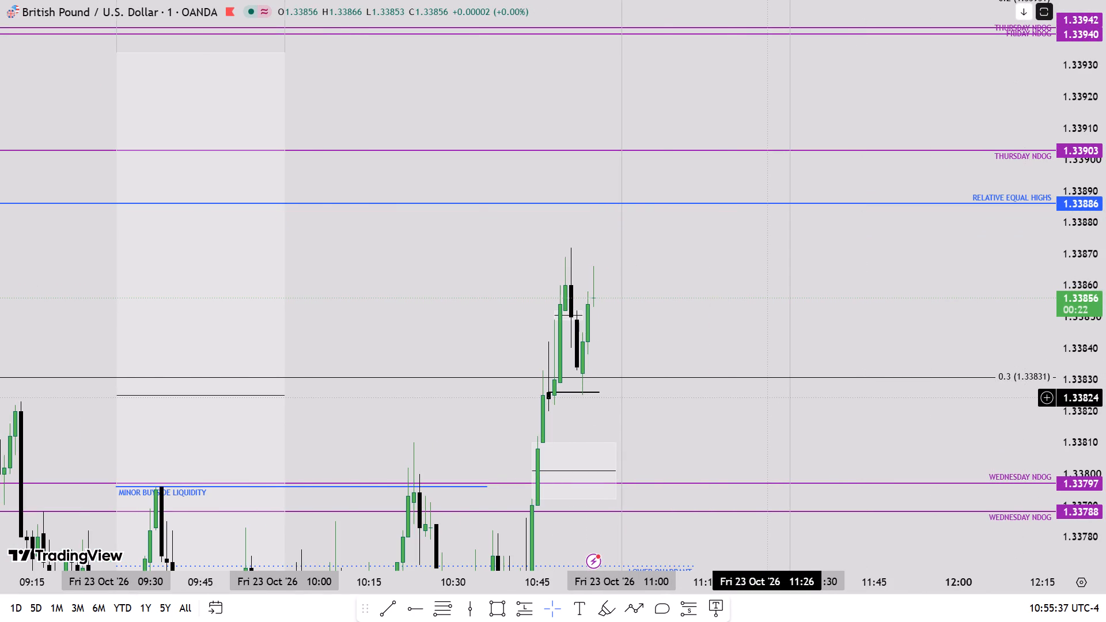
{"action": "left_click_drag", "start_coordinate": [720, 343], "coordinate": [732, 382]}
{"action": "scroll", "coordinate": [1105, 365], "scroll_direction": "up", "scroll_amount": 3}
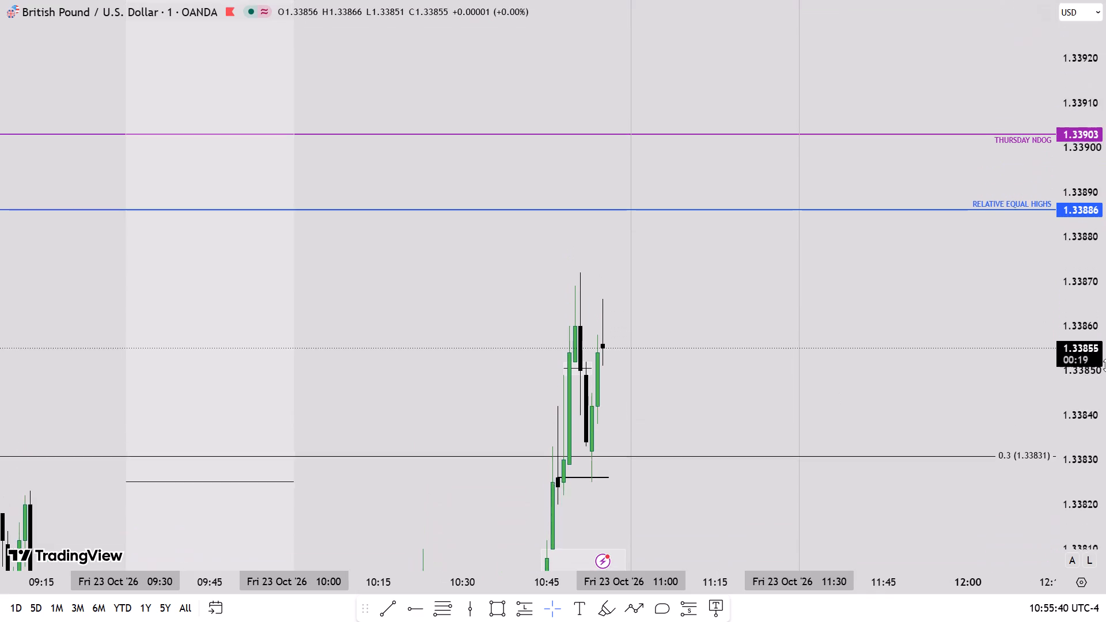
{"action": "scroll", "coordinate": [1105, 365], "scroll_direction": "down", "scroll_amount": 3}
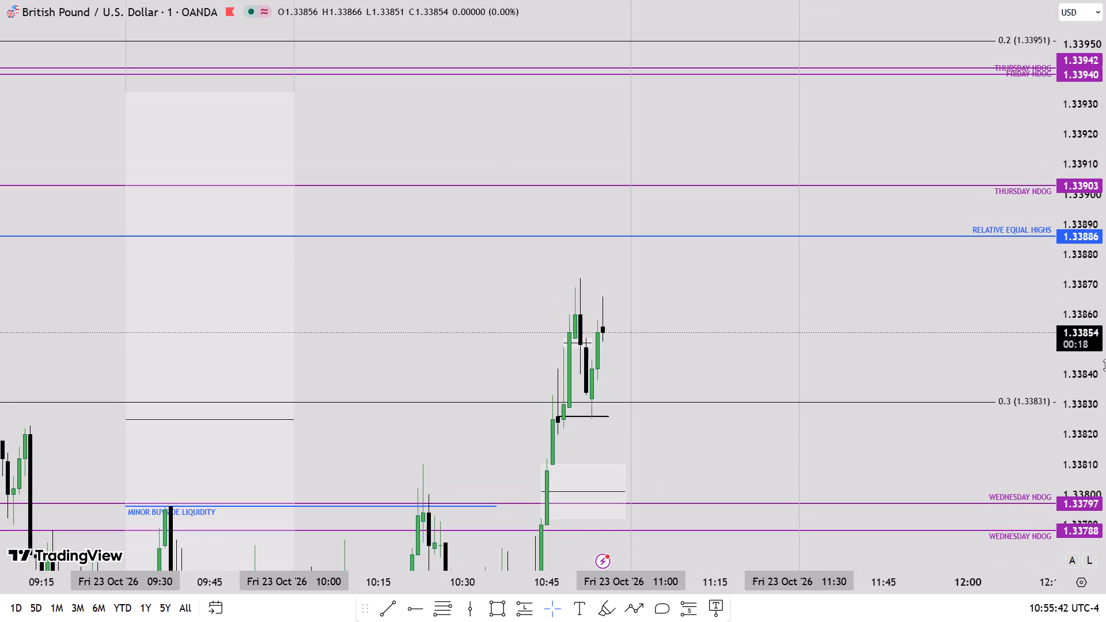
{"action": "scroll", "coordinate": [1105, 365], "scroll_direction": "up", "scroll_amount": 3}
{"action": "scroll", "coordinate": [1105, 365], "scroll_direction": "down", "scroll_amount": 3}
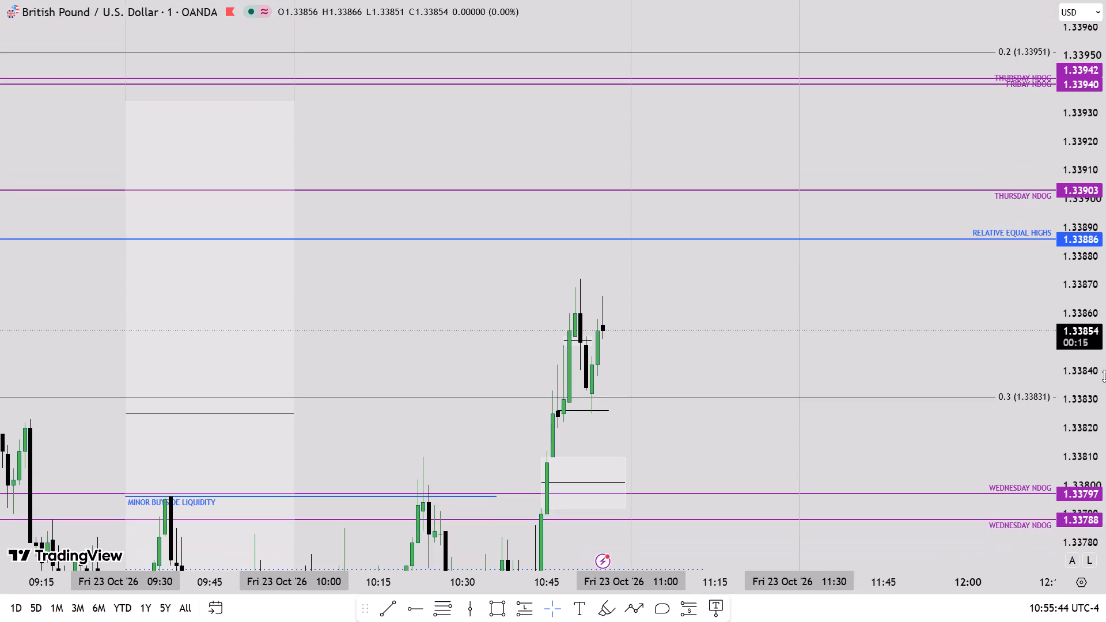
{"action": "left_click_drag", "start_coordinate": [679, 361], "coordinate": [684, 377]}
{"action": "scroll", "coordinate": [1105, 352], "scroll_direction": "up", "scroll_amount": 3}
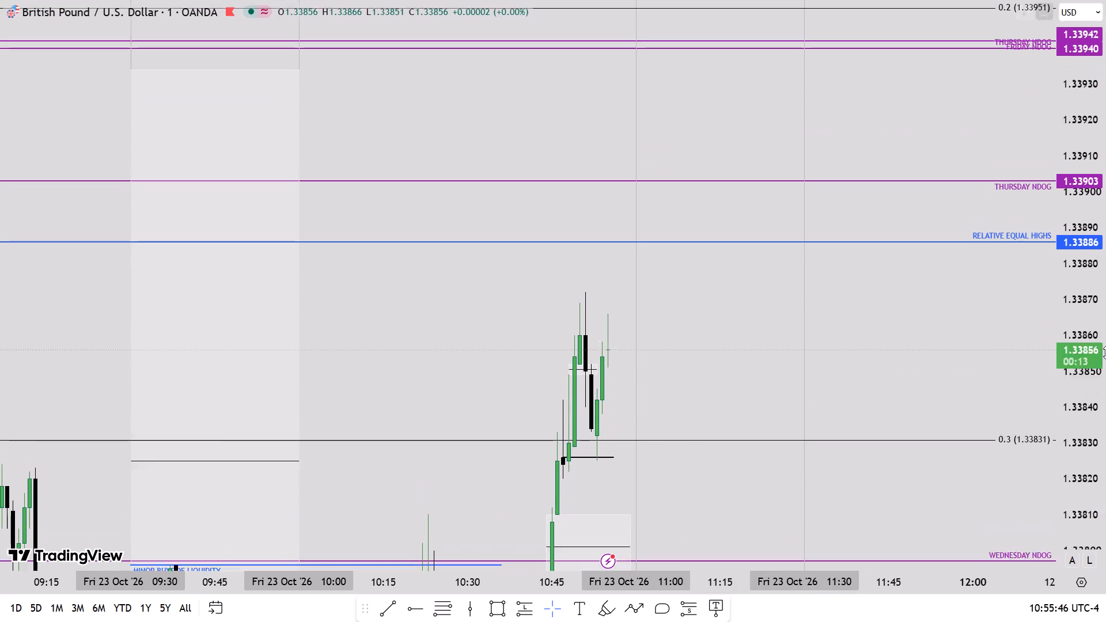
{"action": "scroll", "coordinate": [1105, 361], "scroll_direction": "down", "scroll_amount": 2}
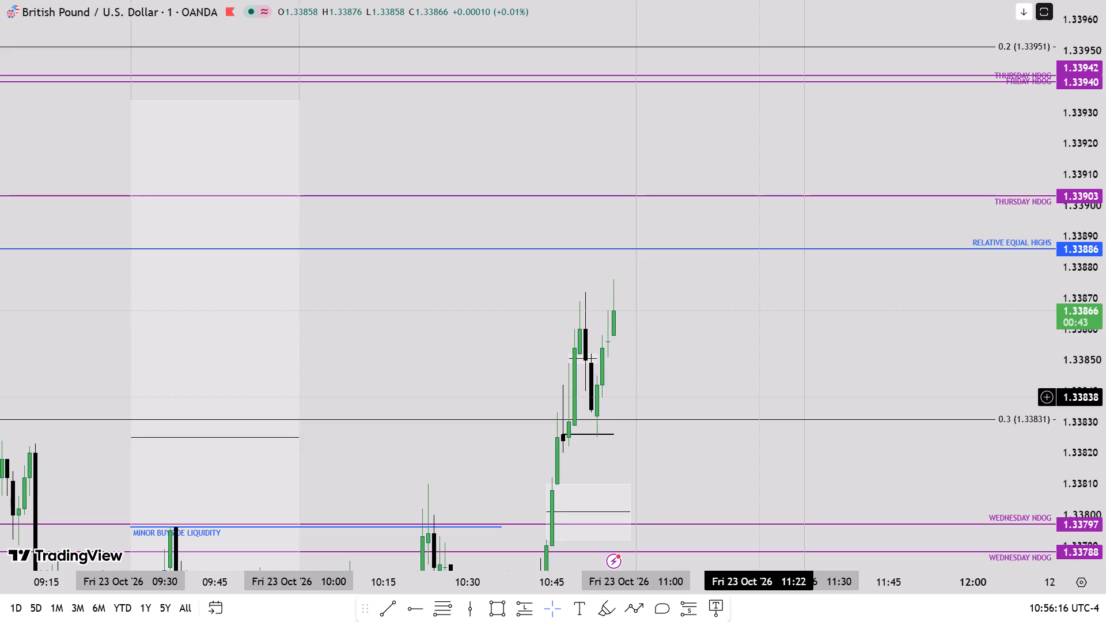
{"action": "scroll", "coordinate": [759, 397], "scroll_direction": "down", "scroll_amount": 3}
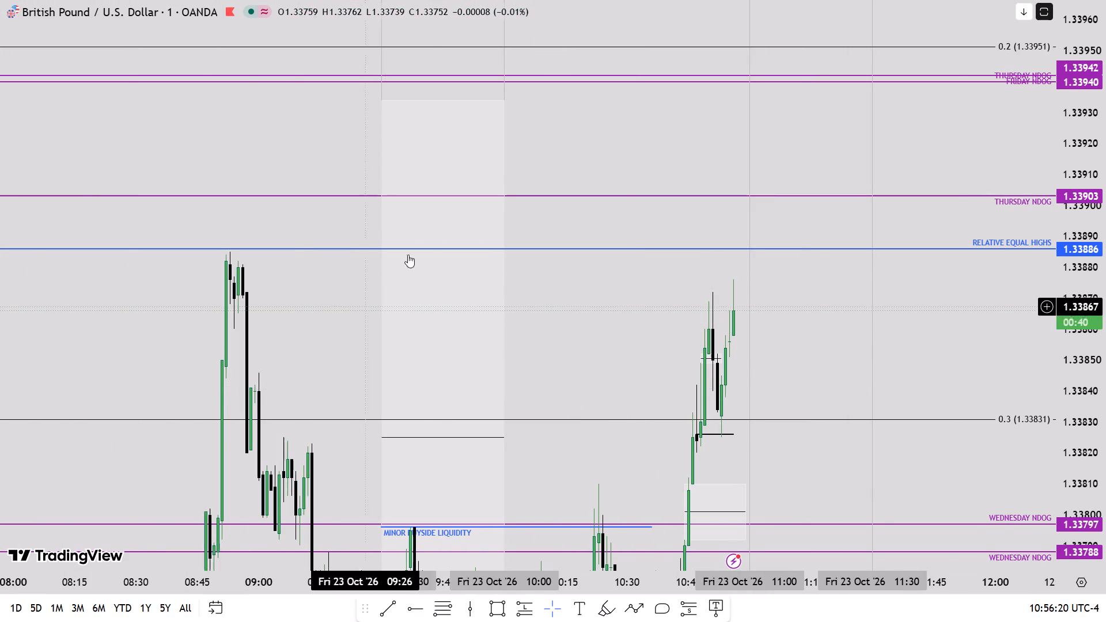
{"action": "scroll", "coordinate": [660, 408], "scroll_direction": "up", "scroll_amount": 2}
{"action": "scroll", "coordinate": [1105, 266], "scroll_direction": "down", "scroll_amount": 3}
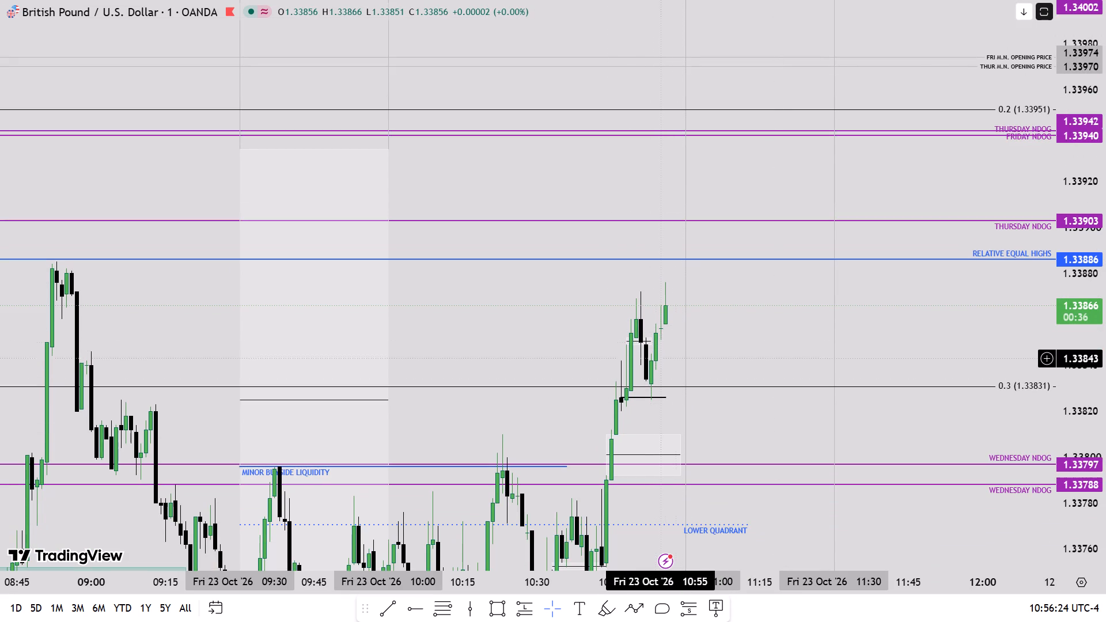
{"action": "left_click", "coordinate": [550, 53]}
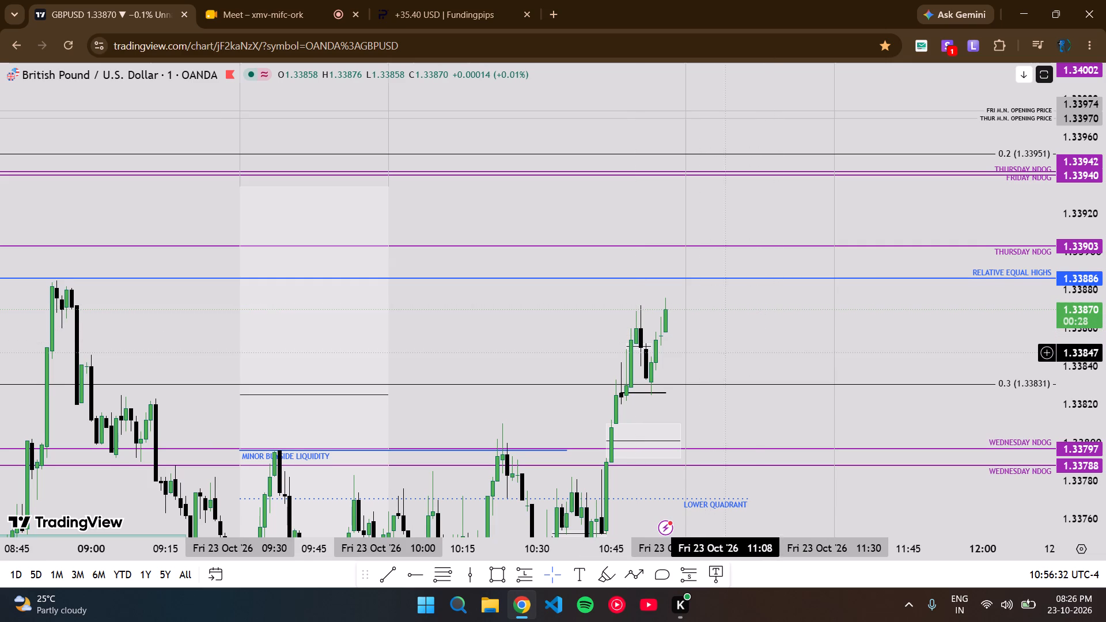
Measure the price range from about 1.33744, near the Wednesday opening price, up to about 1.33894, above the relative equal highs.
{"action": "left_click_drag", "start_coordinate": [726, 352], "coordinate": [732, 342]}
{"action": "left_click_drag", "start_coordinate": [732, 342], "coordinate": [741, 344]}
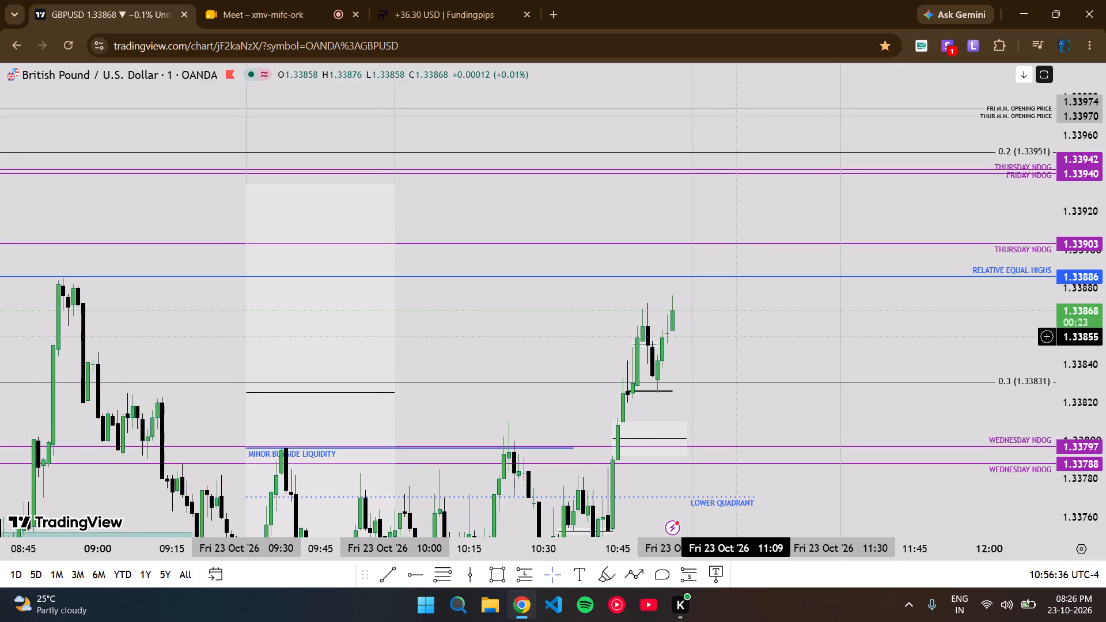
{"action": "left_click_drag", "start_coordinate": [743, 335], "coordinate": [736, 255]}
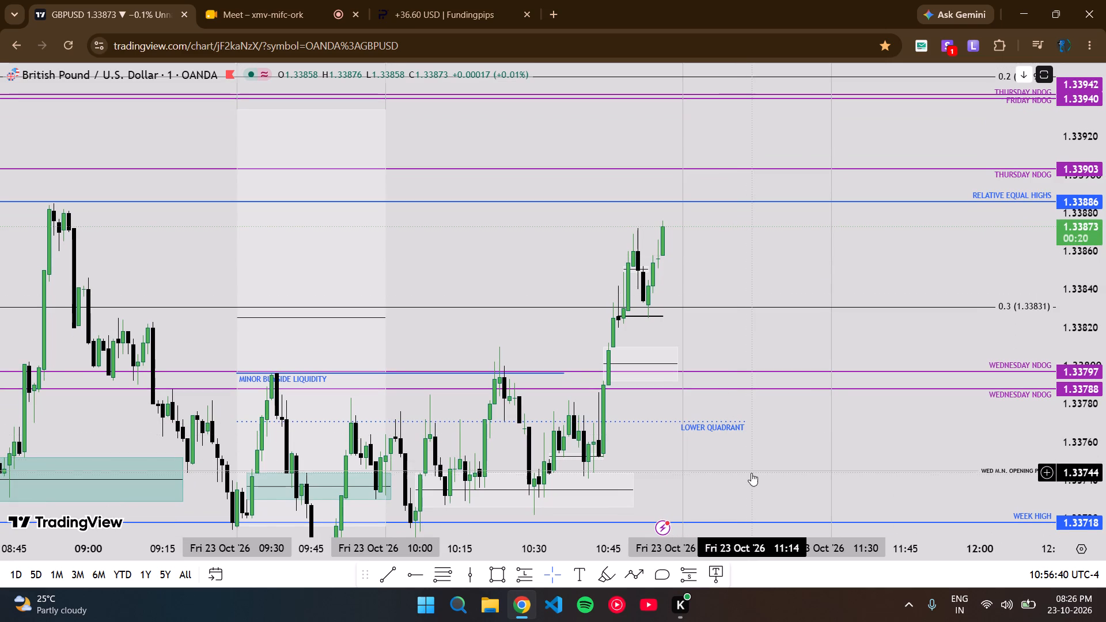
{"action": "left_click", "coordinate": [751, 473], "text": "shift"}
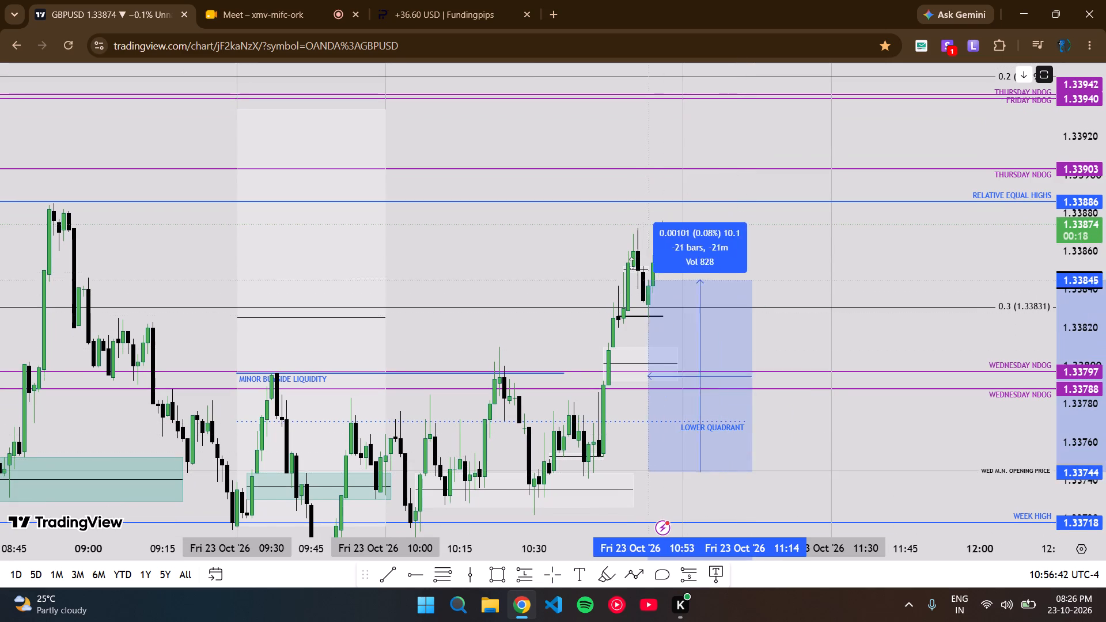
{"action": "left_click", "coordinate": [597, 187], "text": "shift"}
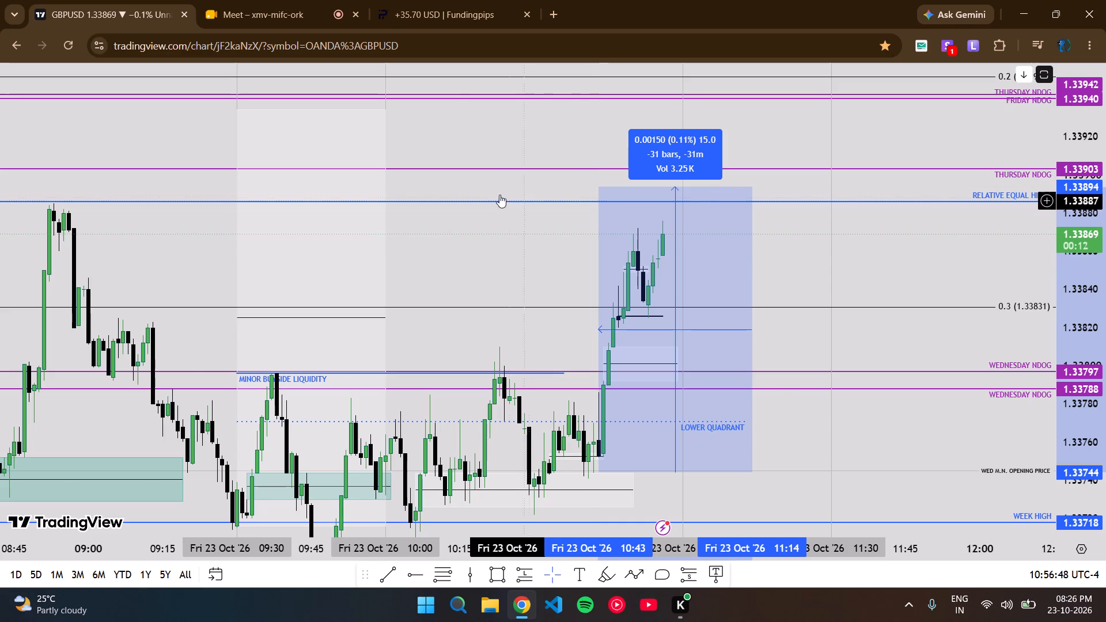
Place a horizontal ray at 1.33896 starting from 02:52 on 23 October, just above the relative equal highs.
{"action": "scroll", "coordinate": [457, 188], "scroll_direction": "down", "scroll_amount": 13}
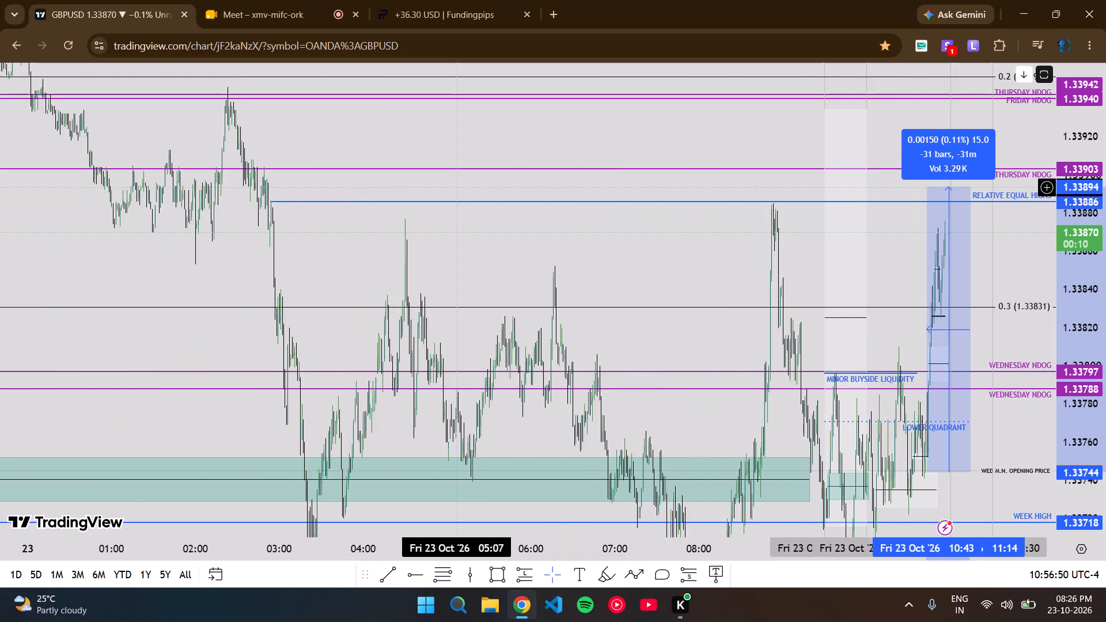
{"action": "left_click", "coordinate": [414, 570]}
{"action": "left_click", "coordinate": [268, 181]}
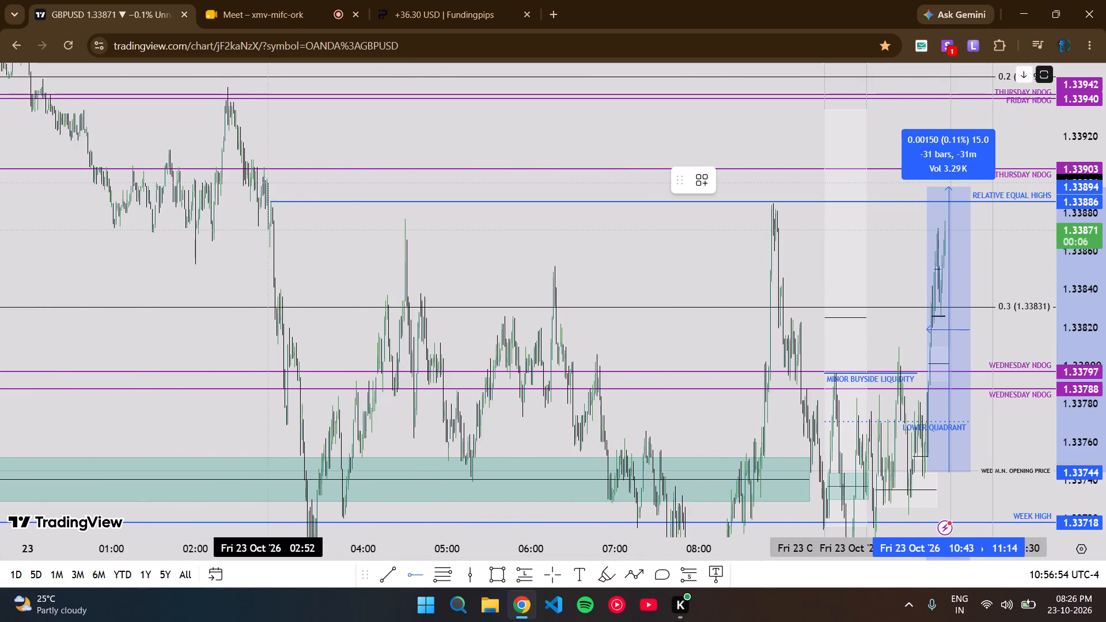
{"action": "scroll", "coordinate": [521, 220], "scroll_direction": "up", "scroll_amount": 11}
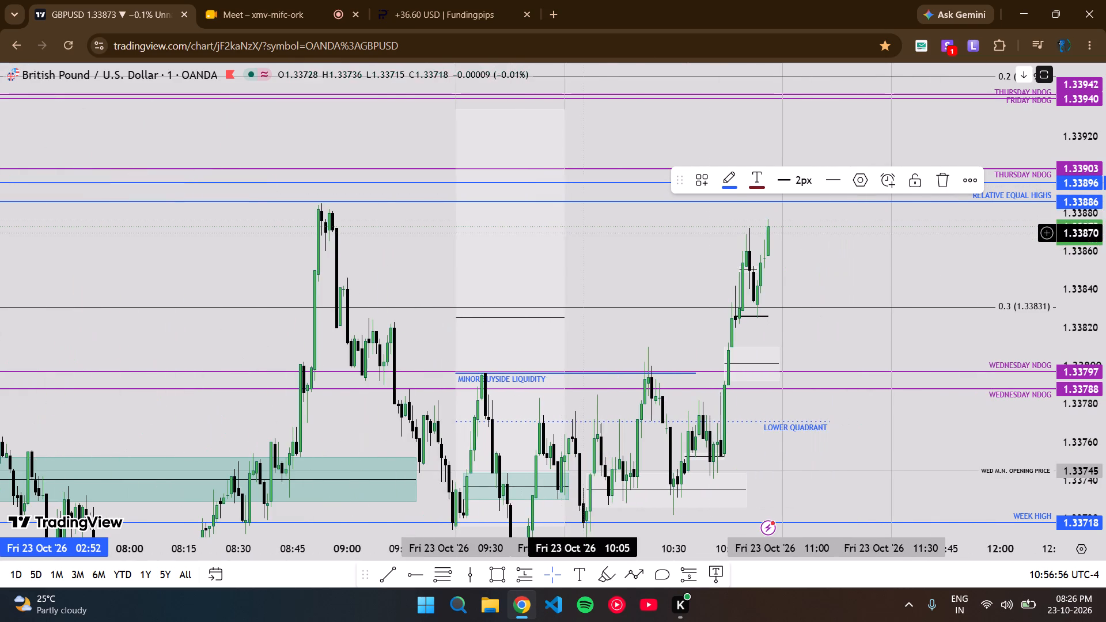
{"action": "left_click", "coordinate": [825, 243]}
Show the GBPUSD chart in full screen.
{"action": "scroll", "coordinate": [807, 298], "scroll_direction": "up", "scroll_amount": 3}
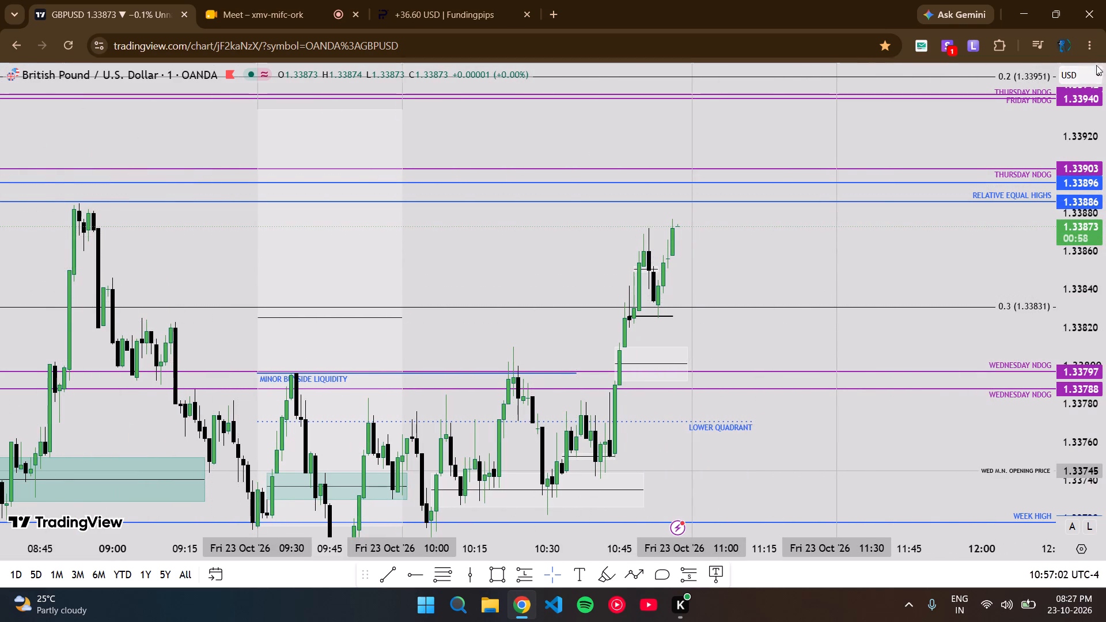
{"action": "left_click", "coordinate": [1088, 49]}
{"action": "left_click", "coordinate": [1090, 331]}
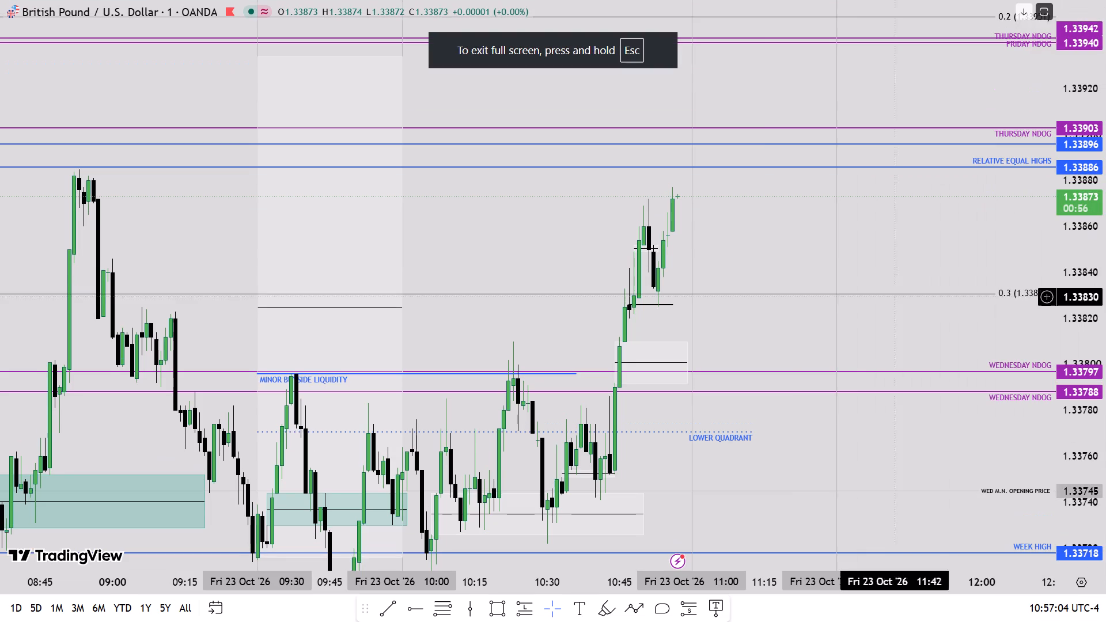
Delete the small box drawn around 1.33850 over the candles just before 10:53.
{"action": "scroll", "coordinate": [763, 263], "scroll_direction": "up", "scroll_amount": 3}
{"action": "left_click_drag", "start_coordinate": [733, 237], "coordinate": [726, 294]}
{"action": "left_click", "coordinate": [520, 286]}
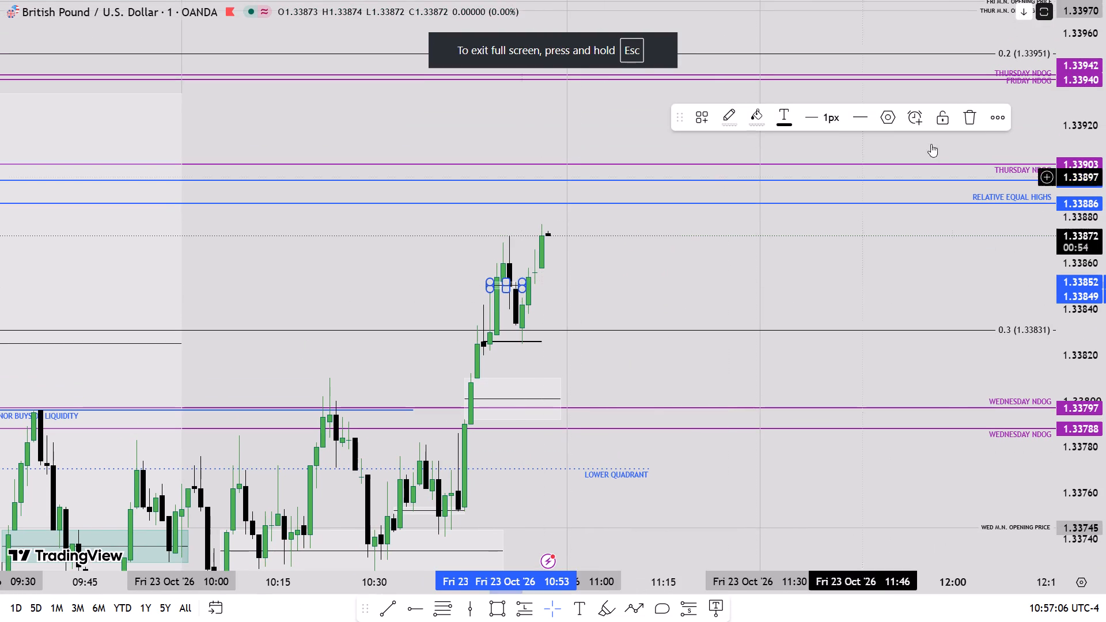
{"action": "left_click", "coordinate": [968, 120]}
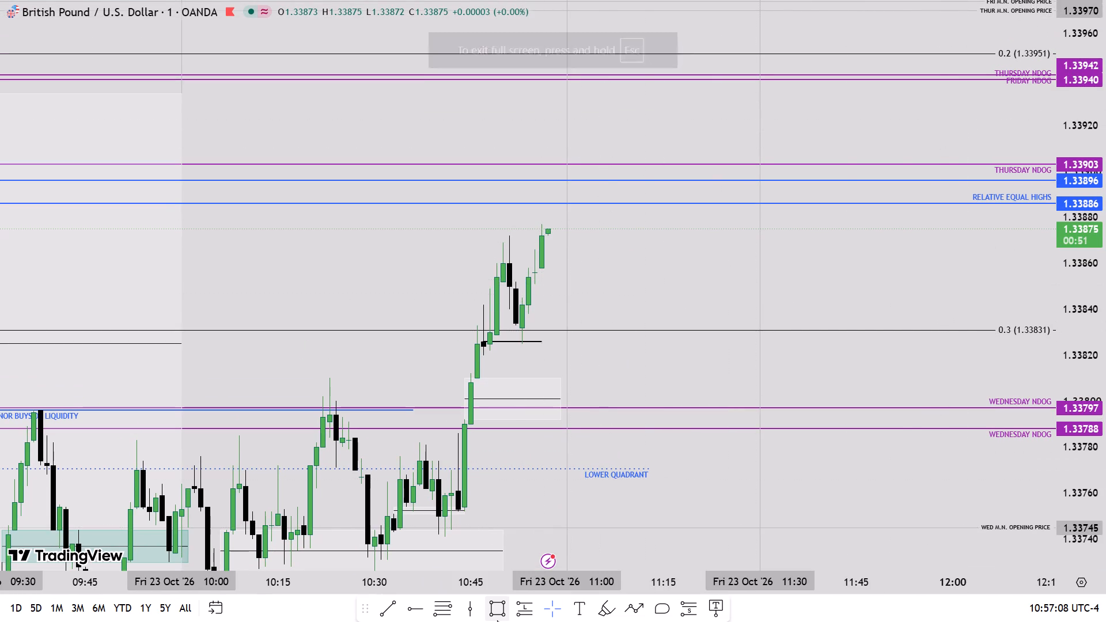
Draw a small rectangle from 1.33845 at 10:53 up to about 1.33854 near 10:55, between the recent rally candles.
{"action": "left_click", "coordinate": [497, 613]}
{"action": "left_click", "coordinate": [522, 298]}
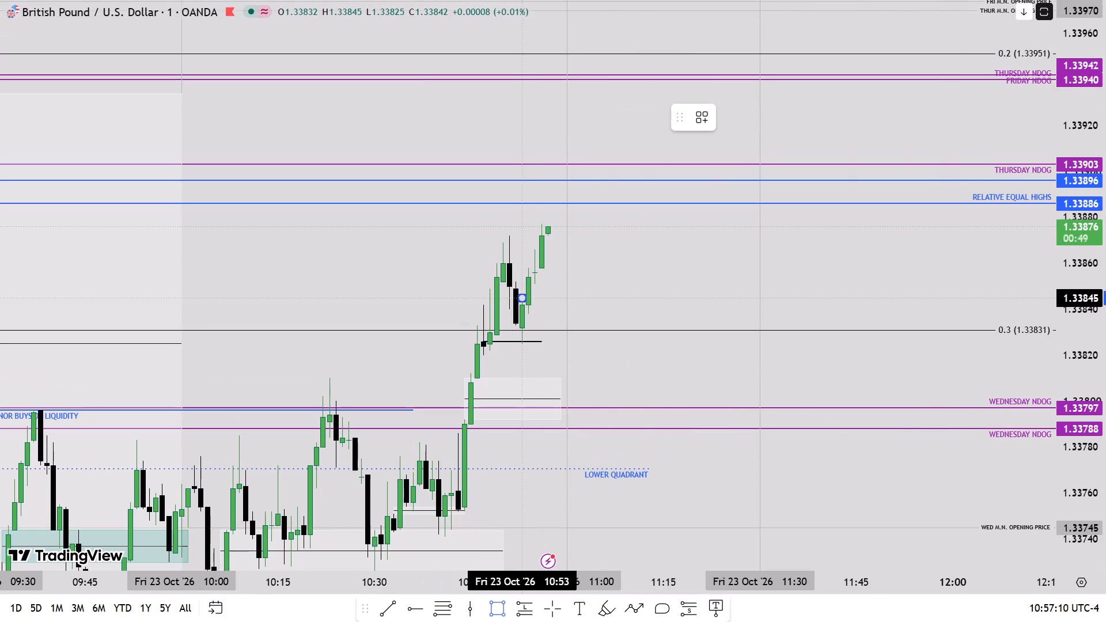
{"action": "left_click", "coordinate": [533, 277]}
{"action": "left_click", "coordinate": [573, 282]}
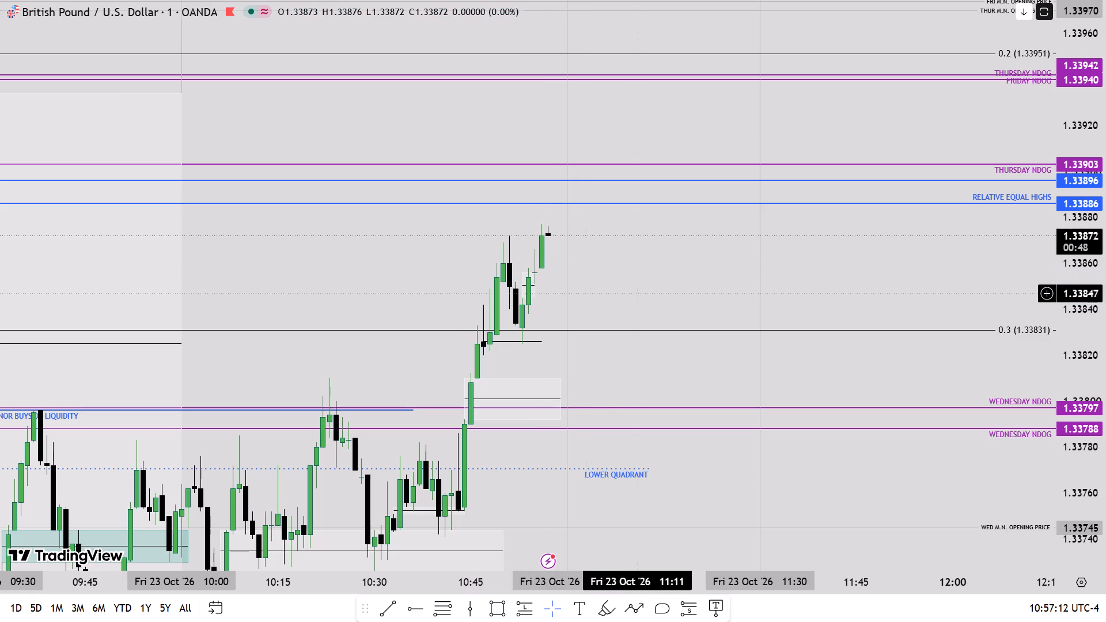
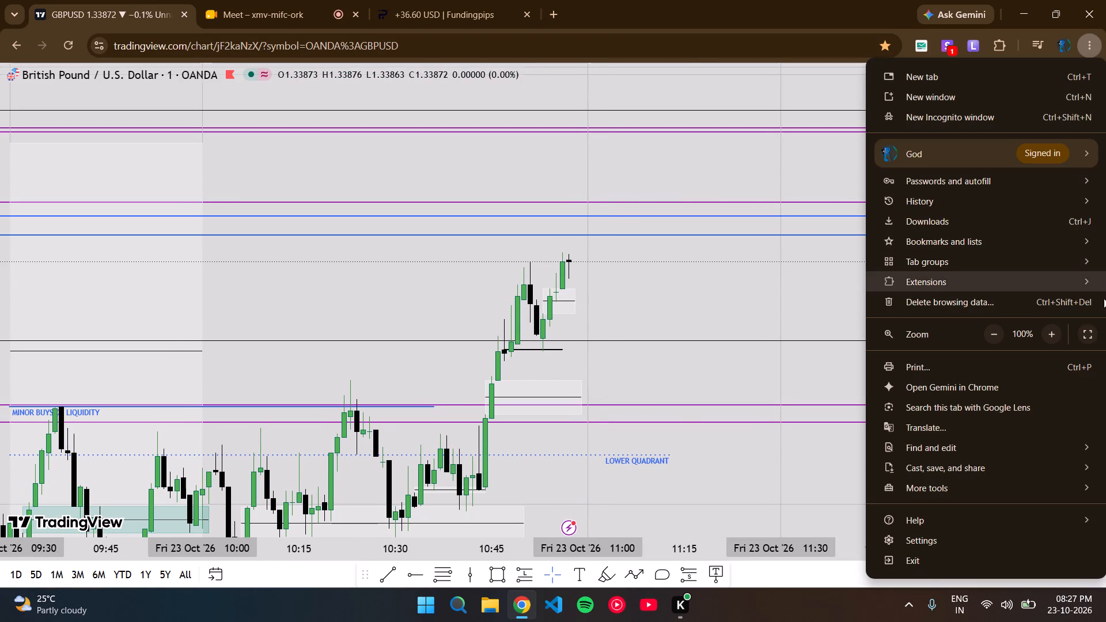
Show the GBPUSD chart in full screen.
{"action": "left_click", "coordinate": [1097, 333]}
Extend the small rectangle between 1.33845 and about 1.33857 in time so that it ends around 10:59.
{"action": "left_click_drag", "start_coordinate": [703, 267], "coordinate": [755, 342]}
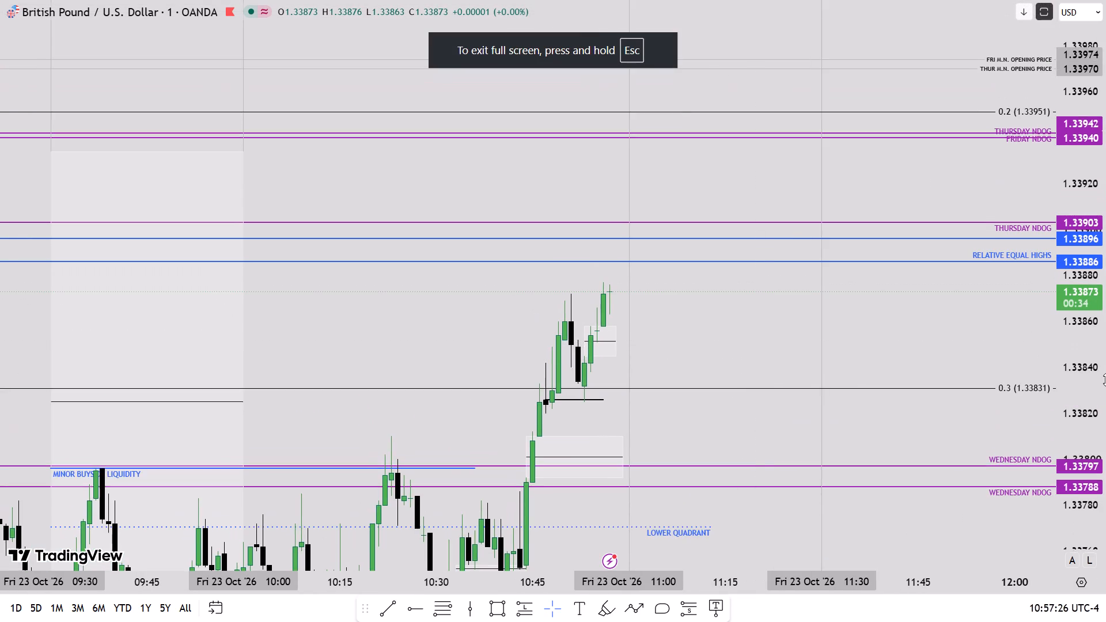
{"action": "scroll", "coordinate": [1105, 380], "scroll_direction": "up", "scroll_amount": 3}
{"action": "scroll", "coordinate": [1105, 380], "scroll_direction": "down", "scroll_amount": 2}
{"action": "scroll", "coordinate": [1105, 380], "scroll_direction": "up", "scroll_amount": 3}
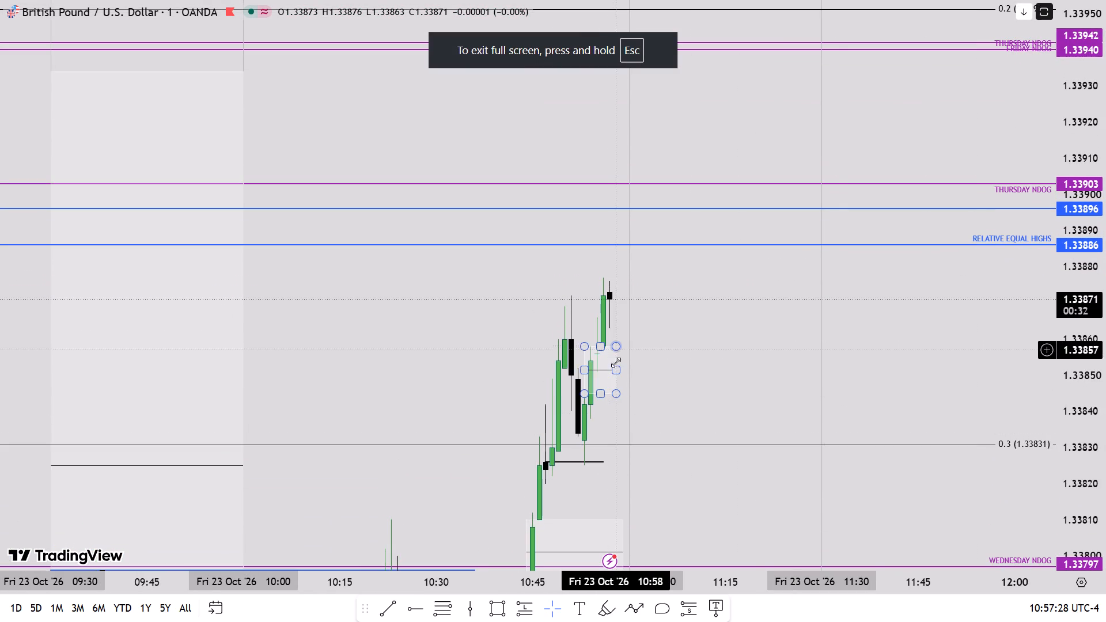
{"action": "left_click_drag", "start_coordinate": [615, 366], "coordinate": [621, 370]}
Examine the current one-minute candle's price action around the small rectangle and below the relative equal highs at 1.33886.
{"action": "left_click_drag", "start_coordinate": [641, 376], "coordinate": [639, 369]}
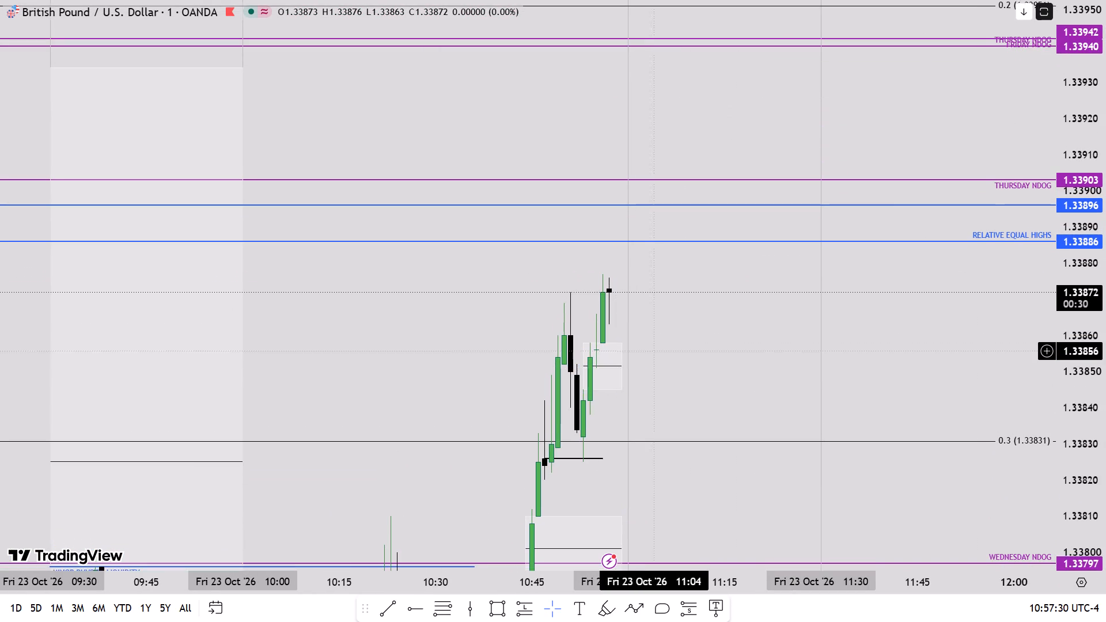
{"action": "scroll", "coordinate": [1105, 320], "scroll_direction": "down", "scroll_amount": 2}
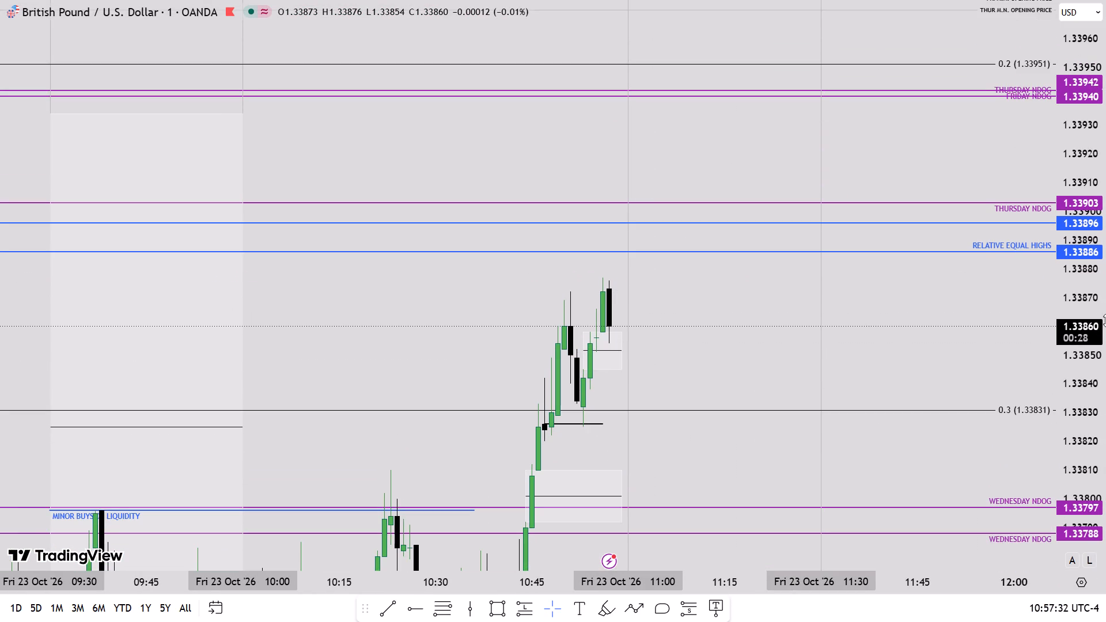
{"action": "scroll", "coordinate": [1105, 320], "scroll_direction": "up", "scroll_amount": 4}
{"action": "scroll", "coordinate": [1105, 320], "scroll_direction": "down", "scroll_amount": 4}
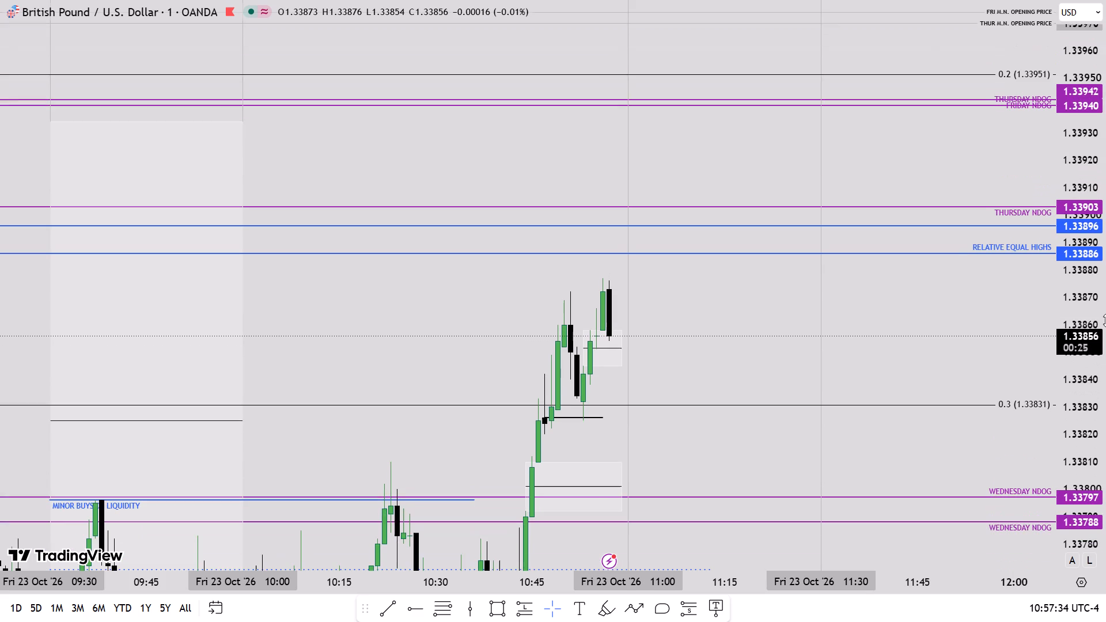
{"action": "left_click_drag", "start_coordinate": [729, 348], "coordinate": [747, 386]}
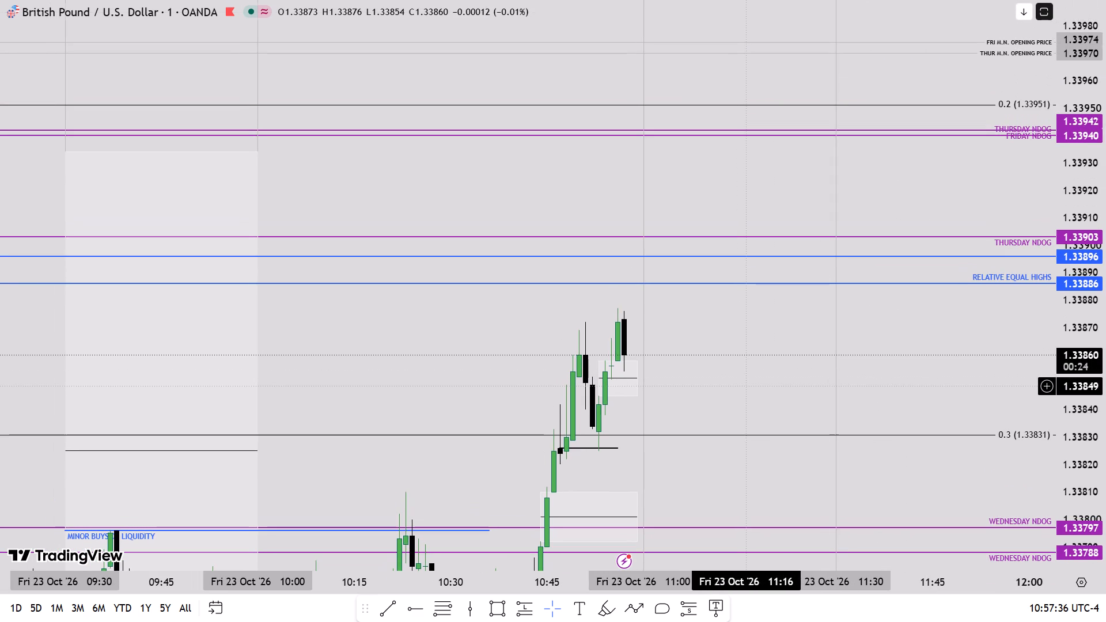
{"action": "scroll", "coordinate": [1105, 389], "scroll_direction": "up", "scroll_amount": 2}
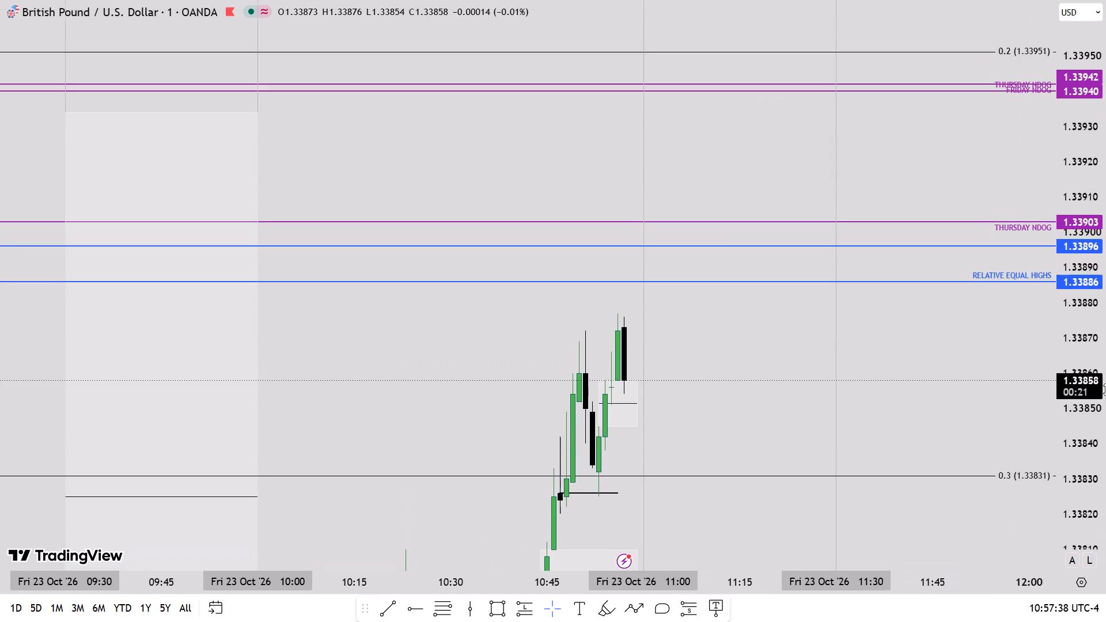
{"action": "scroll", "coordinate": [1105, 389], "scroll_direction": "down", "scroll_amount": 1}
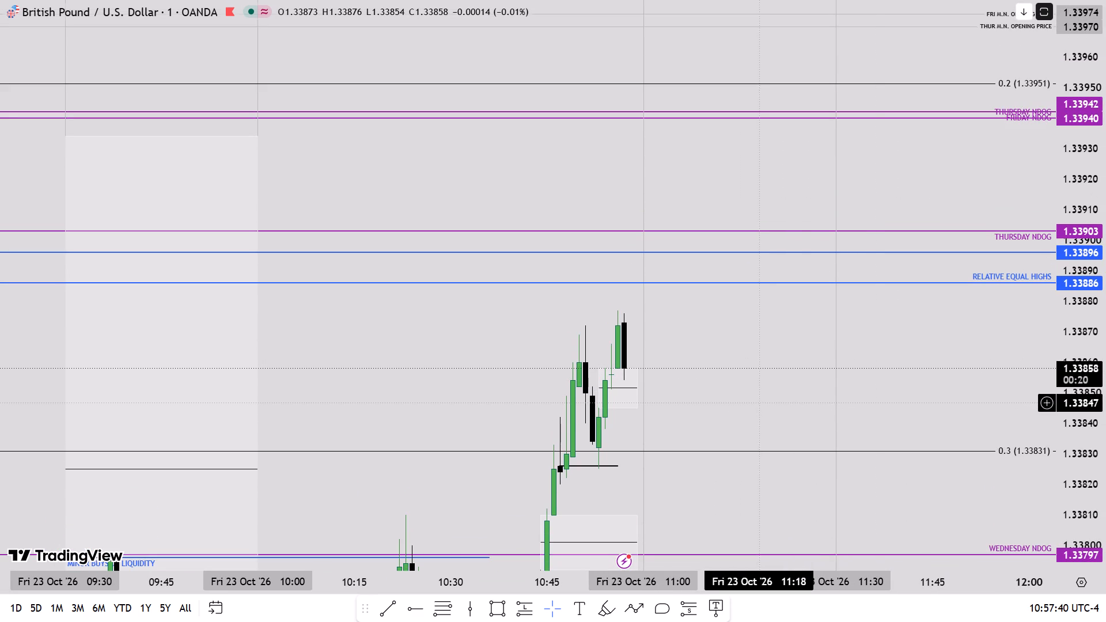
{"action": "left_click_drag", "start_coordinate": [756, 399], "coordinate": [768, 385]}
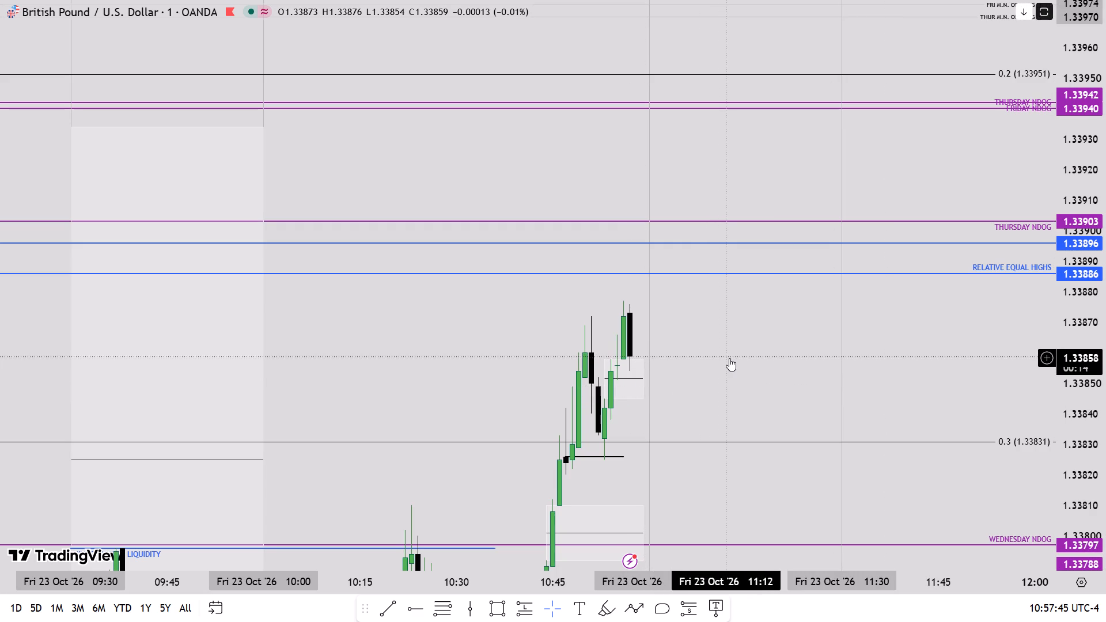
Measure the price distance from about 1.33858 at 11:12 up to about 1.33957 at 10:52.
{"action": "left_click", "coordinate": [729, 359], "text": "shift"}
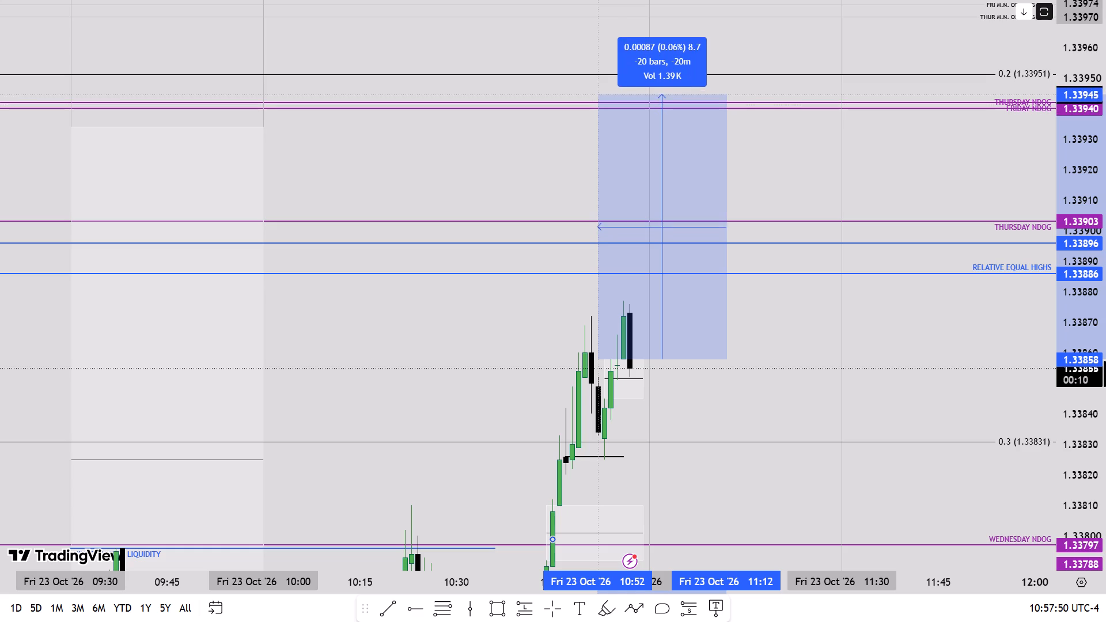
{"action": "left_click", "coordinate": [600, 58], "text": "shift"}
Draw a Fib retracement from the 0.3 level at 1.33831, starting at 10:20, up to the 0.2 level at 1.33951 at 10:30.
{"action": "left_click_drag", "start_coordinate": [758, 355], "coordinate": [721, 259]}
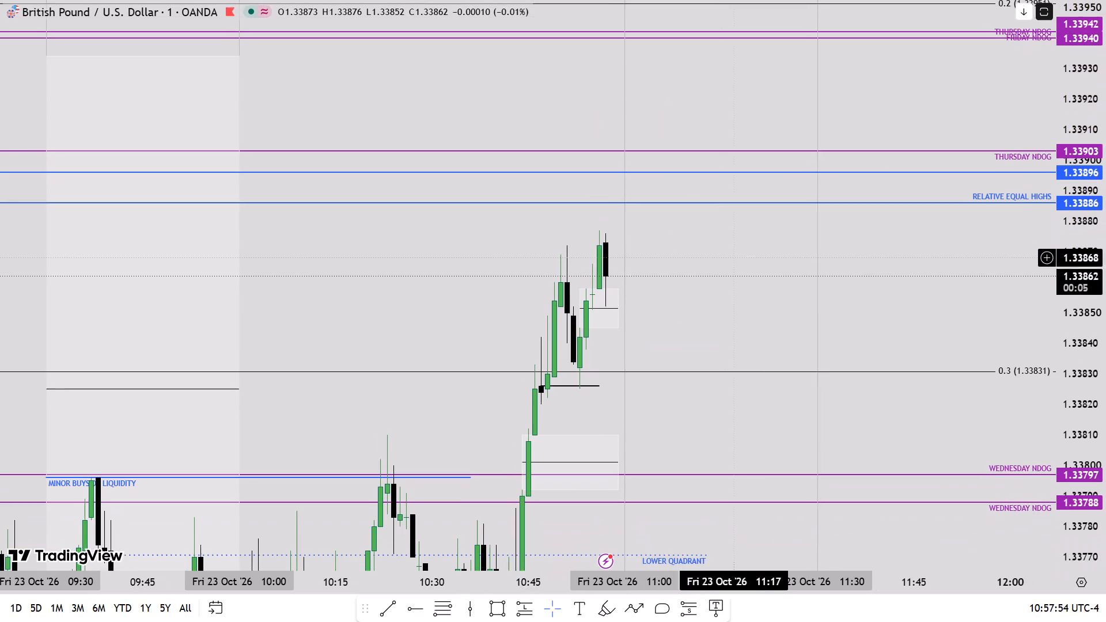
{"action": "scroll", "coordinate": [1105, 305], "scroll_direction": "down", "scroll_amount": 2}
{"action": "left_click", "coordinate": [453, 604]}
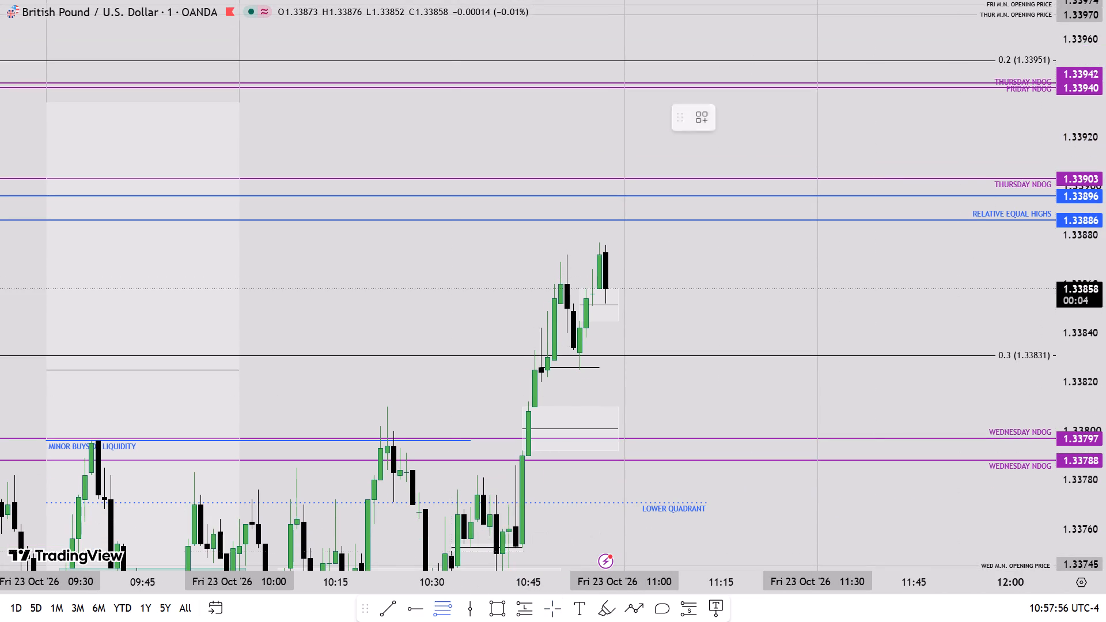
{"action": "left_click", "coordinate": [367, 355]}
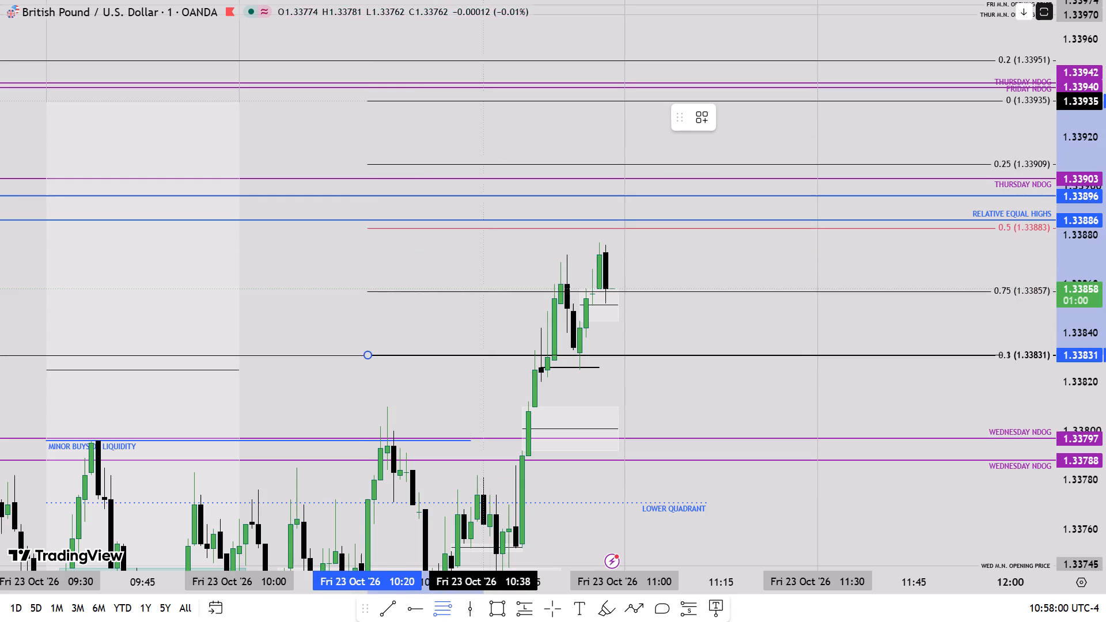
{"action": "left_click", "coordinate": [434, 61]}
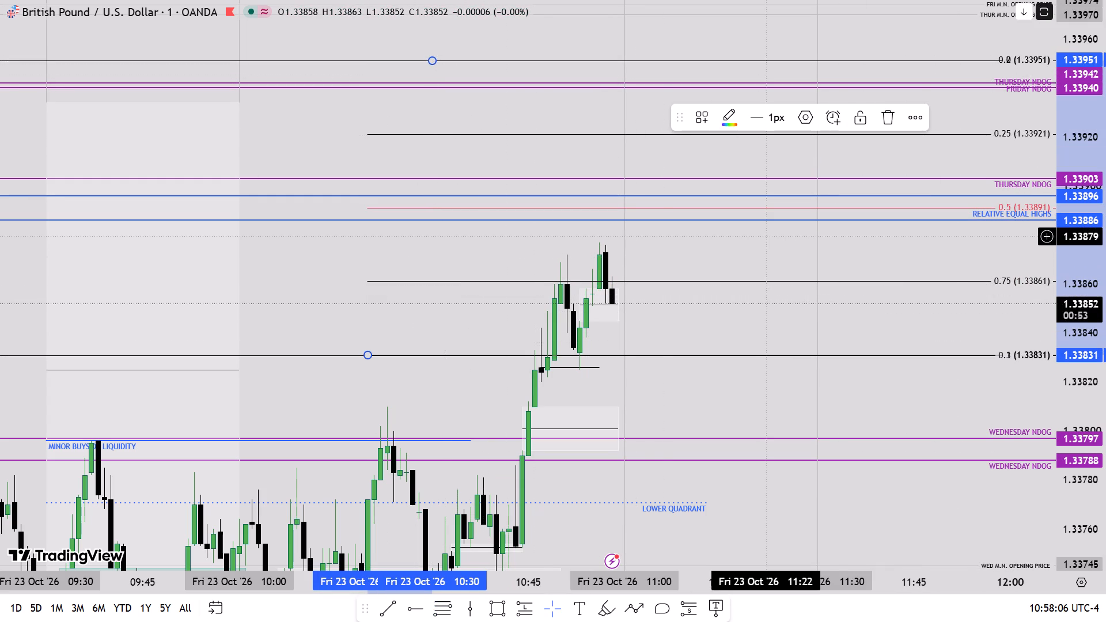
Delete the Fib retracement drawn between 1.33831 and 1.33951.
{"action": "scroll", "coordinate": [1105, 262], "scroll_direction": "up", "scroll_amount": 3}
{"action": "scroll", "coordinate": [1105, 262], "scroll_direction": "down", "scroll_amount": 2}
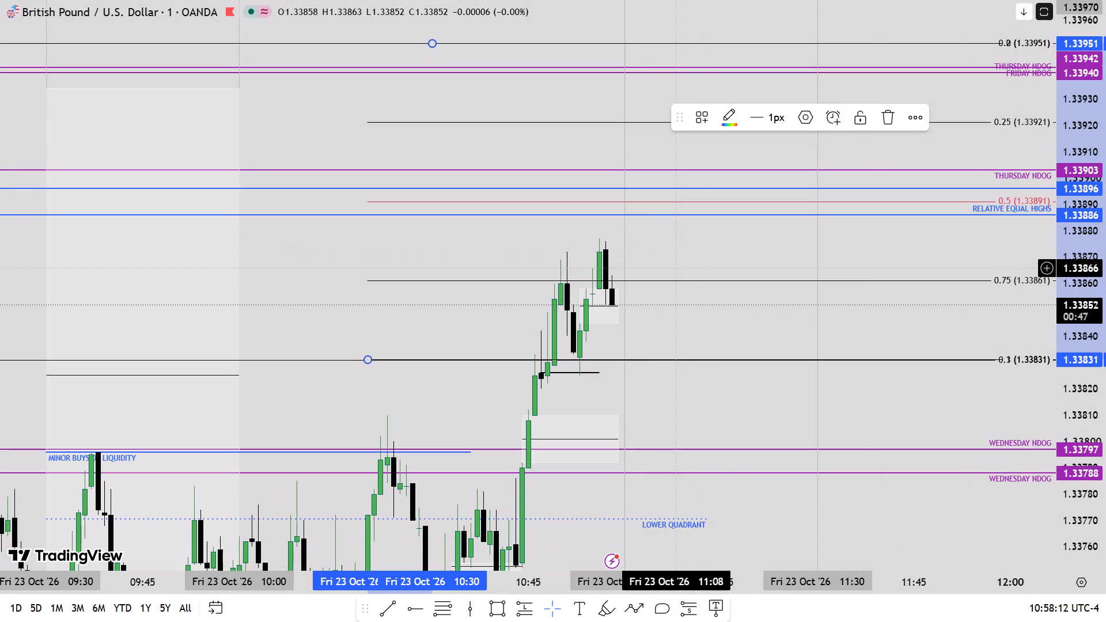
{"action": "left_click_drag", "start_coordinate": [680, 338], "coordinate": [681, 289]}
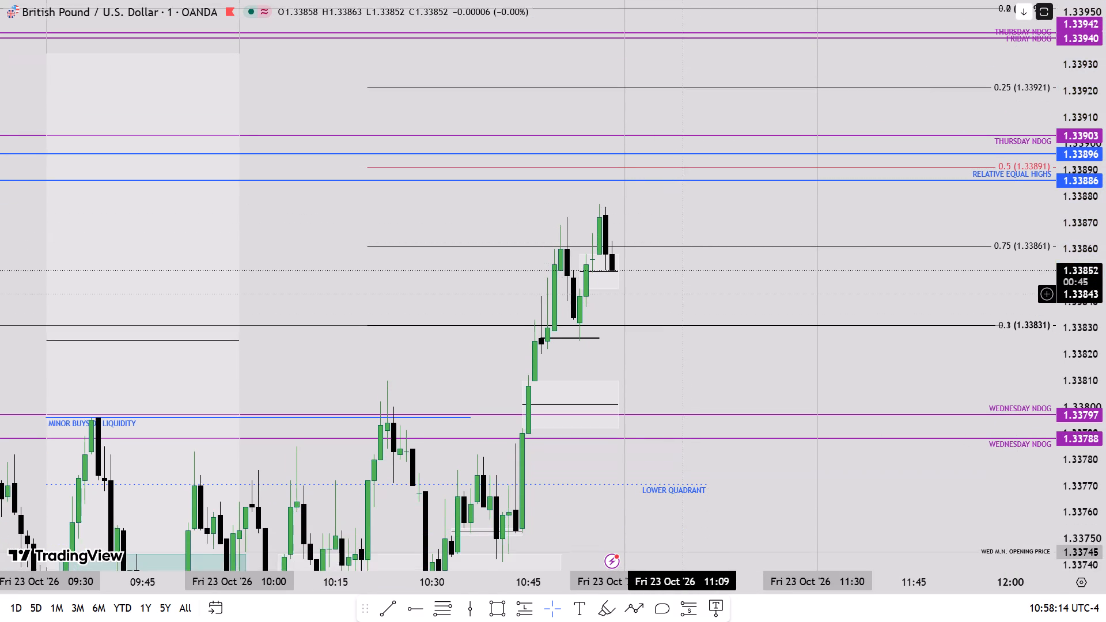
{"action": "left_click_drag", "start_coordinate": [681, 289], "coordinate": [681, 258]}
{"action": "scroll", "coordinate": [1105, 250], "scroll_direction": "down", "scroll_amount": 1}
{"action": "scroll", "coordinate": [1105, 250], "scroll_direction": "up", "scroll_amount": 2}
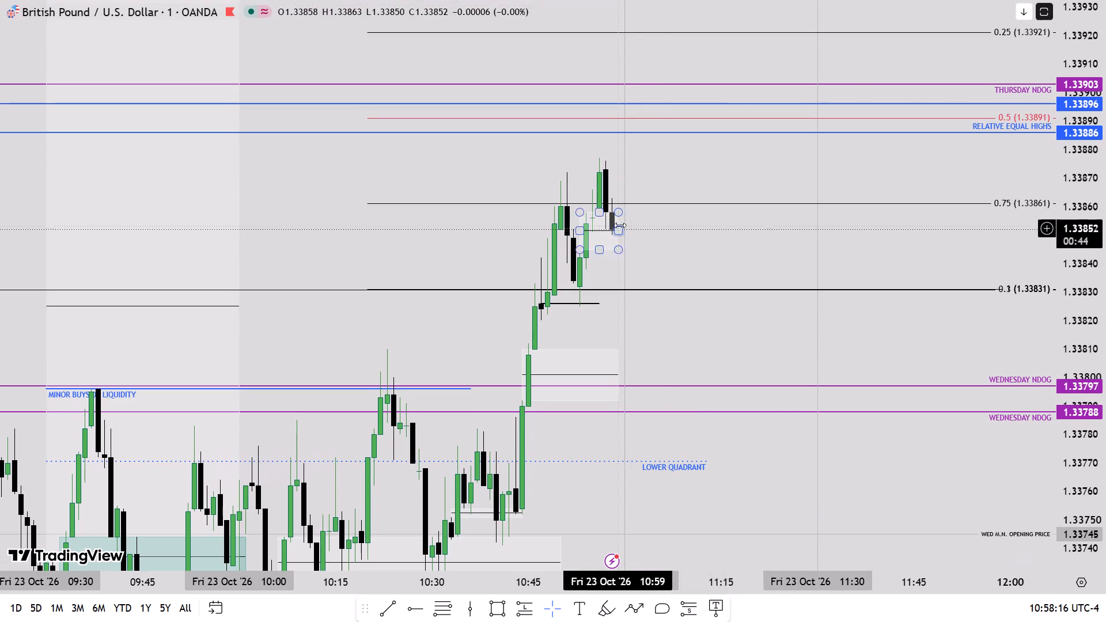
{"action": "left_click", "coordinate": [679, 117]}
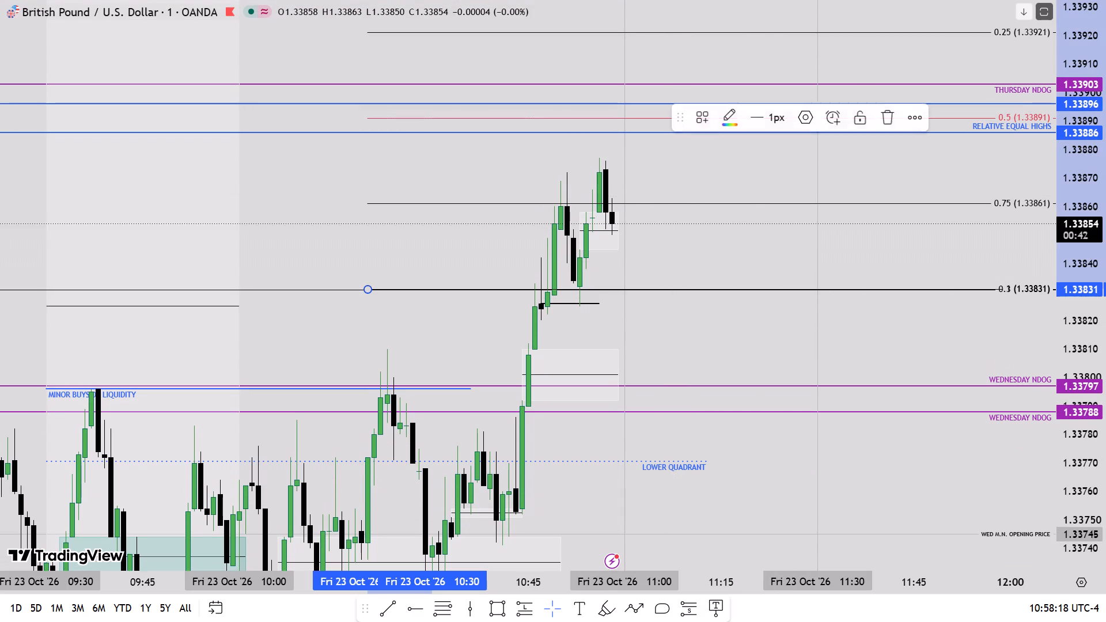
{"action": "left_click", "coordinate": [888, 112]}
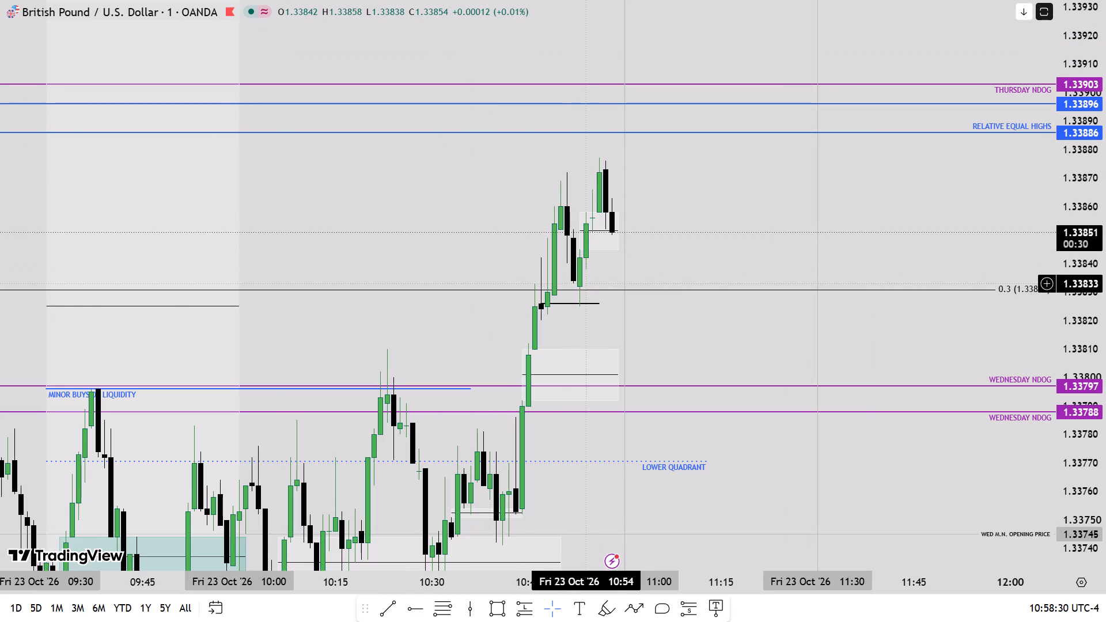
Examine recent price action against the small rectangle near 1.33850, the 0.3 level at 1.33831 and the relative equal highs.
{"action": "left_click_drag", "start_coordinate": [699, 253], "coordinate": [699, 288]}
{"action": "scroll", "coordinate": [1105, 264], "scroll_direction": "down", "scroll_amount": 3}
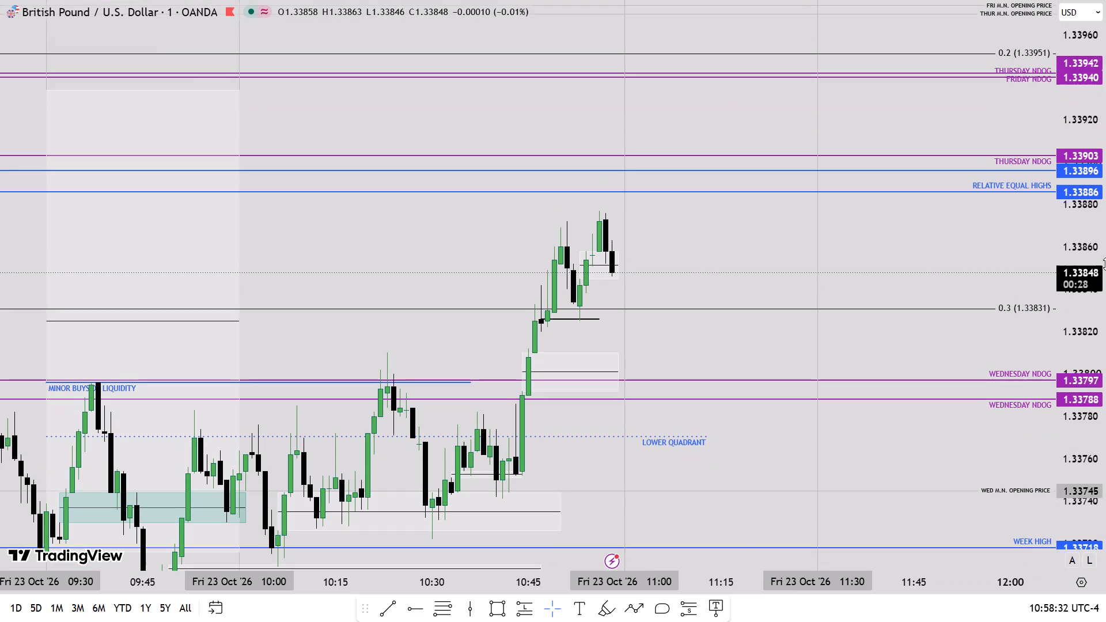
{"action": "left_click_drag", "start_coordinate": [743, 351], "coordinate": [734, 317]}
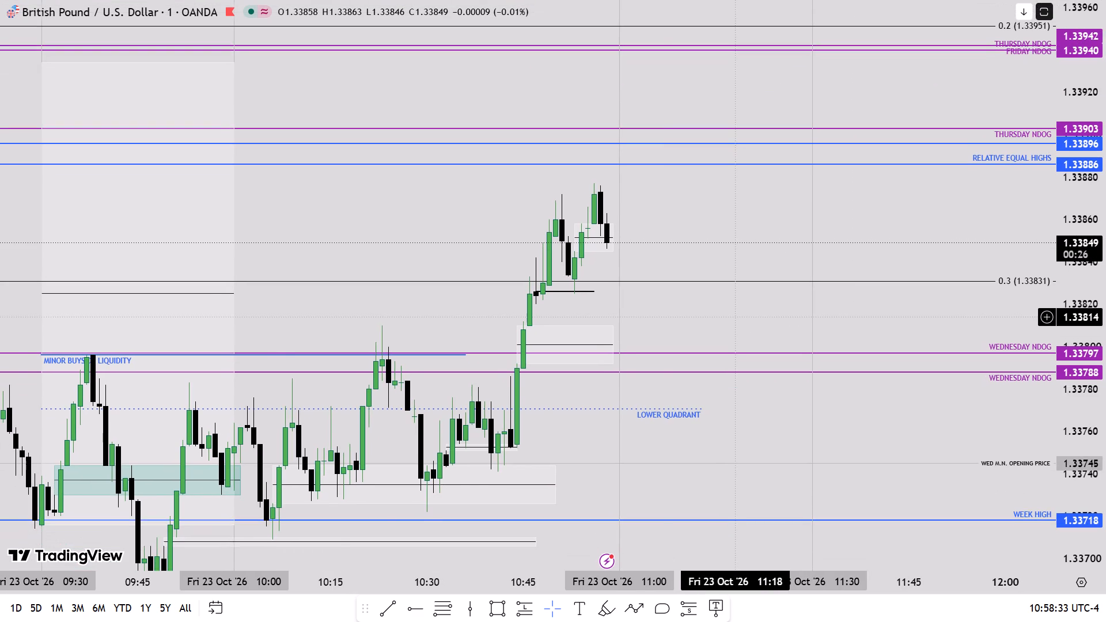
{"action": "scroll", "coordinate": [734, 317], "scroll_direction": "down", "scroll_amount": 2}
{"action": "scroll", "coordinate": [734, 317], "scroll_direction": "up", "scroll_amount": 2}
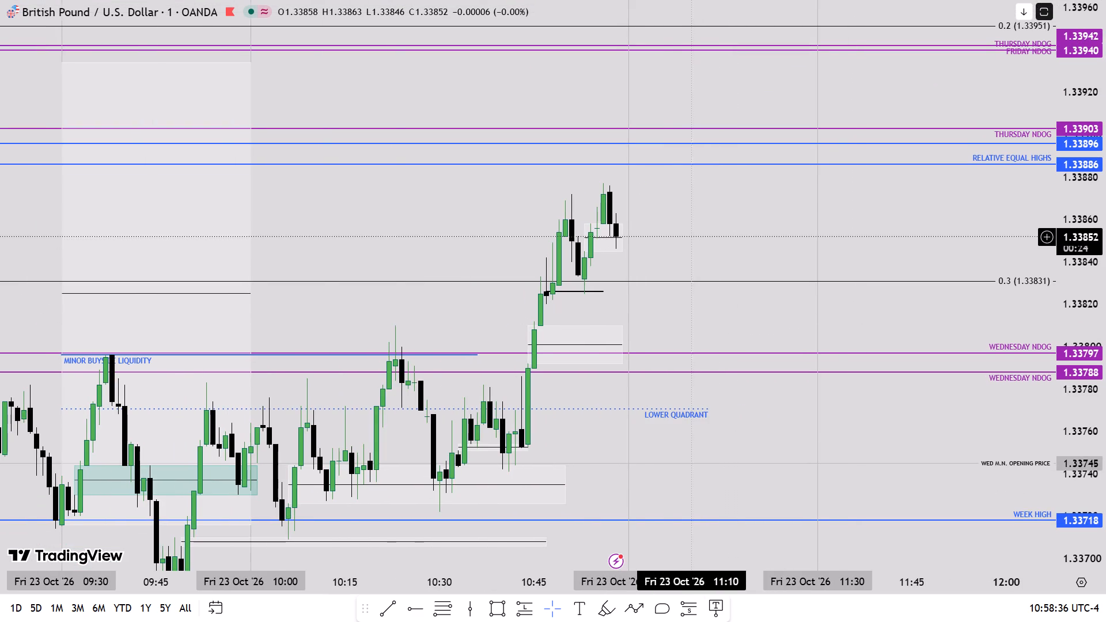
{"action": "left_click_drag", "start_coordinate": [688, 229], "coordinate": [688, 305]}
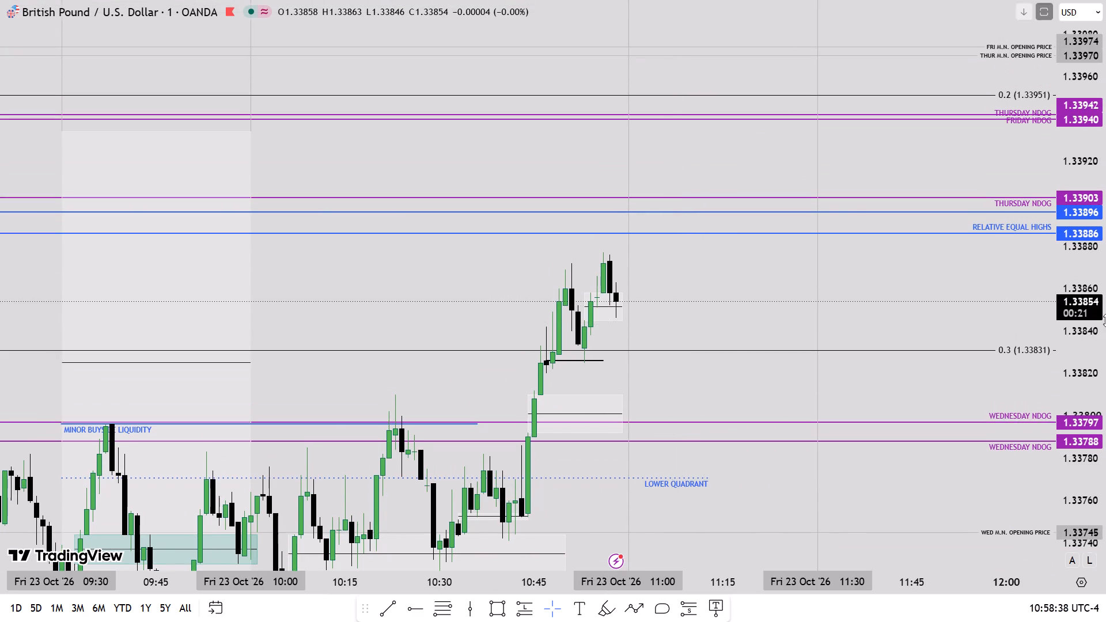
{"action": "scroll", "coordinate": [1105, 320], "scroll_direction": "up", "scroll_amount": 4}
{"action": "scroll", "coordinate": [1105, 320], "scroll_direction": "down", "scroll_amount": 2}
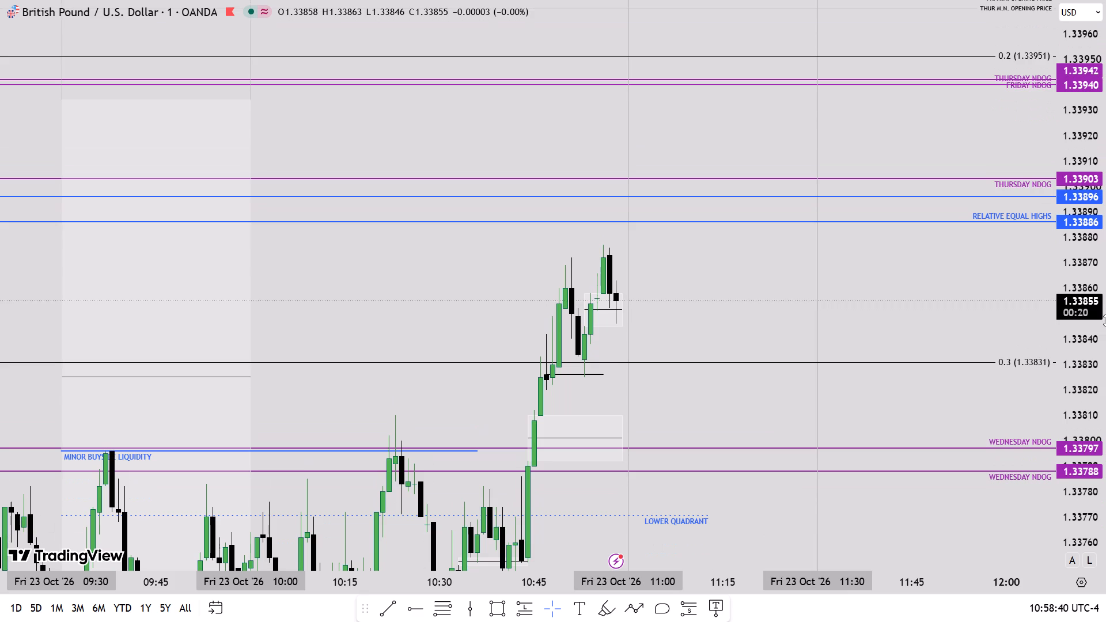
{"action": "double_click", "coordinate": [745, 288]}
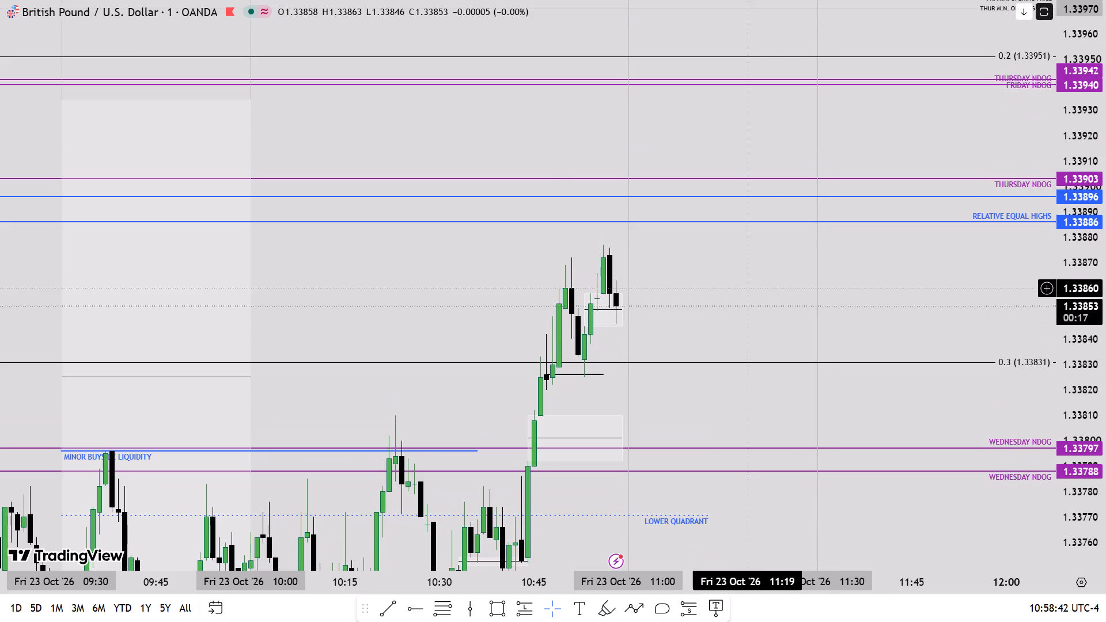
{"action": "double_click", "coordinate": [698, 145]}
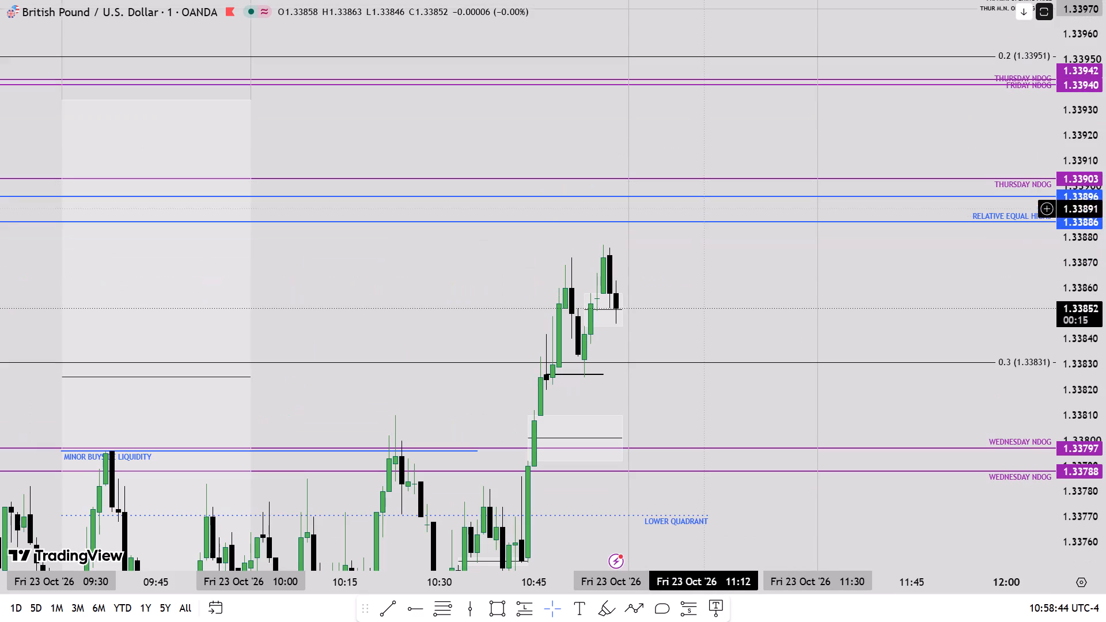
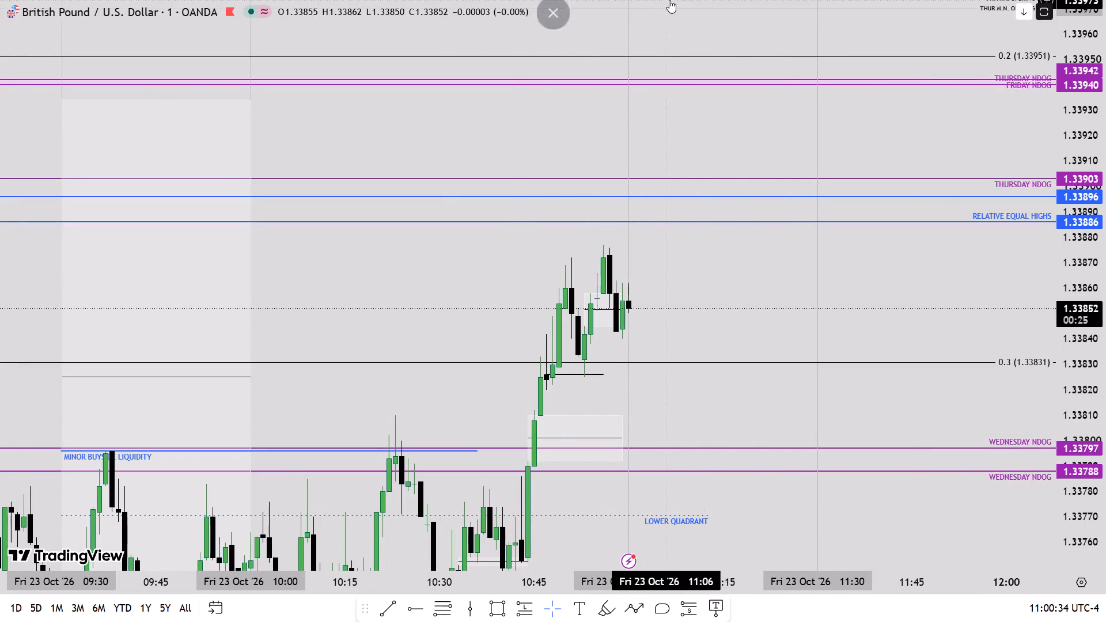
Exit the browser's full-screen view of the one-minute GBPUSD chart.
{"action": "left_click", "coordinate": [556, 51]}
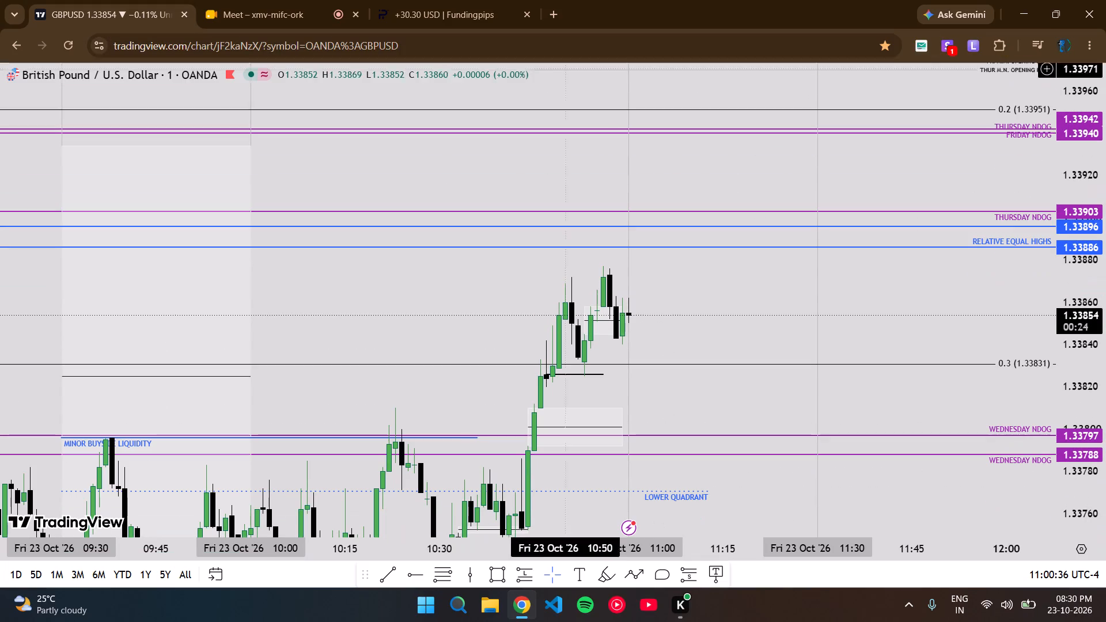
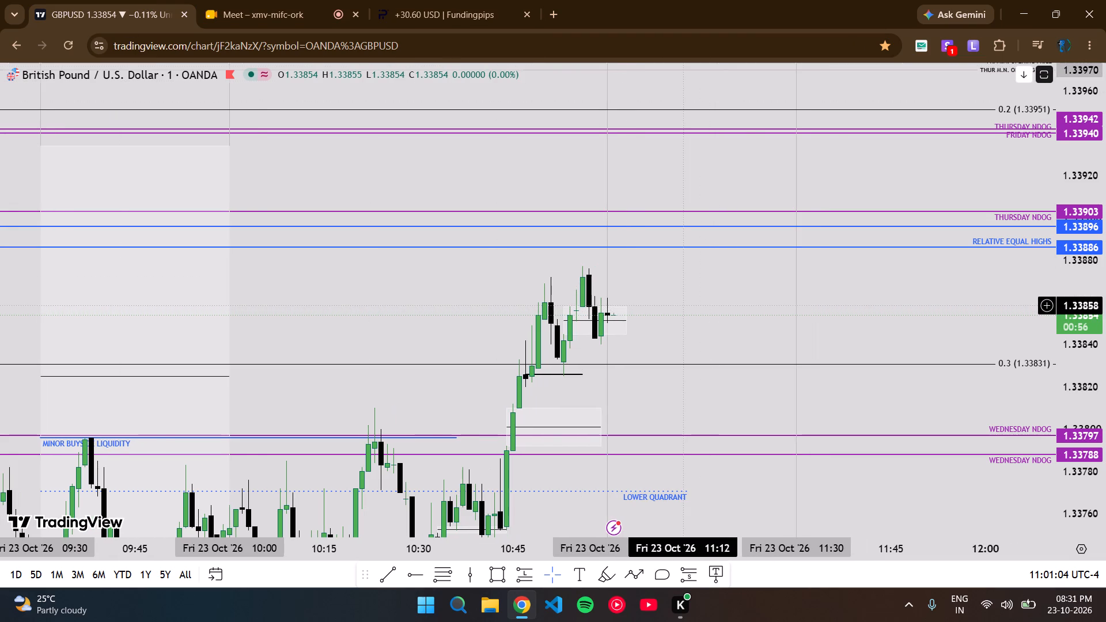
Measure the distance from about 1.33852 up to about 1.33895 at the relative equal highs, and clear the measurement.
{"action": "left_click_drag", "start_coordinate": [698, 307], "coordinate": [699, 332]}
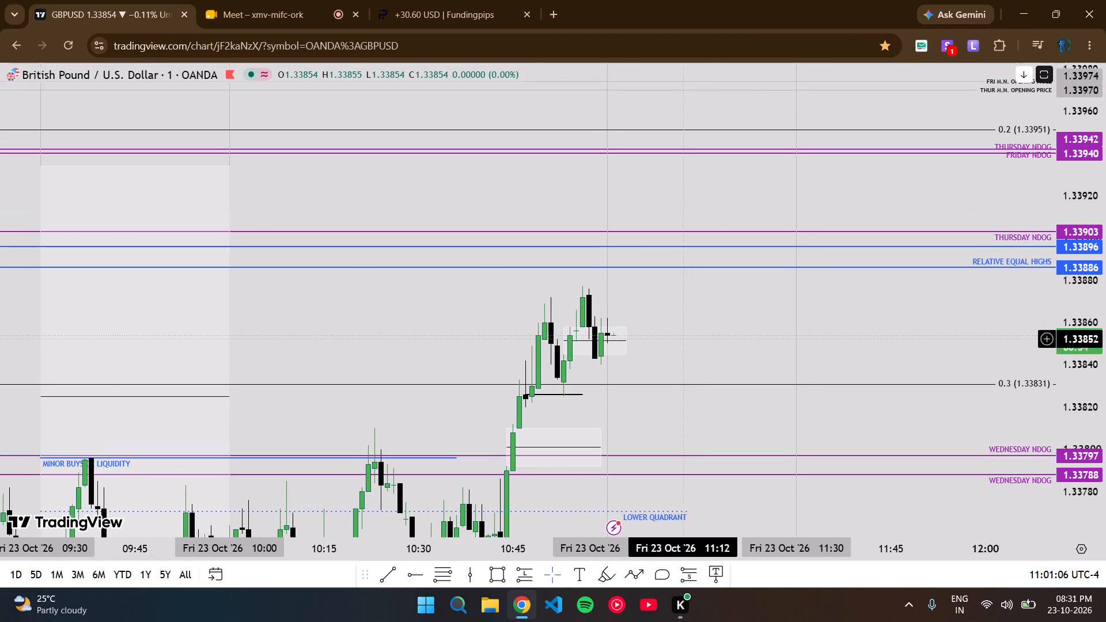
{"action": "left_click", "coordinate": [681, 339], "text": "shift"}
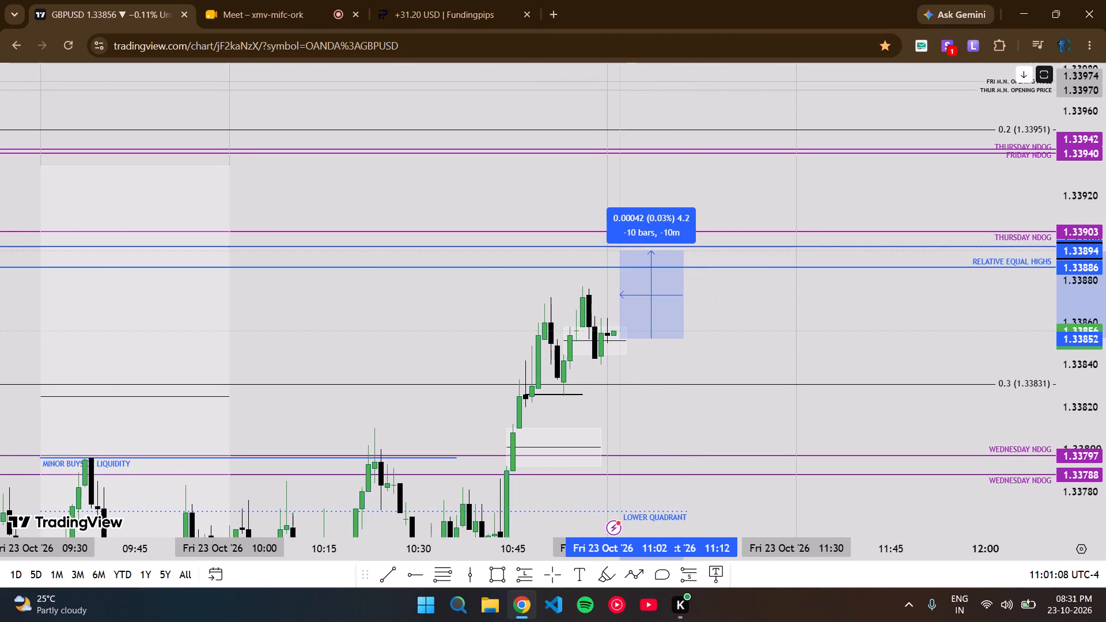
{"action": "left_click", "coordinate": [619, 248], "text": "shift"}
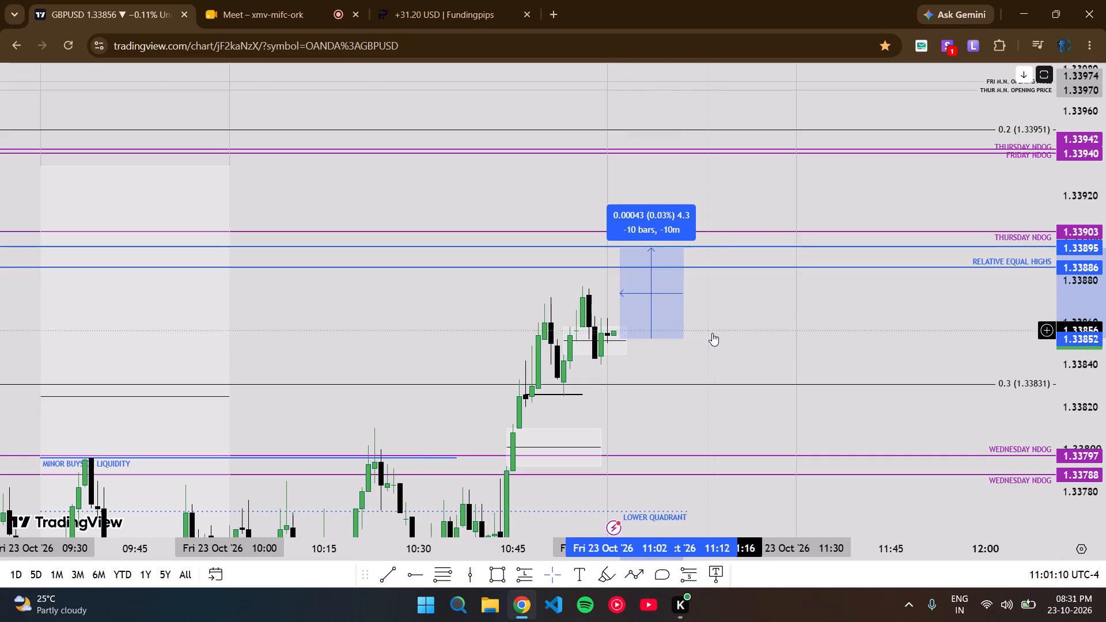
{"action": "left_click", "coordinate": [712, 333]}
Examine the wider one-minute GBPUSD price action since about 08:00 against the marked levels in browser full screen, and exit full screen.
{"action": "left_click", "coordinate": [1077, 38]}
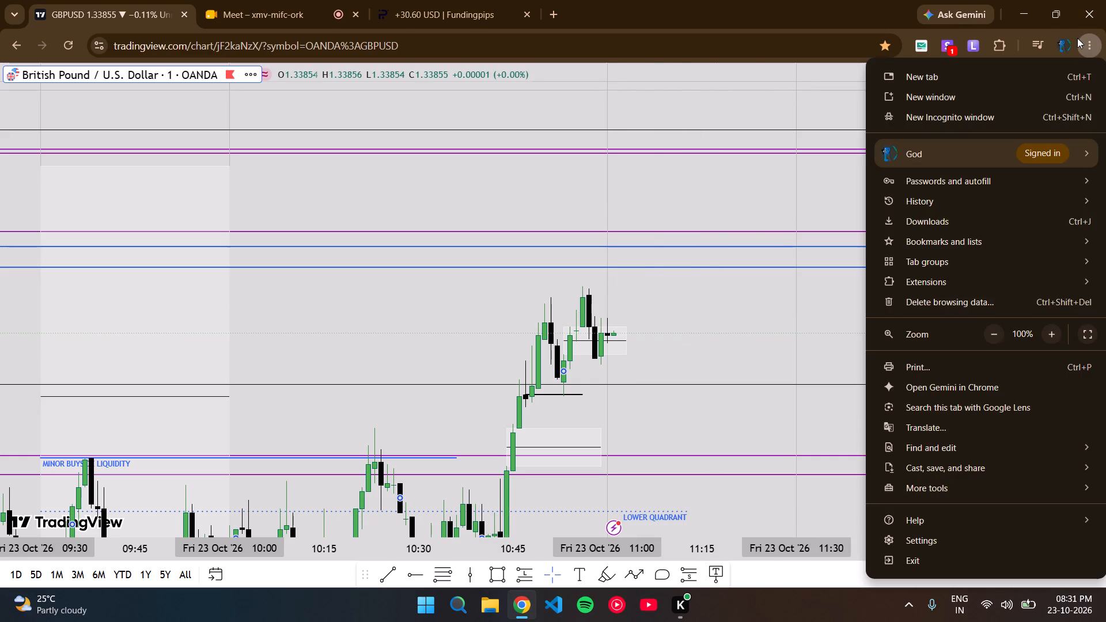
{"action": "left_click", "coordinate": [1089, 331]}
{"action": "left_click_drag", "start_coordinate": [734, 283], "coordinate": [726, 309]}
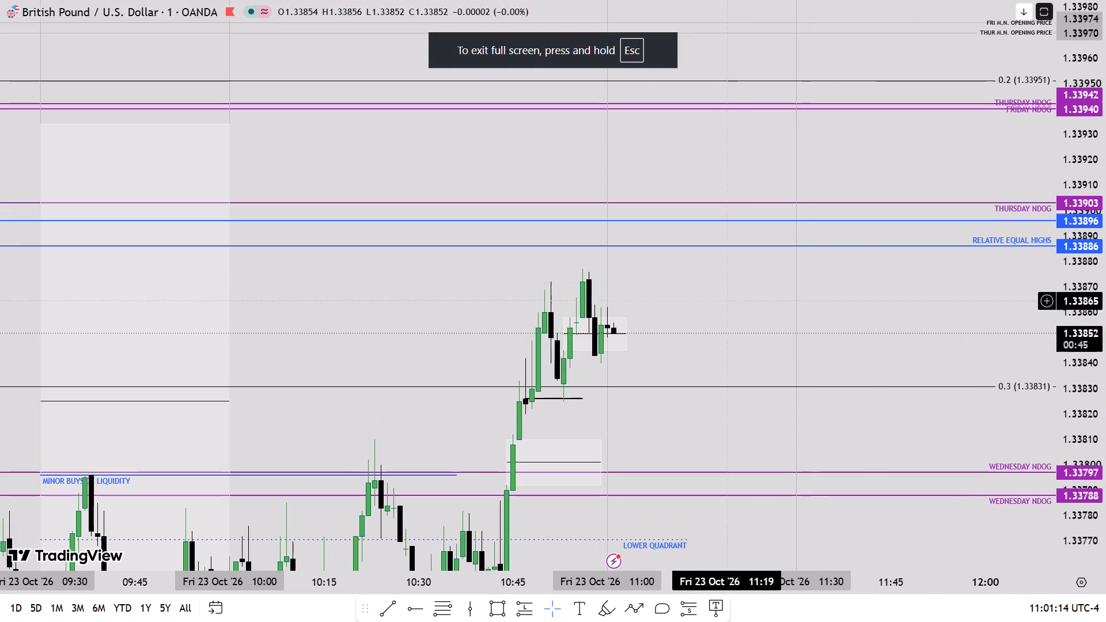
{"action": "left_click_drag", "start_coordinate": [726, 309], "coordinate": [722, 317]}
{"action": "scroll", "coordinate": [729, 360], "scroll_direction": "down", "scroll_amount": 4}
{"action": "scroll", "coordinate": [1105, 320], "scroll_direction": "down", "scroll_amount": 6}
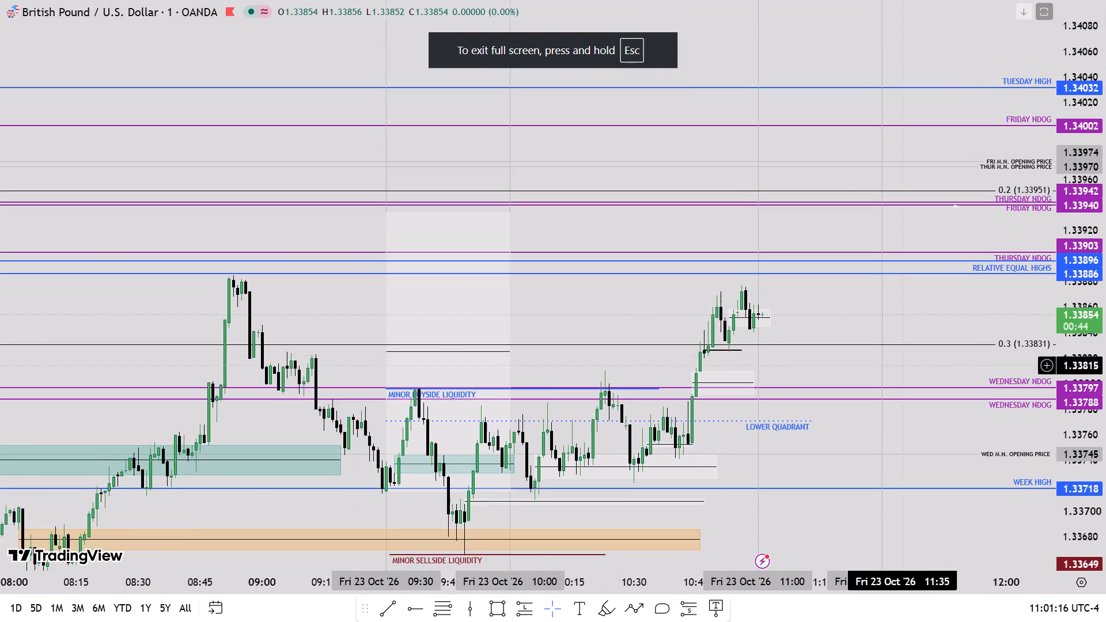
{"action": "scroll", "coordinate": [888, 365], "scroll_direction": "down", "scroll_amount": 4}
{"action": "left_click_drag", "start_coordinate": [771, 324], "coordinate": [712, 290]}
{"action": "scroll", "coordinate": [713, 292], "scroll_direction": "up", "scroll_amount": 3}
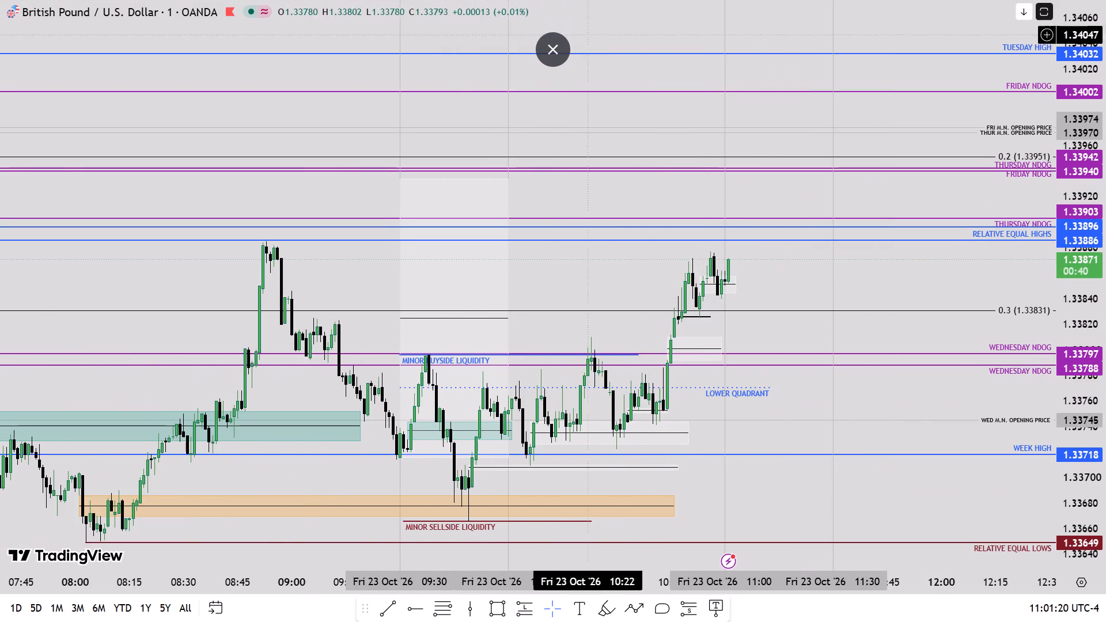
{"action": "left_click", "coordinate": [550, 48]}
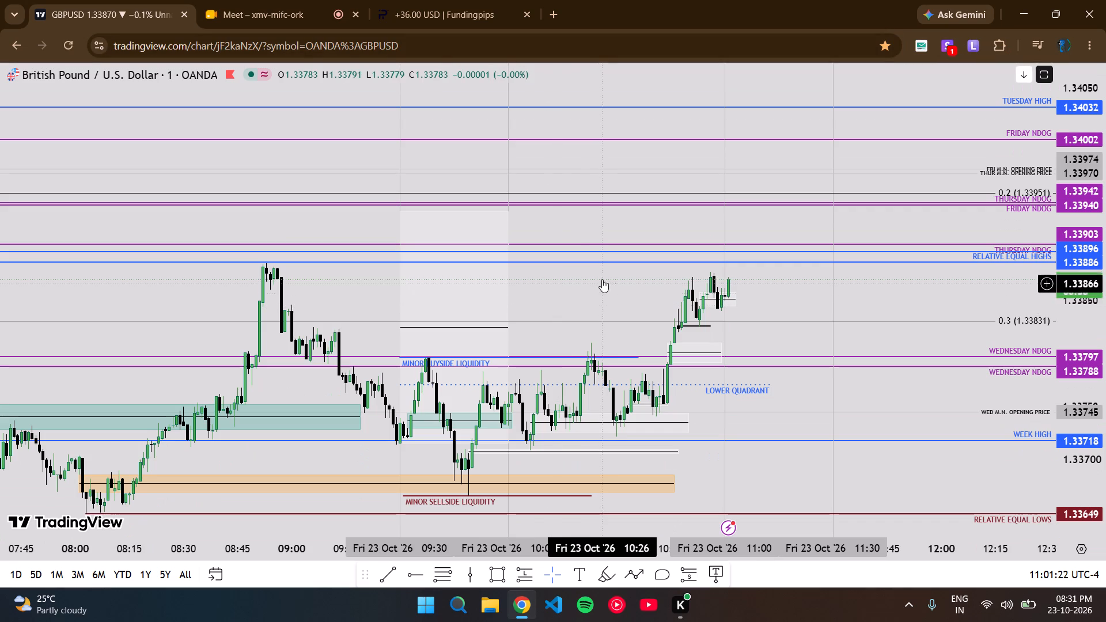
{"action": "left_click_drag", "start_coordinate": [598, 291], "coordinate": [558, 253]}
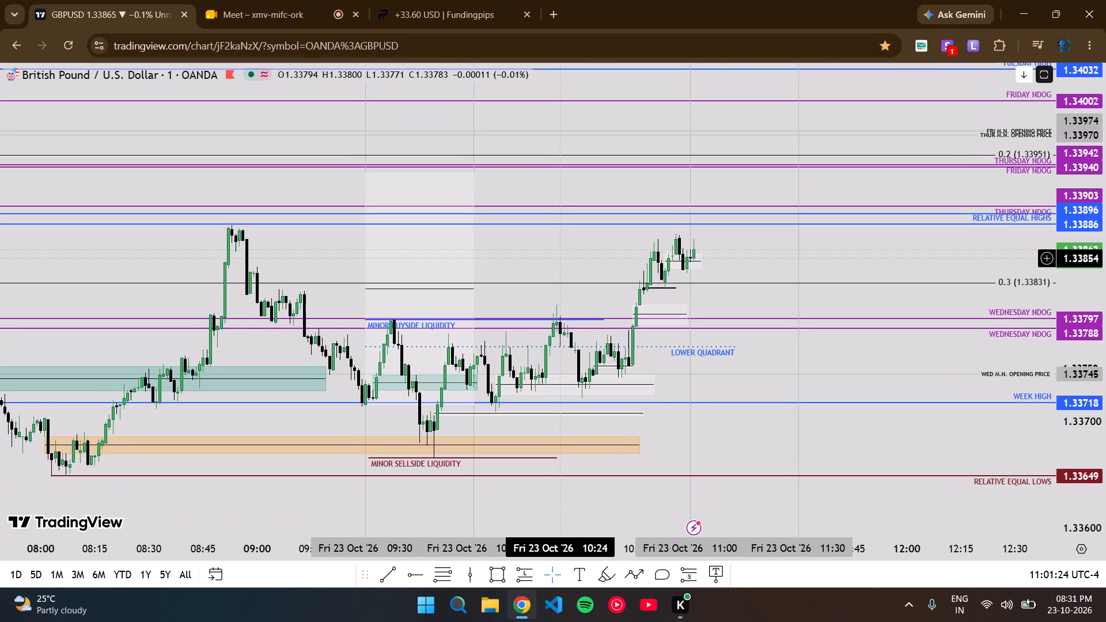
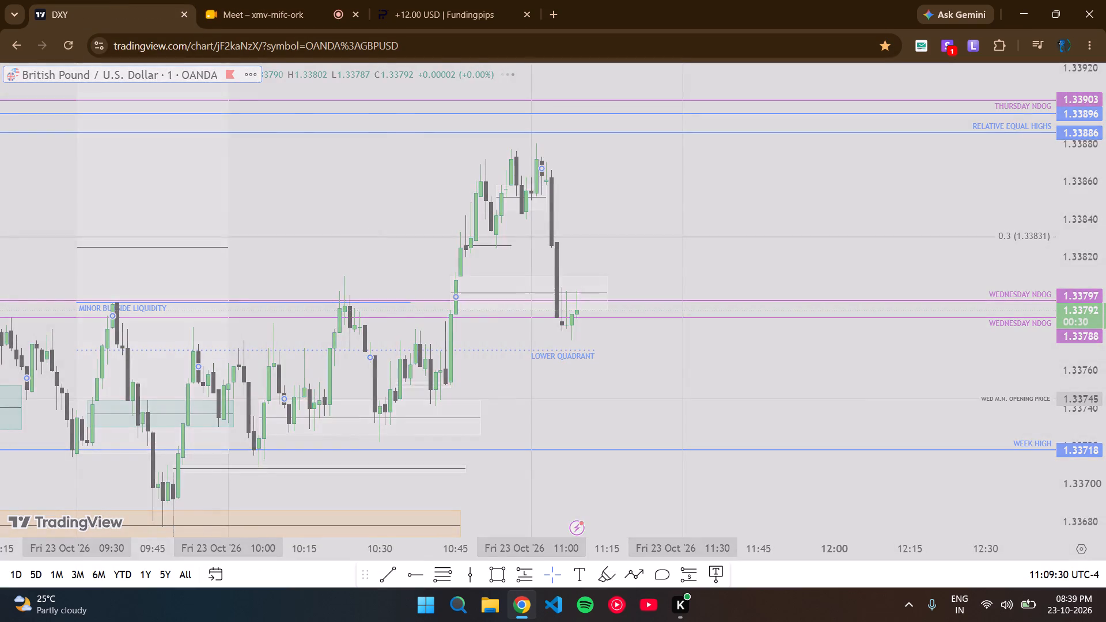
Draw a horizontal ray on the one-minute U.S. Dollar Index chart from the swing low around 09:38, at 101.672.
{"action": "scroll", "coordinate": [1105, 304], "scroll_direction": "down", "scroll_amount": 3}
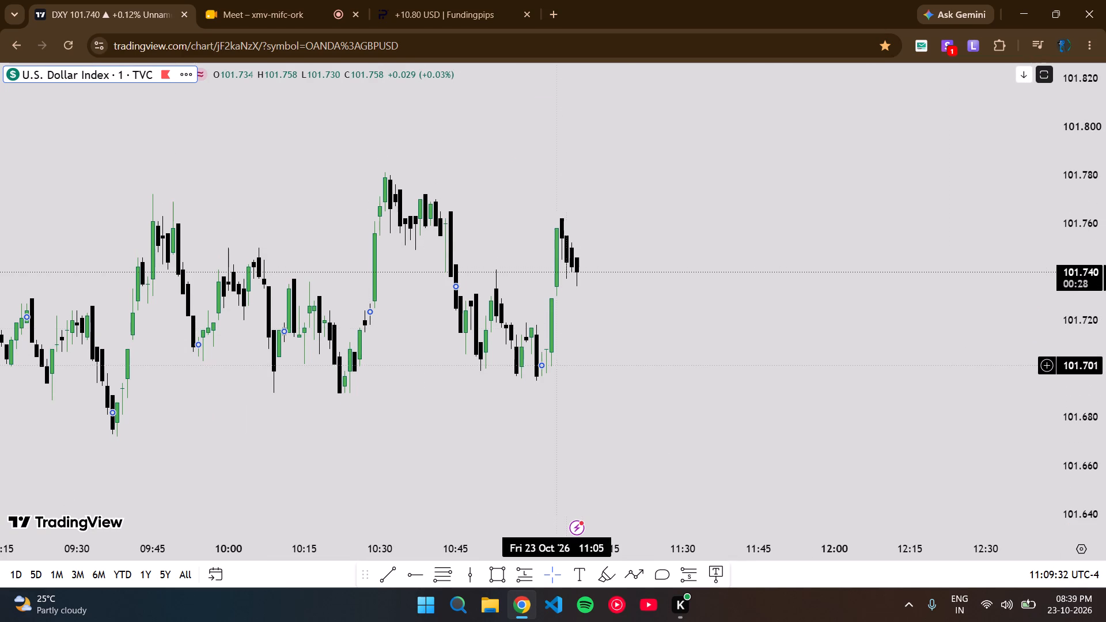
{"action": "scroll", "coordinate": [557, 365], "scroll_direction": "up", "scroll_amount": 2}
{"action": "scroll", "coordinate": [525, 386], "scroll_direction": "down", "scroll_amount": 3}
{"action": "left_click_drag", "start_coordinate": [505, 415], "coordinate": [534, 355]}
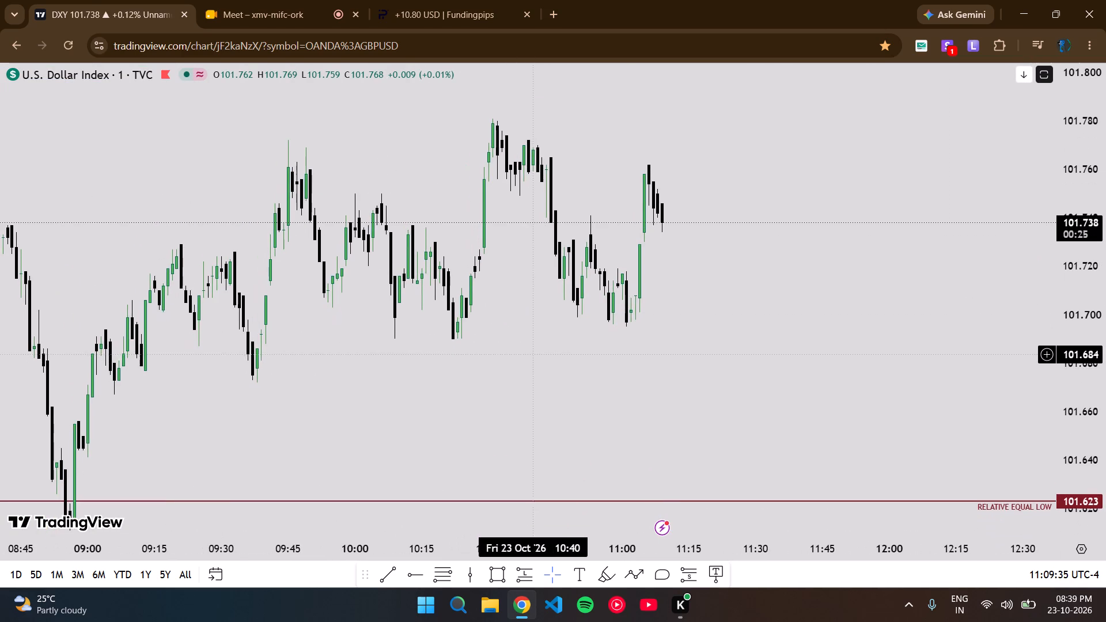
{"action": "scroll", "coordinate": [1105, 358], "scroll_direction": "up", "scroll_amount": 1}
{"action": "left_click", "coordinate": [409, 577]}
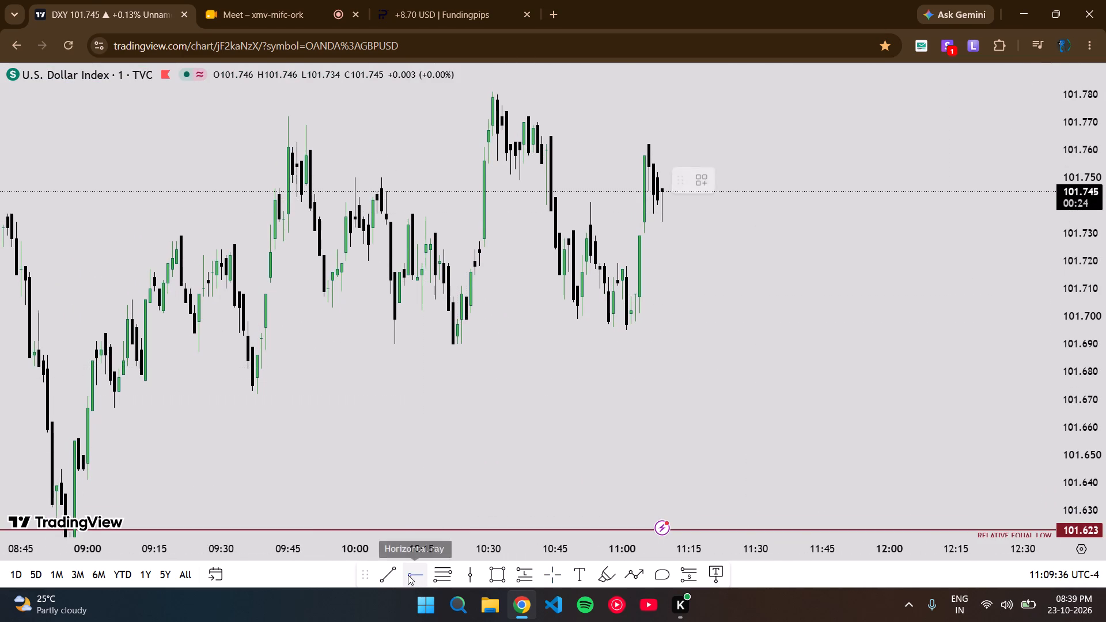
{"action": "left_click", "coordinate": [259, 393]}
{"action": "left_click", "coordinate": [278, 421]}
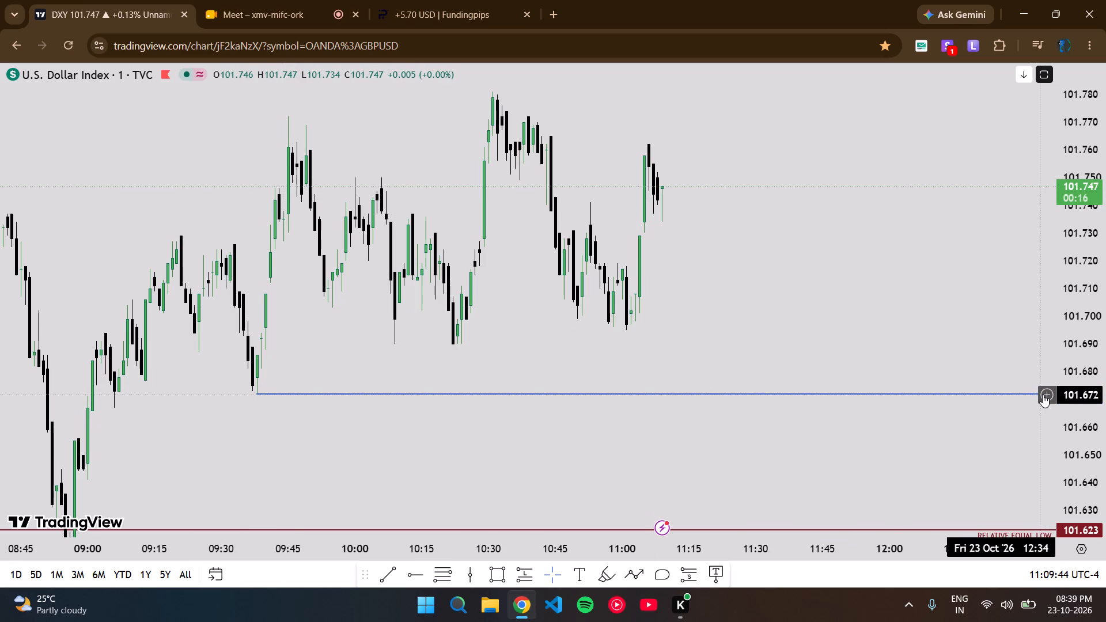
Add a price alert on DXY at 101.672, the level of the new ray.
{"action": "left_click", "coordinate": [1043, 395]}
{"action": "left_click", "coordinate": [918, 419]}
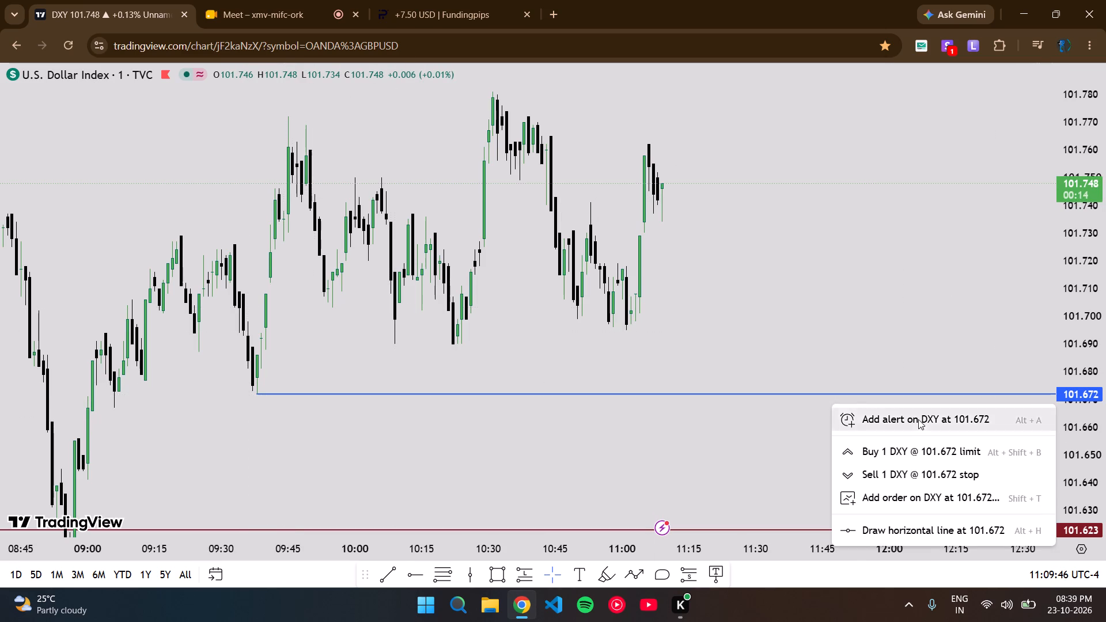
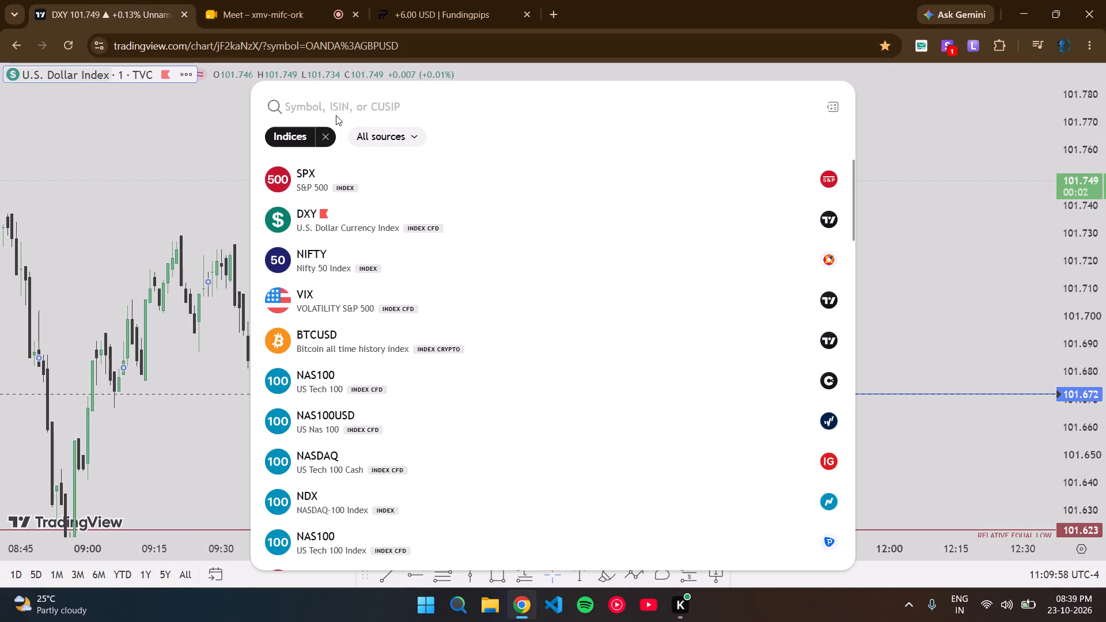
Switch the chart from DXY back to GBPUSD and examine the latest one-minute candles around the Wednesday NDOG and lower quadrant levels.
{"action": "type", "text": "GB"}
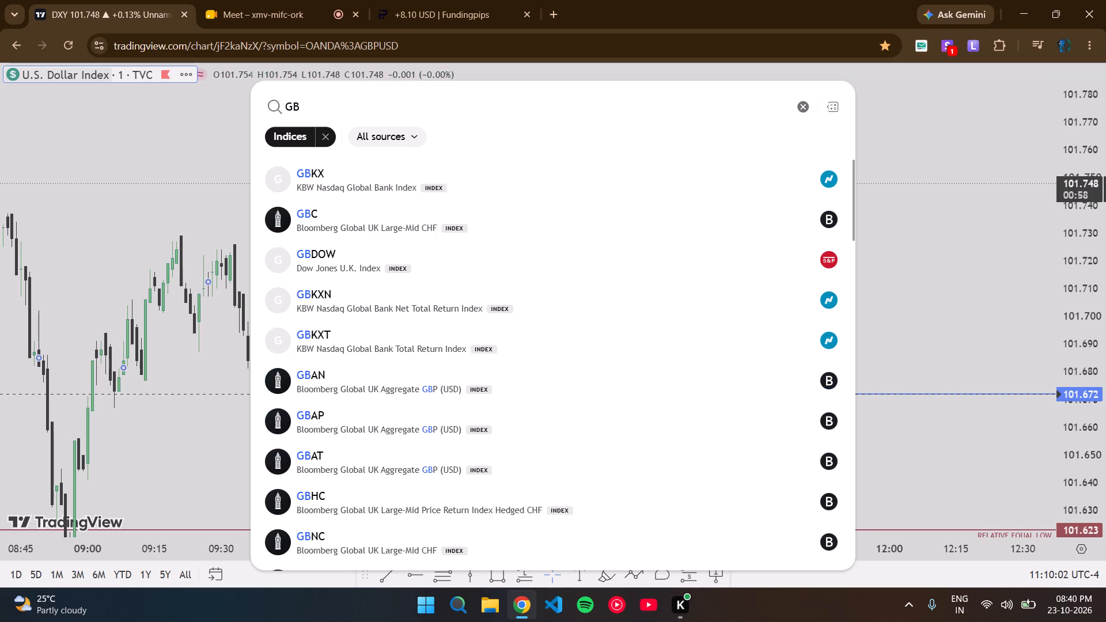
{"action": "key", "text": "p"}
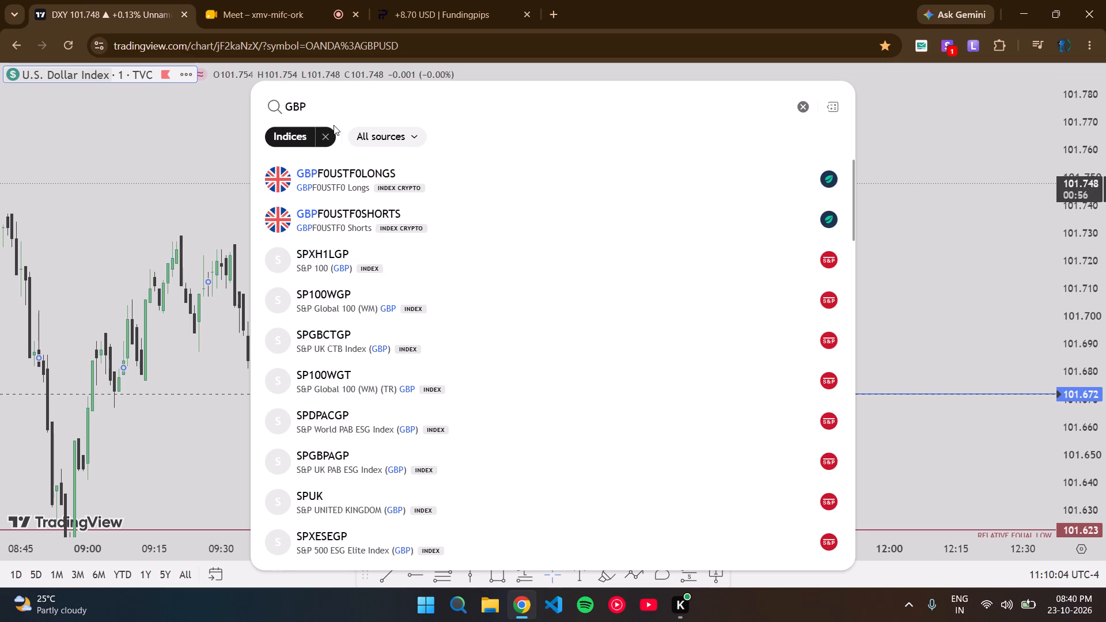
{"action": "type", "text": "USD"}
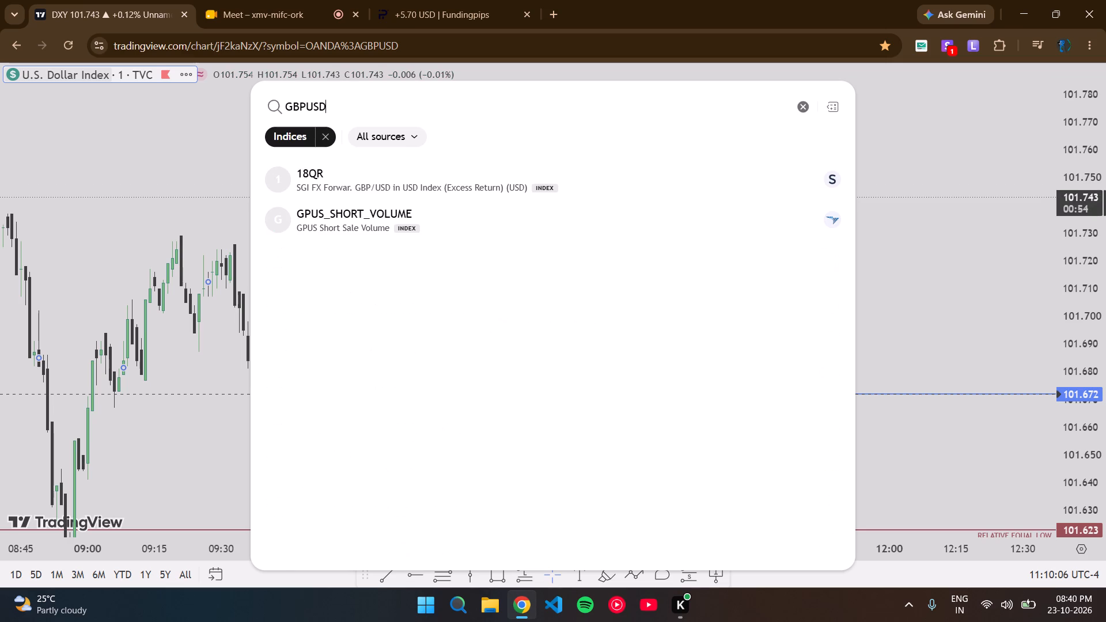
{"action": "key", "text": "Return"}
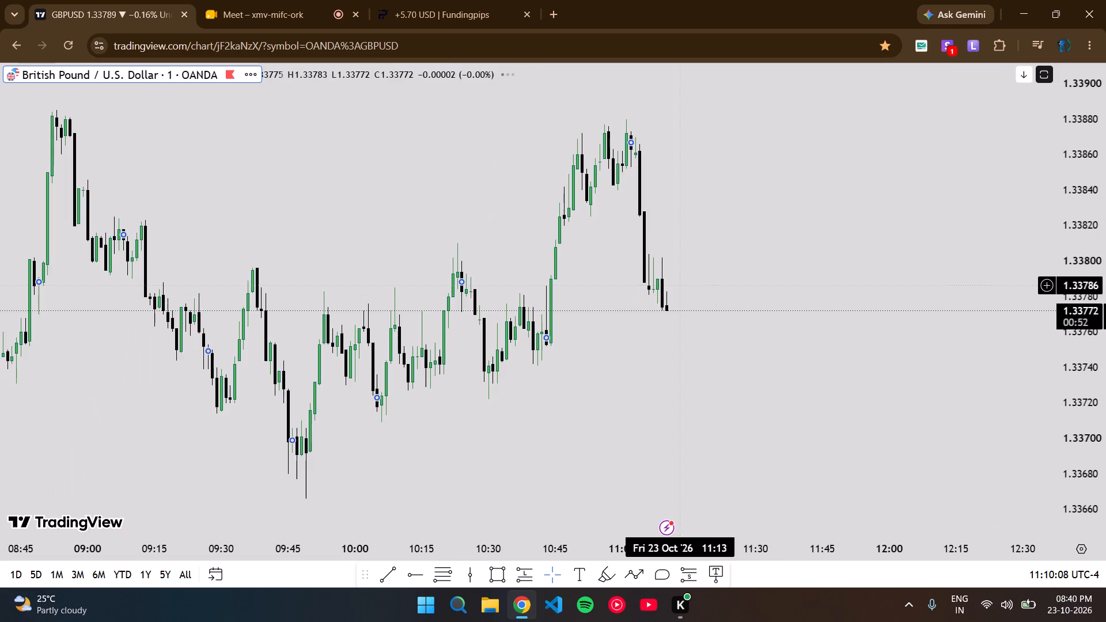
{"action": "scroll", "coordinate": [717, 295], "scroll_direction": "up", "scroll_amount": 4}
{"action": "scroll", "coordinate": [1105, 370], "scroll_direction": "up", "scroll_amount": 4}
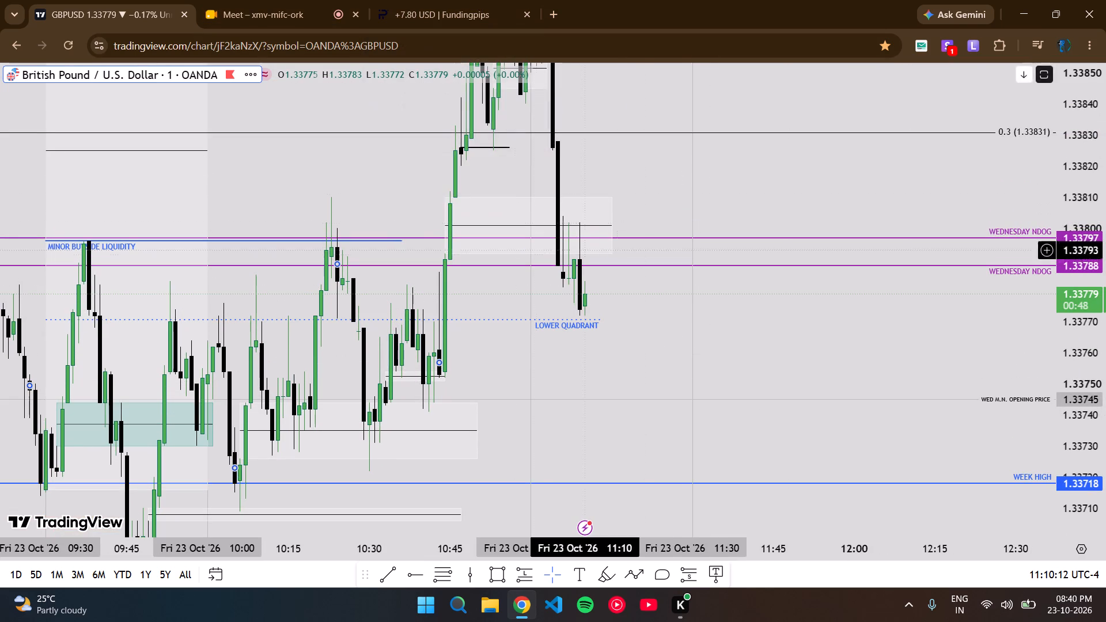
{"action": "scroll", "coordinate": [1105, 299], "scroll_direction": "up", "scroll_amount": 4}
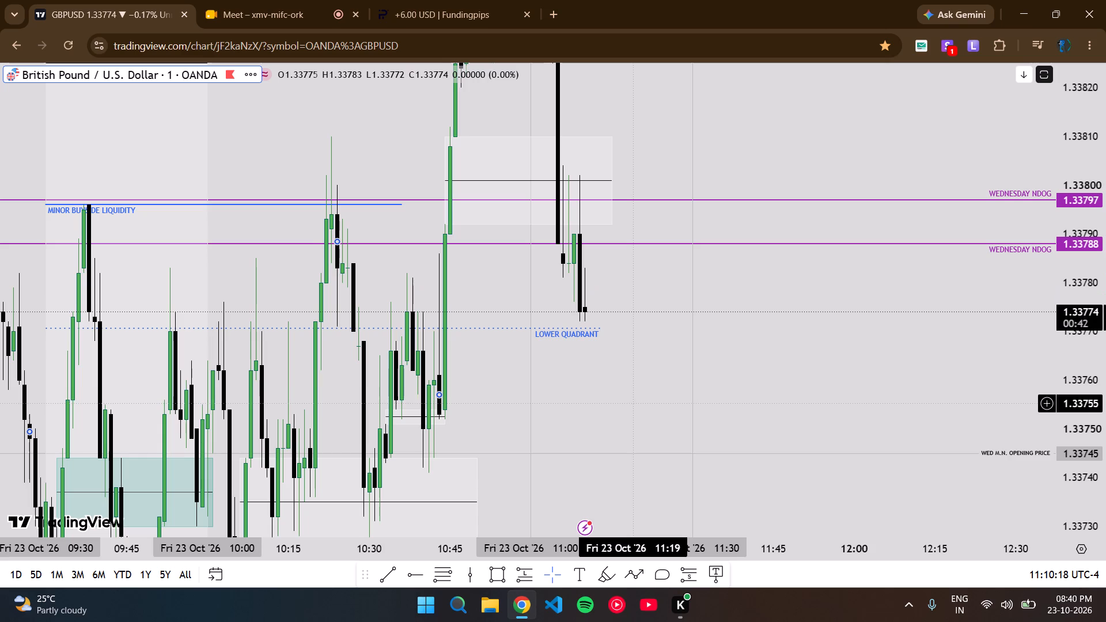
{"action": "left_click", "coordinate": [633, 403]}
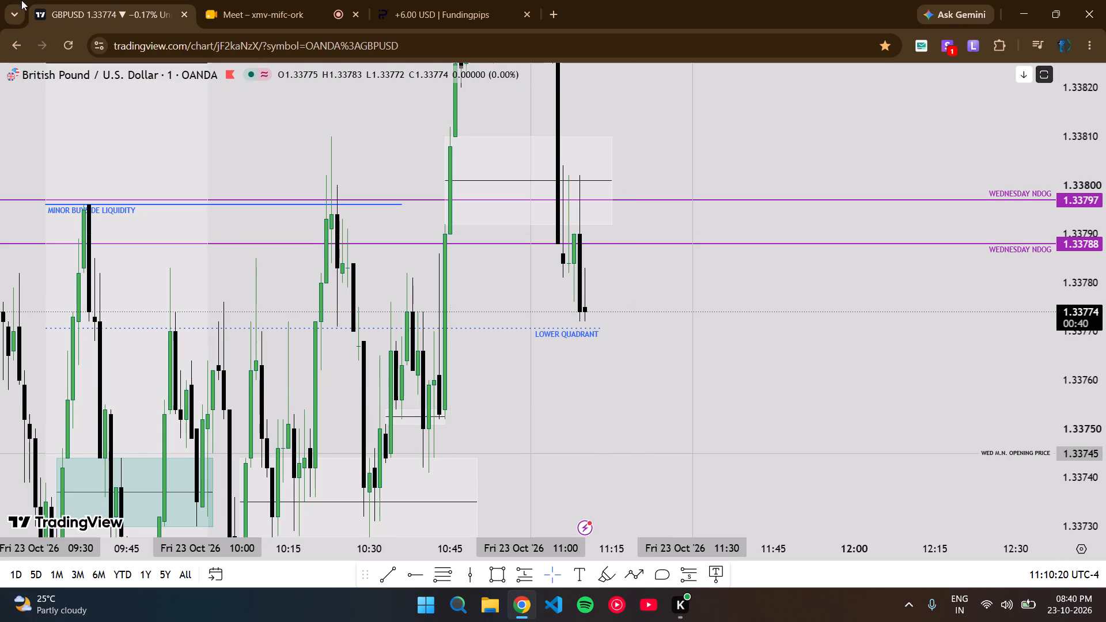
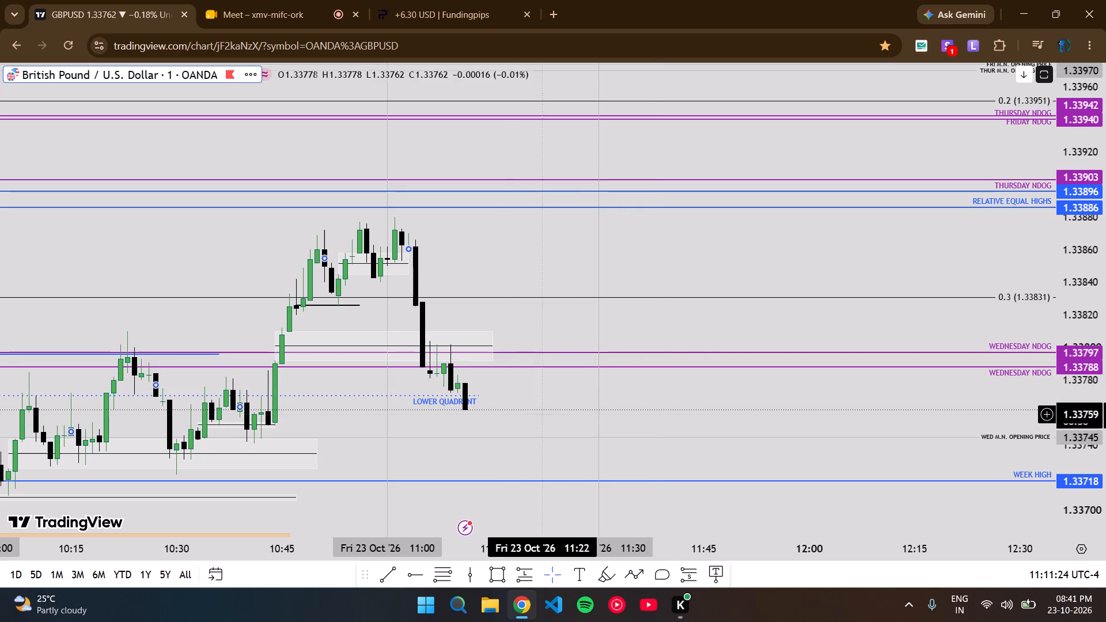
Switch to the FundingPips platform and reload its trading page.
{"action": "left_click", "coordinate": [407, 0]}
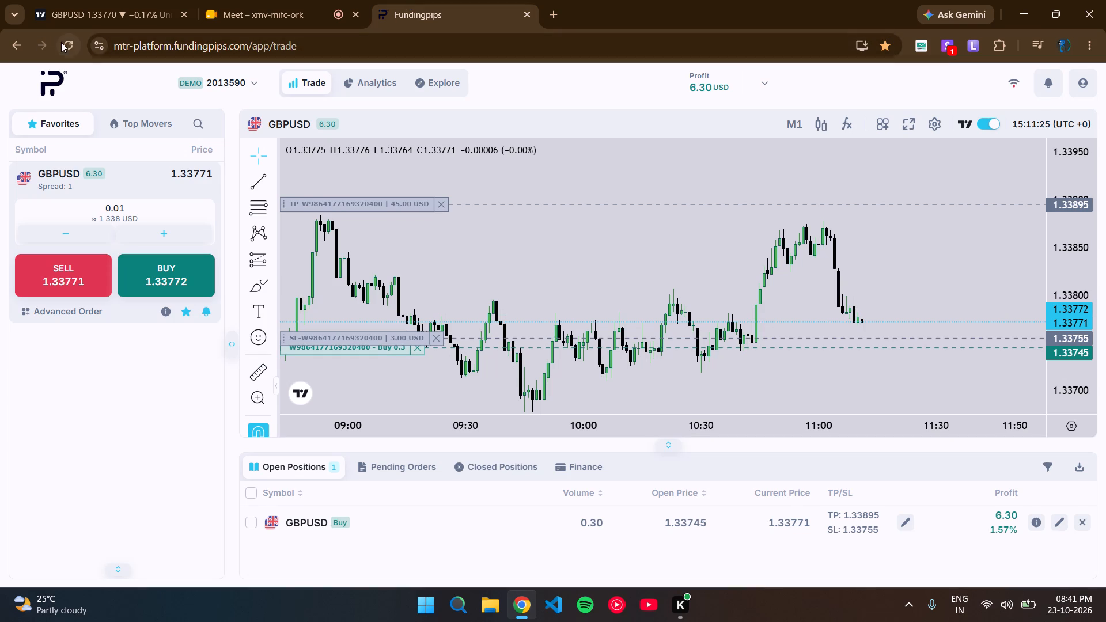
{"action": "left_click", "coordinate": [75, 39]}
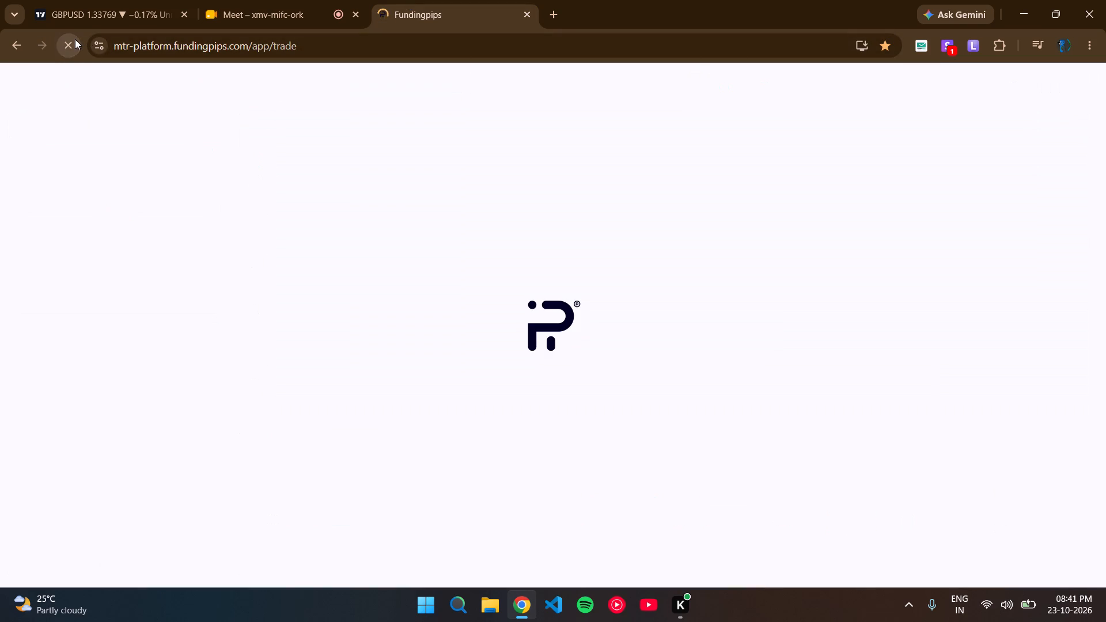
Monitor the one-minute GBPUSD candles around the lower quadrant and Wednesday opening price, checking back on the FundingPips page's loading.
{"action": "left_click", "coordinate": [77, 0]}
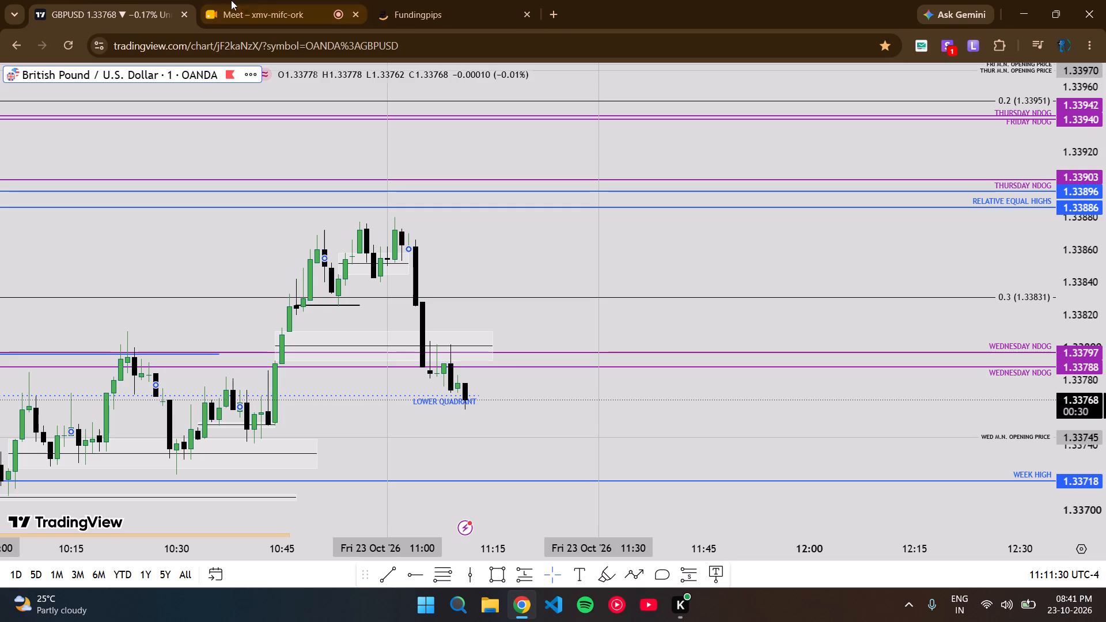
{"action": "left_click", "coordinate": [398, 0]}
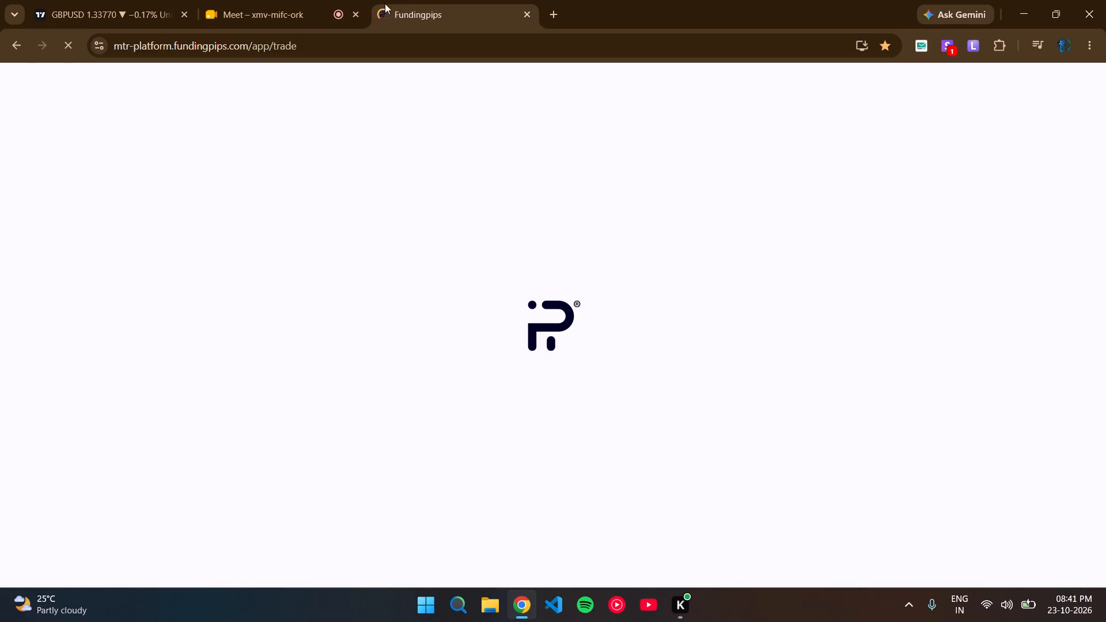
{"action": "left_click", "coordinate": [160, 0]}
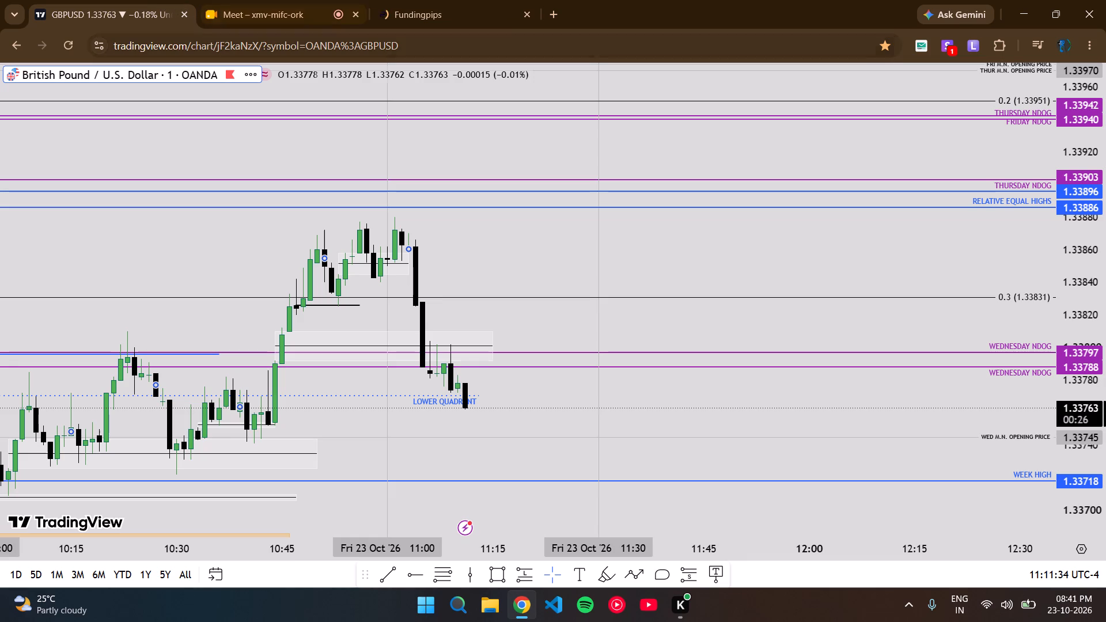
{"action": "left_click", "coordinate": [464, 0]}
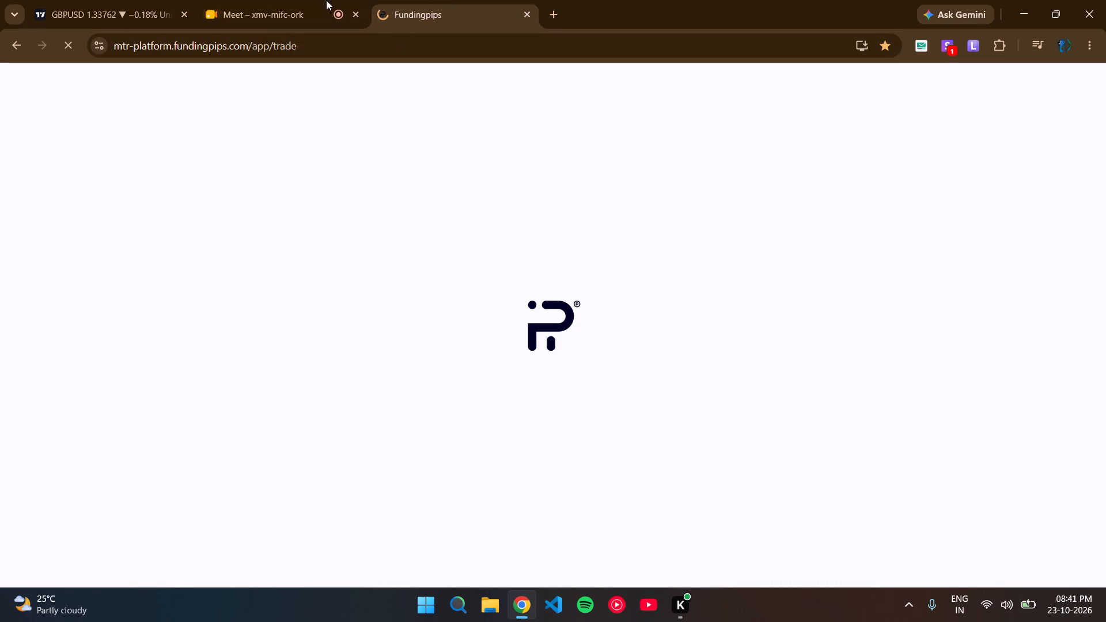
{"action": "left_click", "coordinate": [152, 0]}
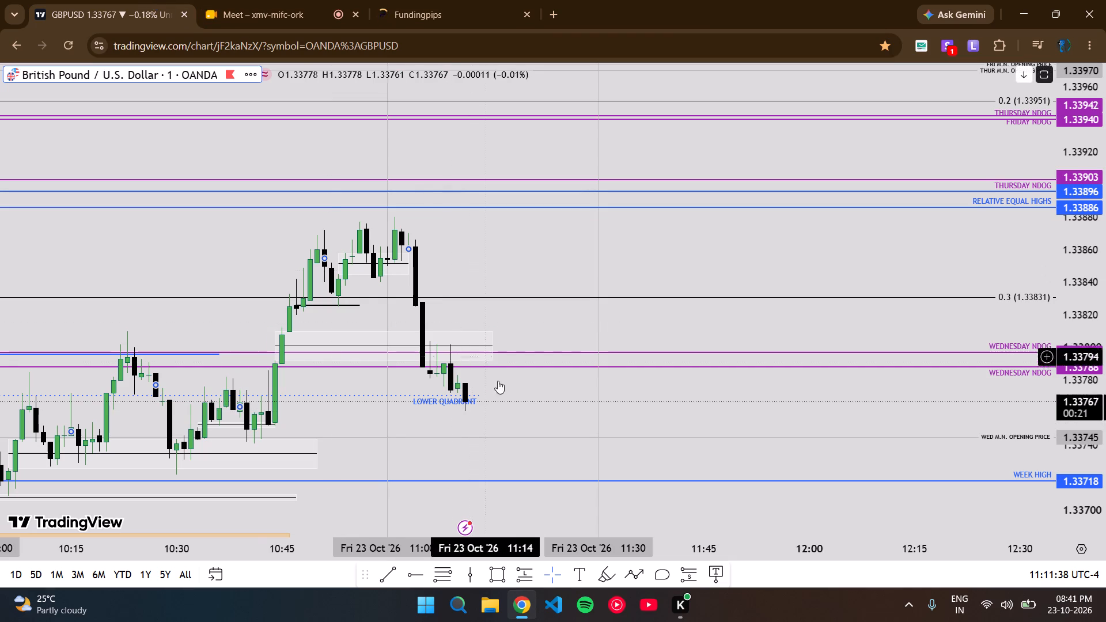
{"action": "left_click_drag", "start_coordinate": [525, 414], "coordinate": [525, 345]}
{"action": "scroll", "coordinate": [1105, 501], "scroll_direction": "up", "scroll_amount": 2}
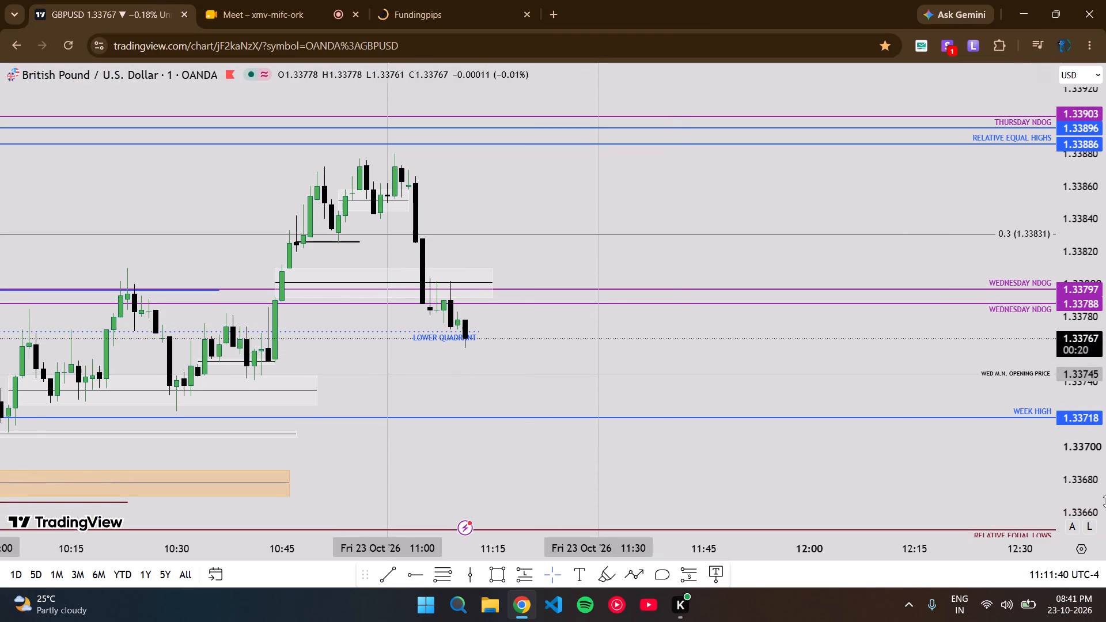
{"action": "scroll", "coordinate": [1105, 501], "scroll_direction": "up", "scroll_amount": 2}
{"action": "scroll", "coordinate": [1105, 501], "scroll_direction": "down", "scroll_amount": 2}
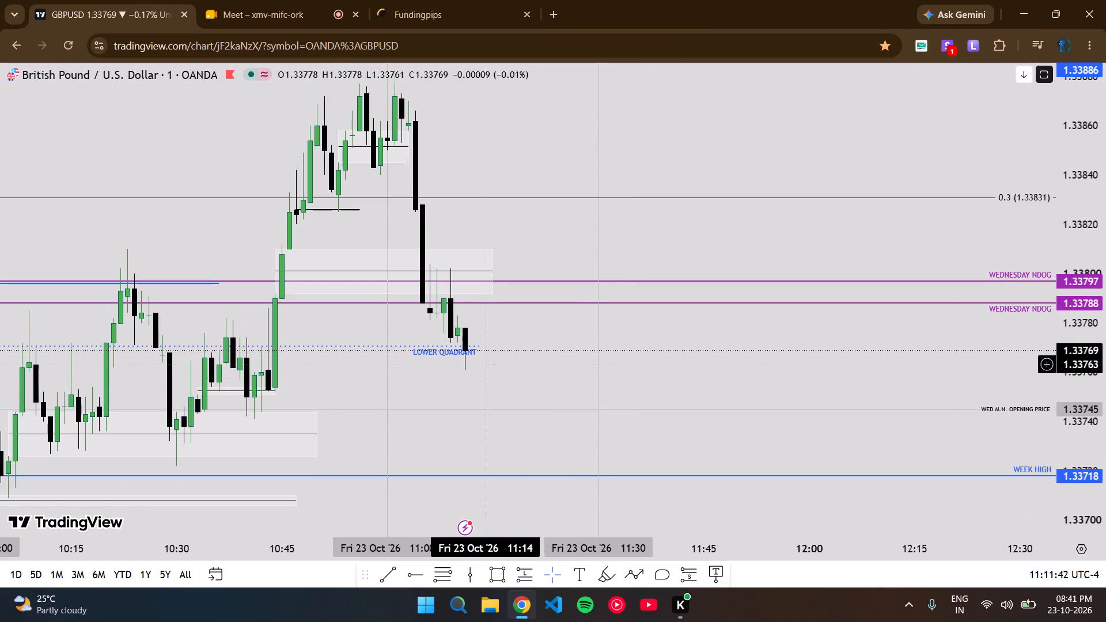
{"action": "left_click", "coordinate": [395, 0]}
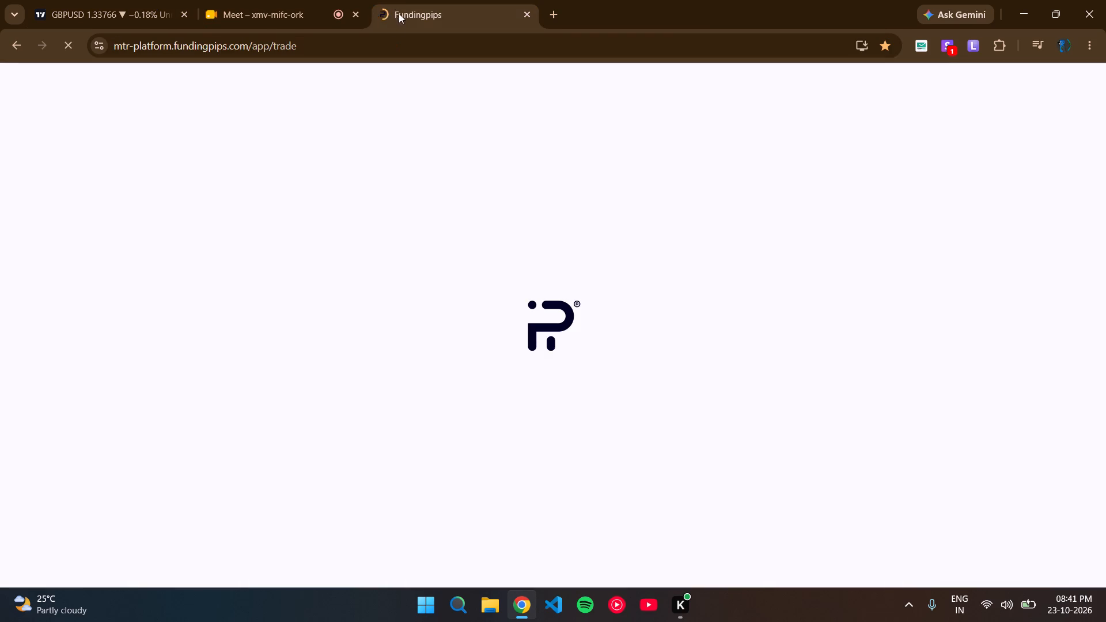
{"action": "left_click", "coordinate": [109, 0]}
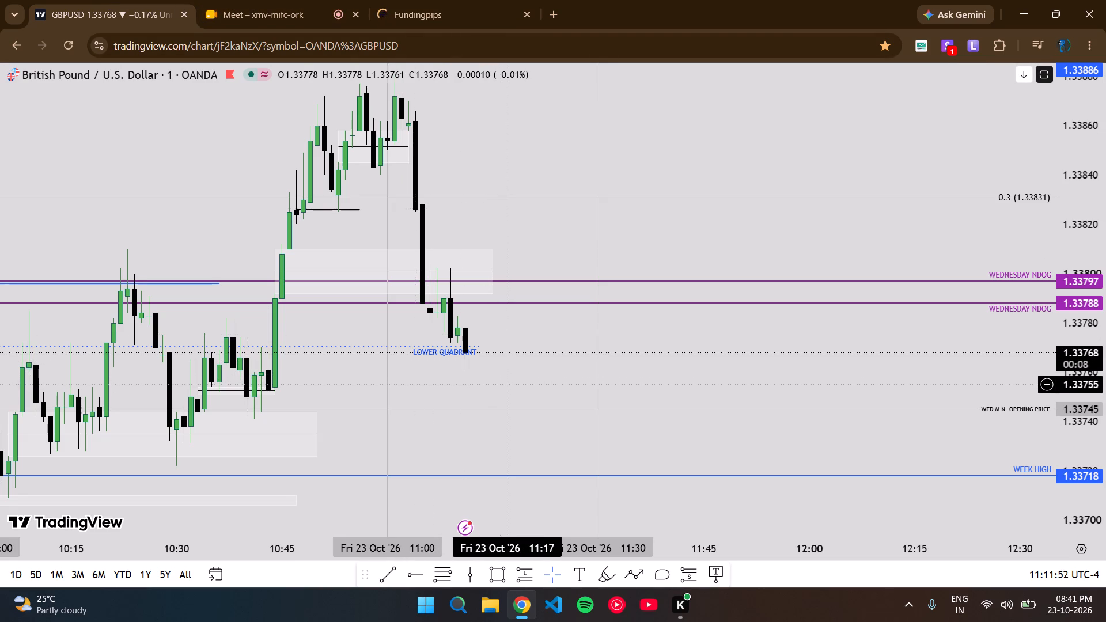
{"action": "left_click", "coordinate": [445, 0]}
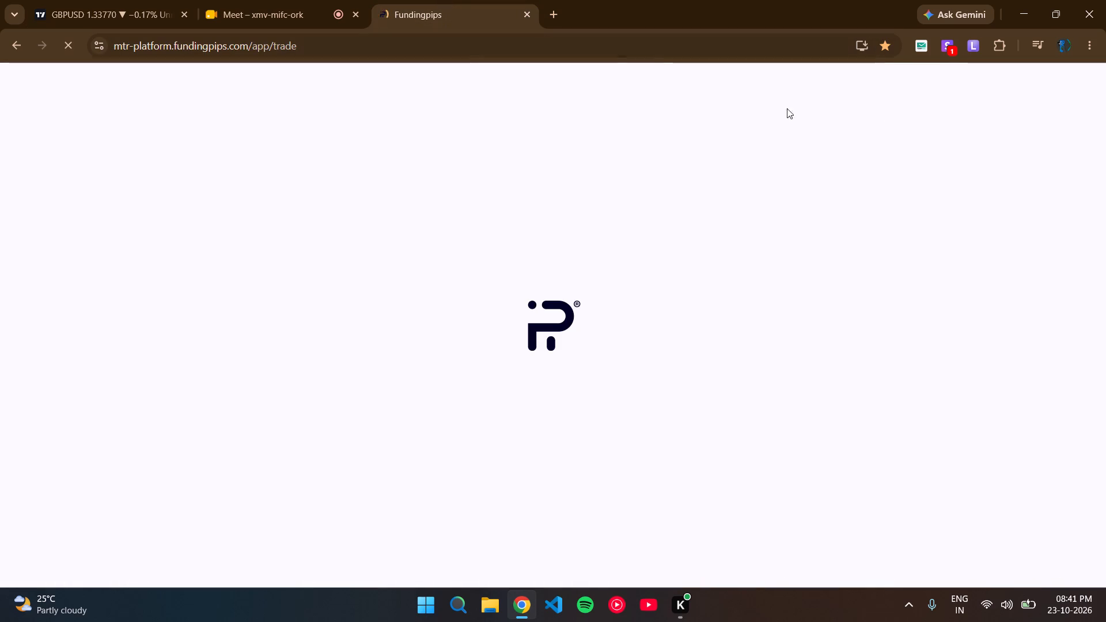
Reopen the FundingPips trading platform from its bookmark in a new tab and close the old FundingPips tab.
{"action": "left_click", "coordinate": [554, 14]}
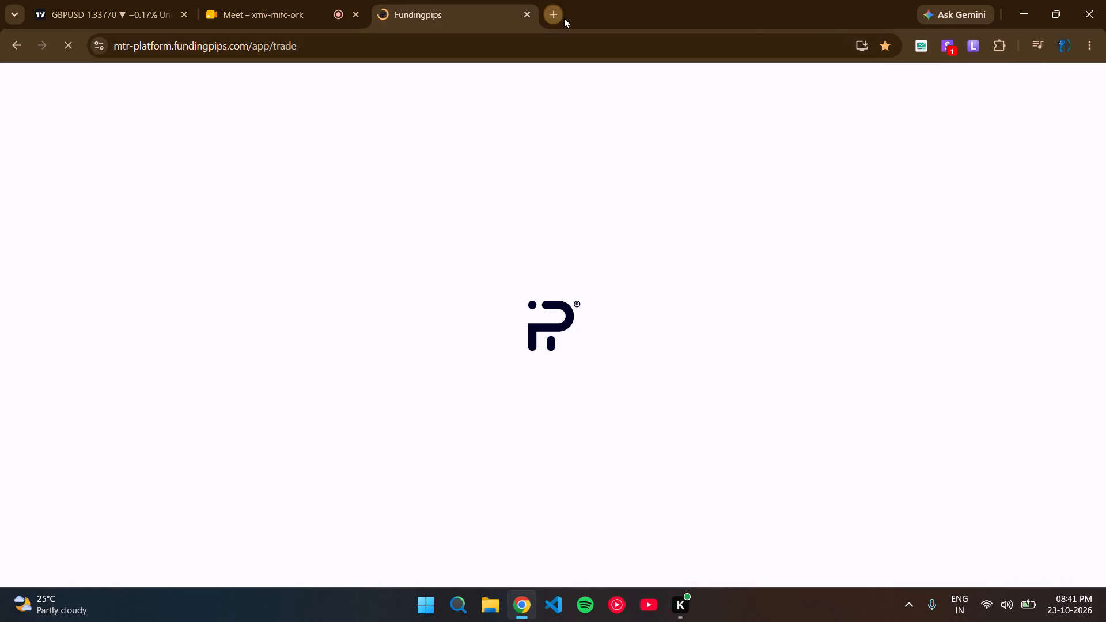
{"action": "left_click", "coordinate": [1002, 74]}
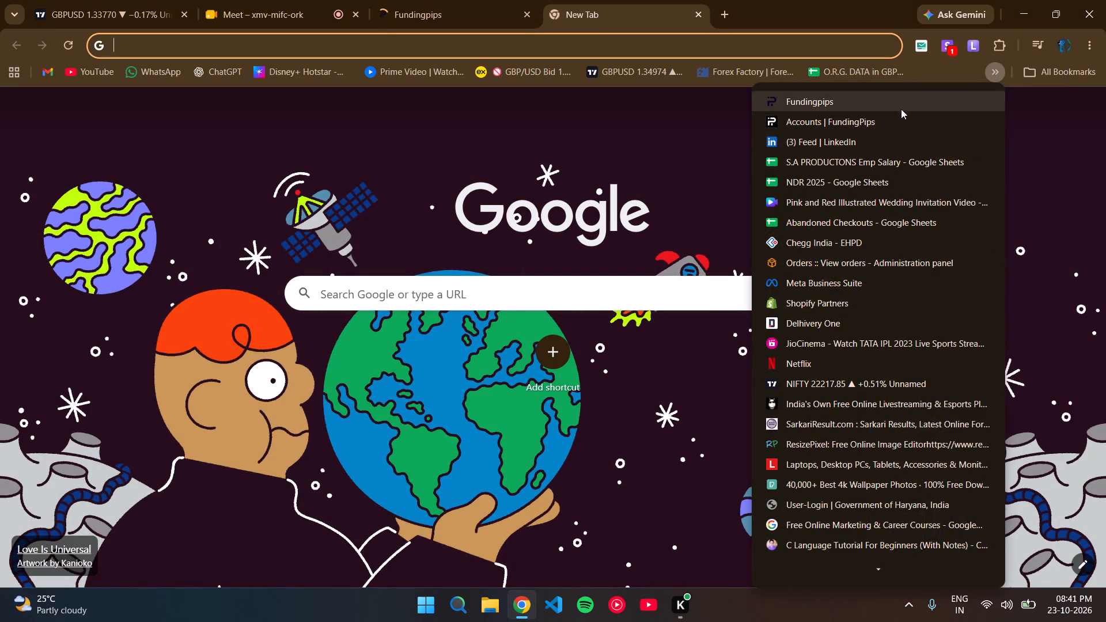
{"action": "left_click", "coordinate": [901, 105]}
{"action": "left_click", "coordinate": [529, 12]}
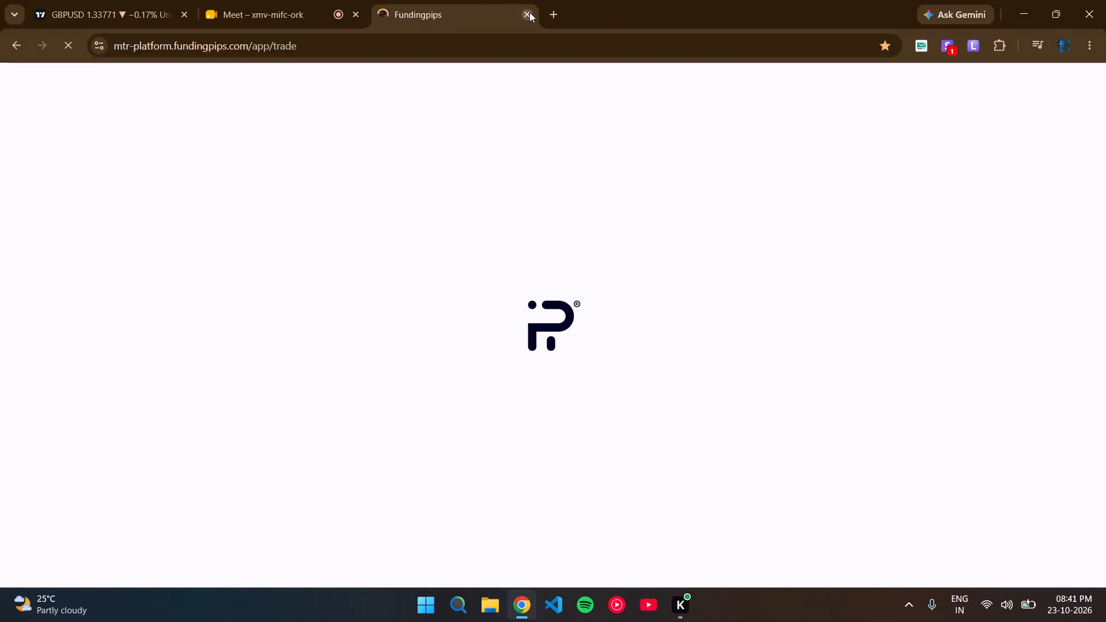
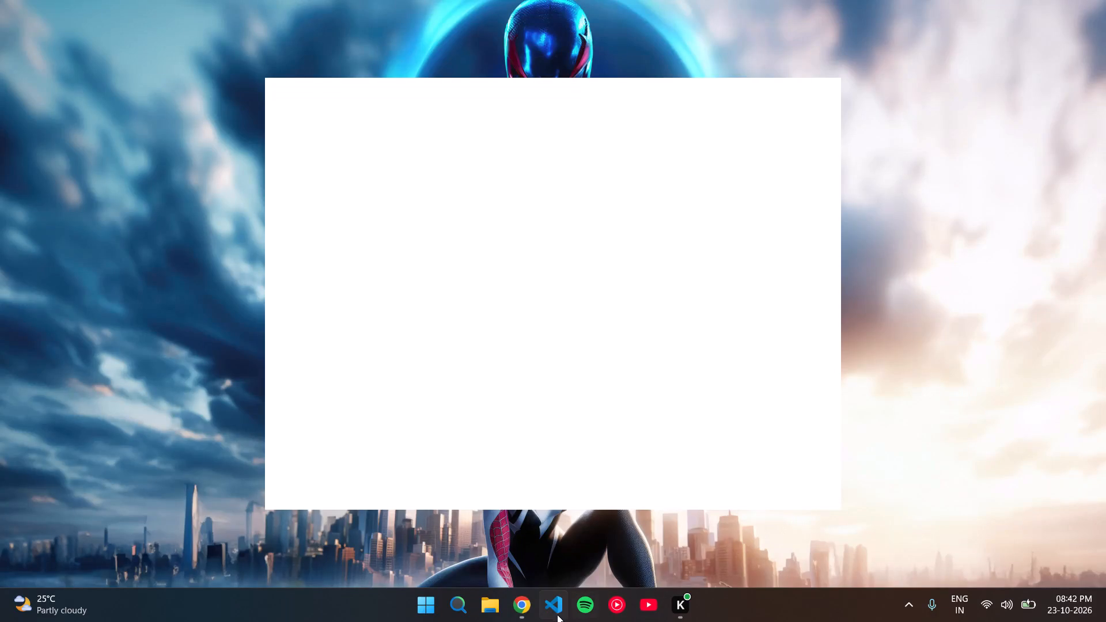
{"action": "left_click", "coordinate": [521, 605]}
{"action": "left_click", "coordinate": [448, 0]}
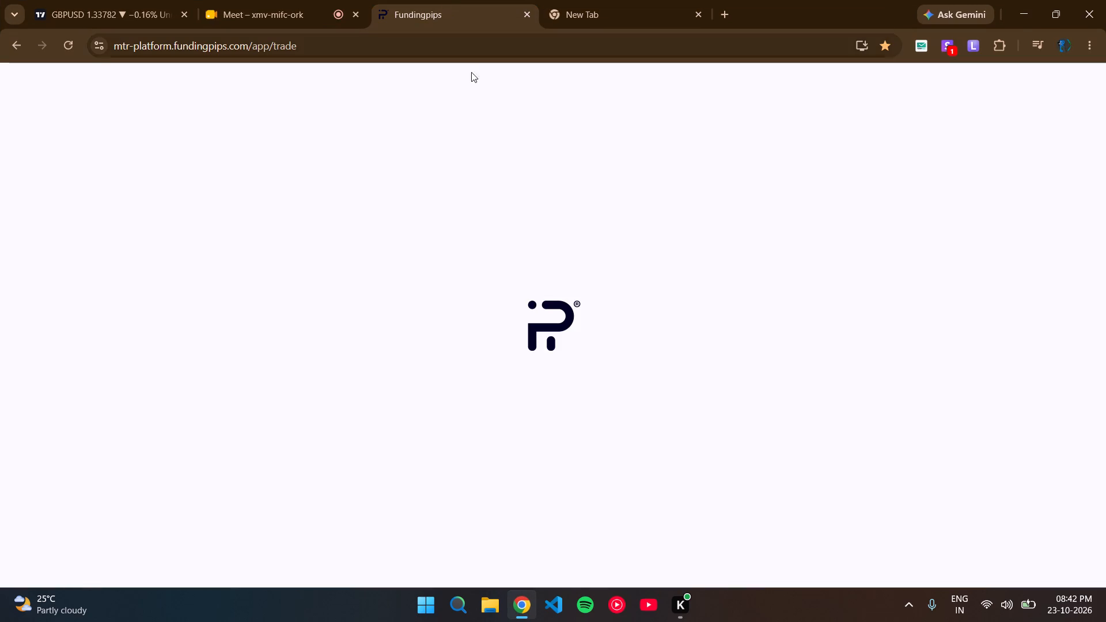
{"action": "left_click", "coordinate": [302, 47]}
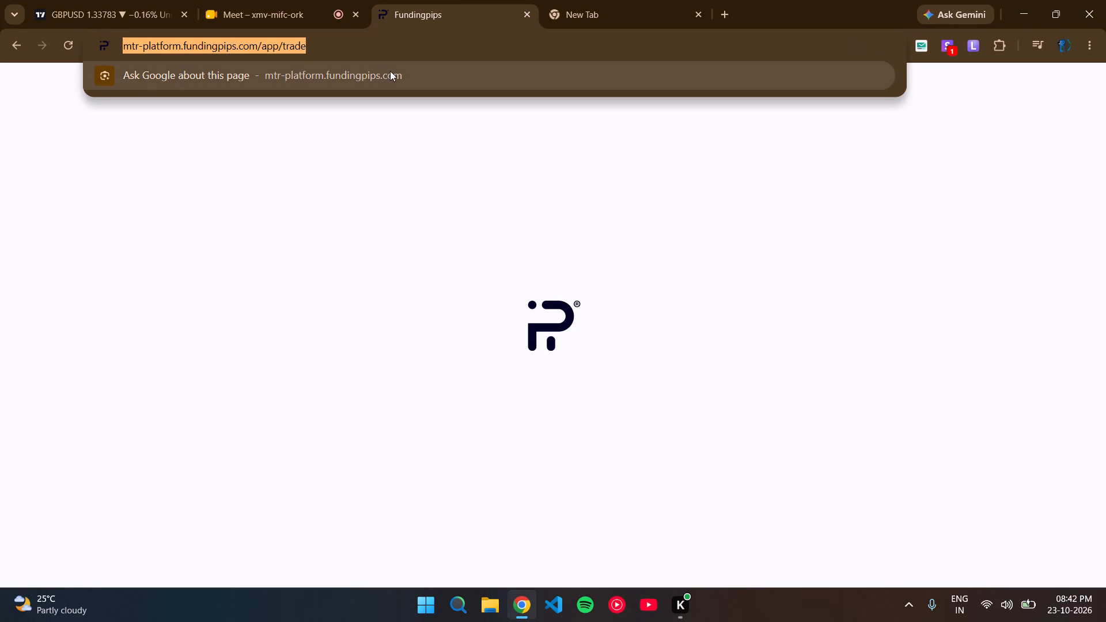
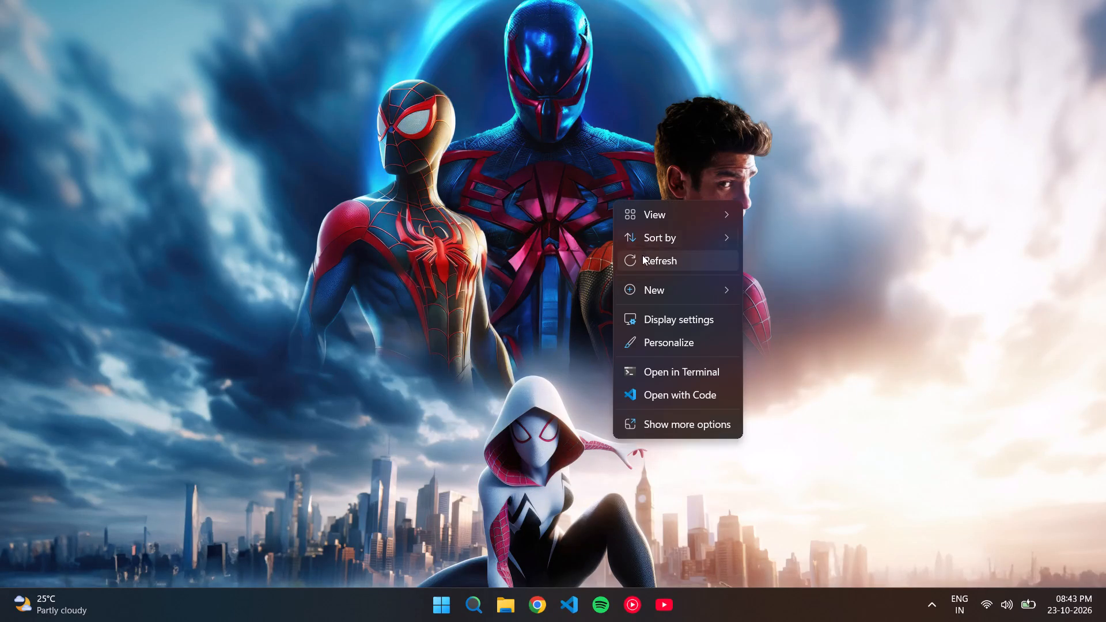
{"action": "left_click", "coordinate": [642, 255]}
Launch Google Chrome with the Person 1 profile and open the GBPUSD TradingView chart from its bookmark.
{"action": "left_click", "coordinate": [535, 602]}
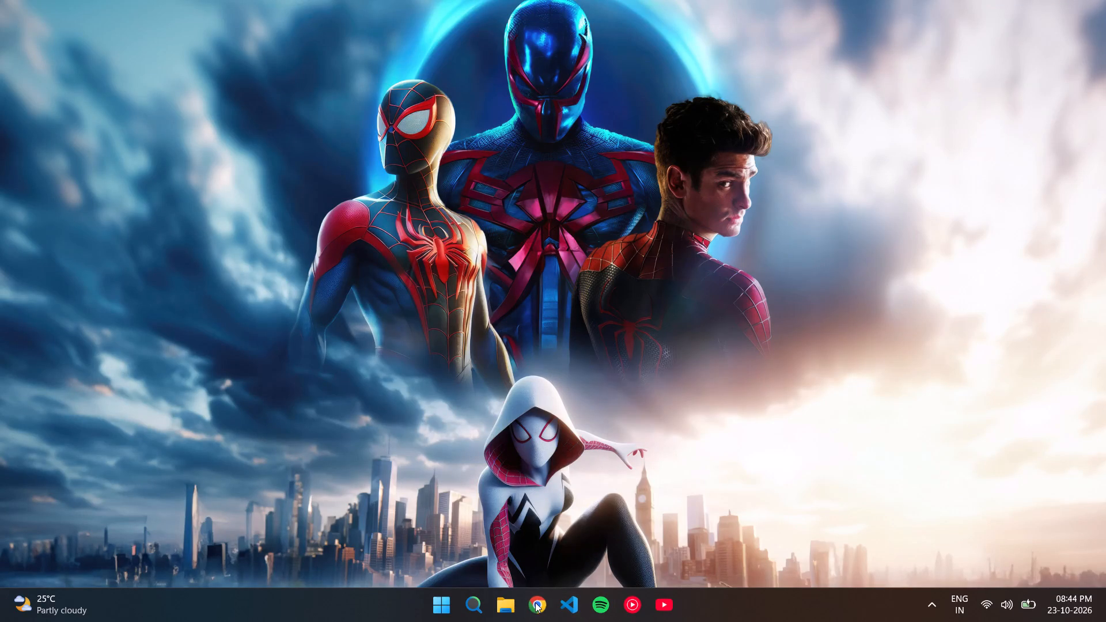
{"action": "left_click", "coordinate": [713, 425]}
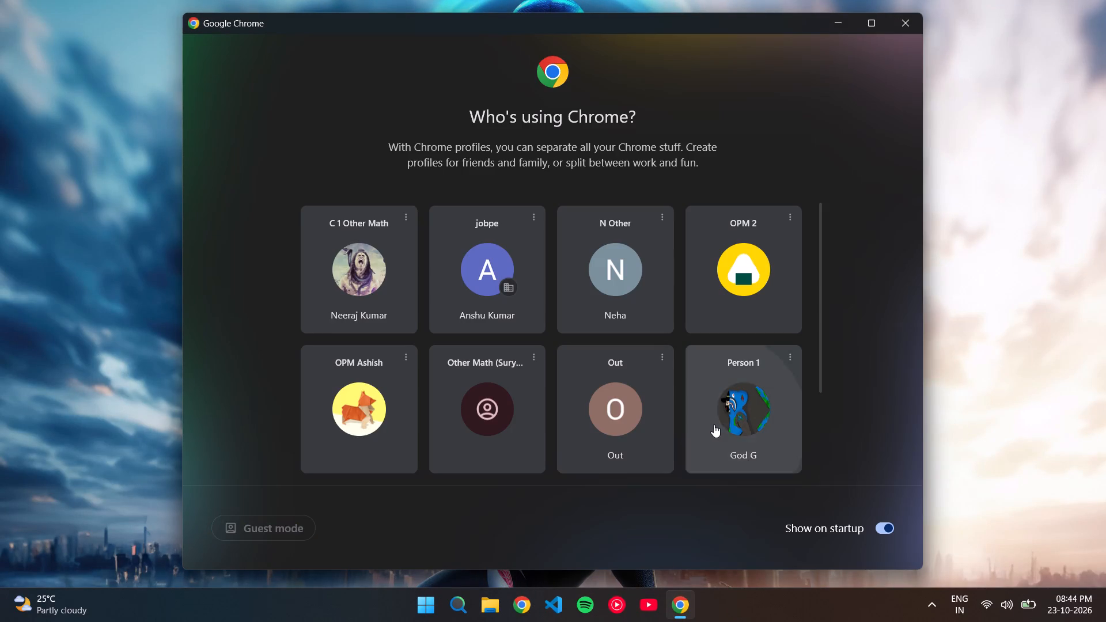
{"action": "left_click", "coordinate": [642, 73]}
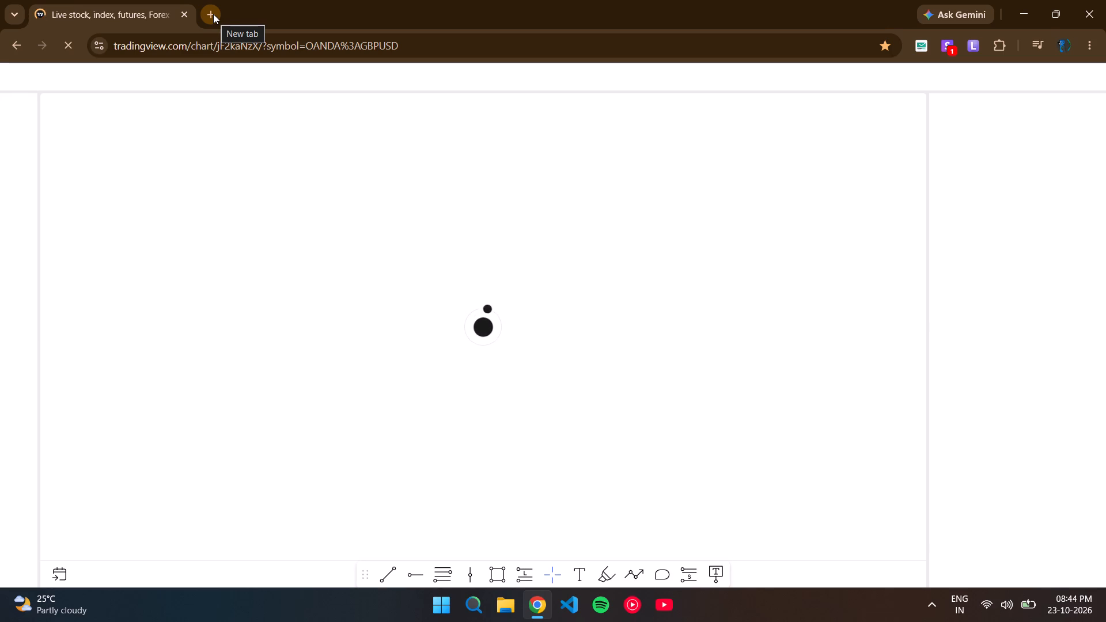
Open a spare new tab and check the GBPUSD chart's loading in the TradingView tab.
{"action": "left_click", "coordinate": [213, 14]}
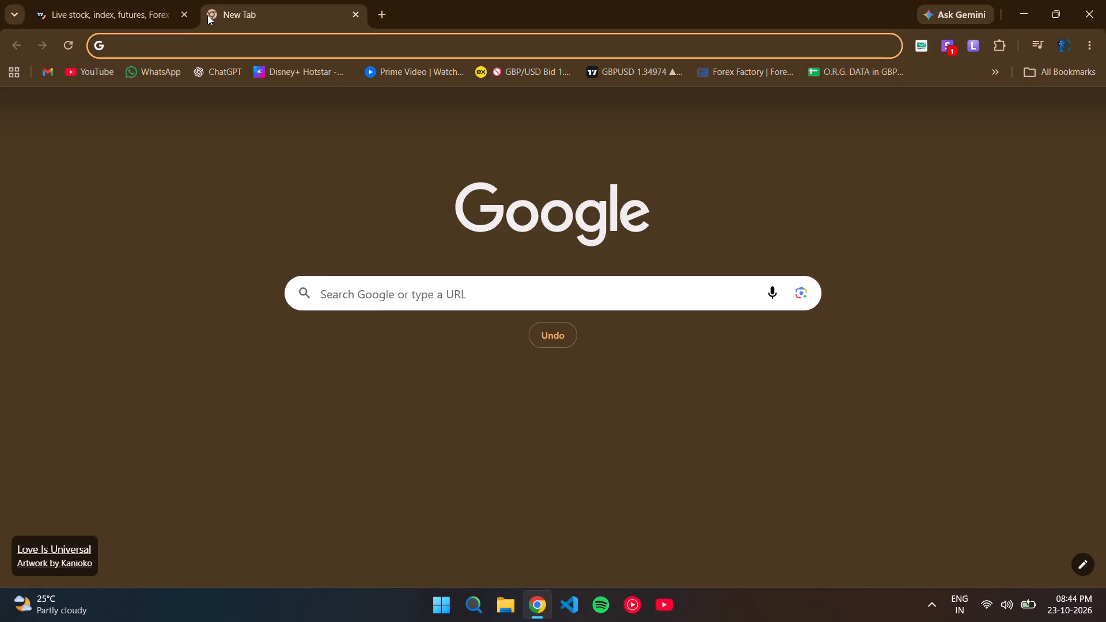
{"action": "left_click", "coordinate": [133, 7]}
{"action": "left_click", "coordinate": [255, 10]}
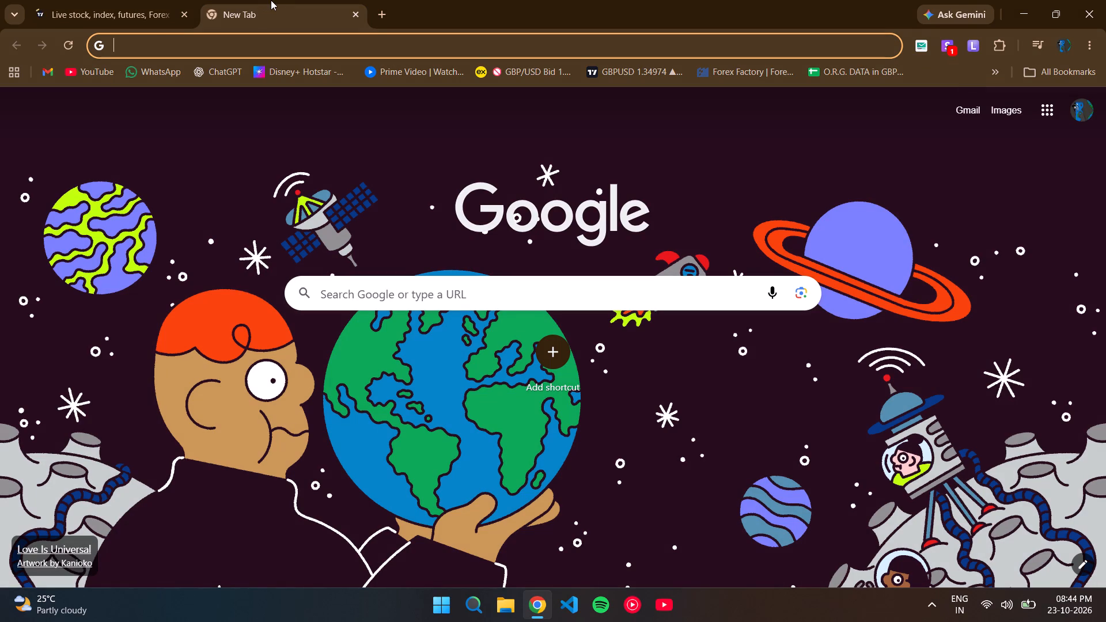
{"action": "left_click", "coordinate": [51, 0]}
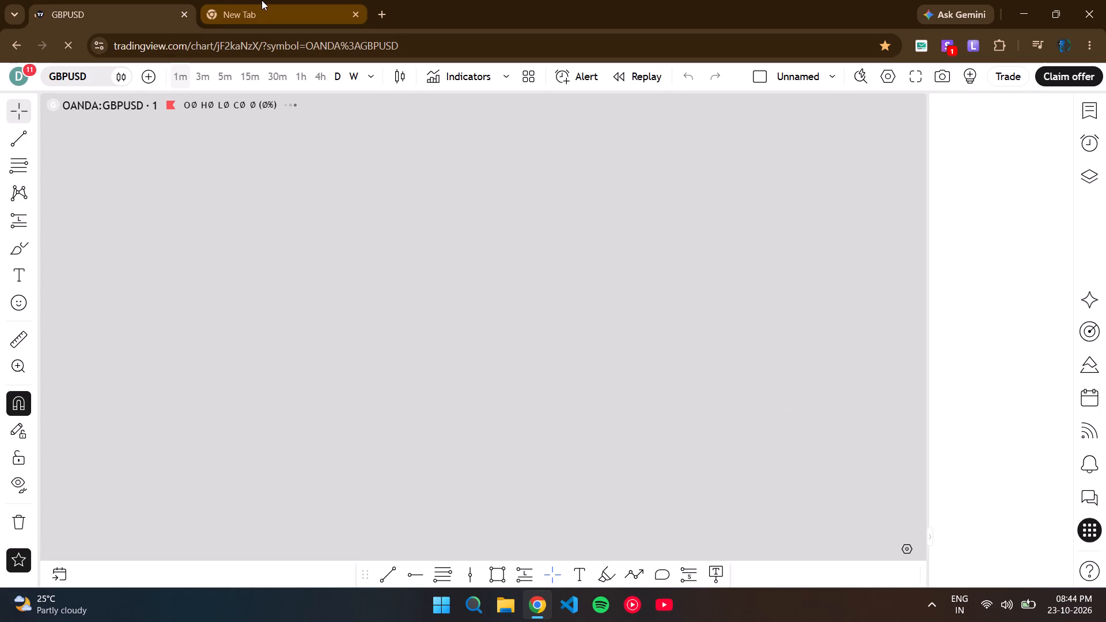
{"action": "left_click", "coordinate": [262, 0]}
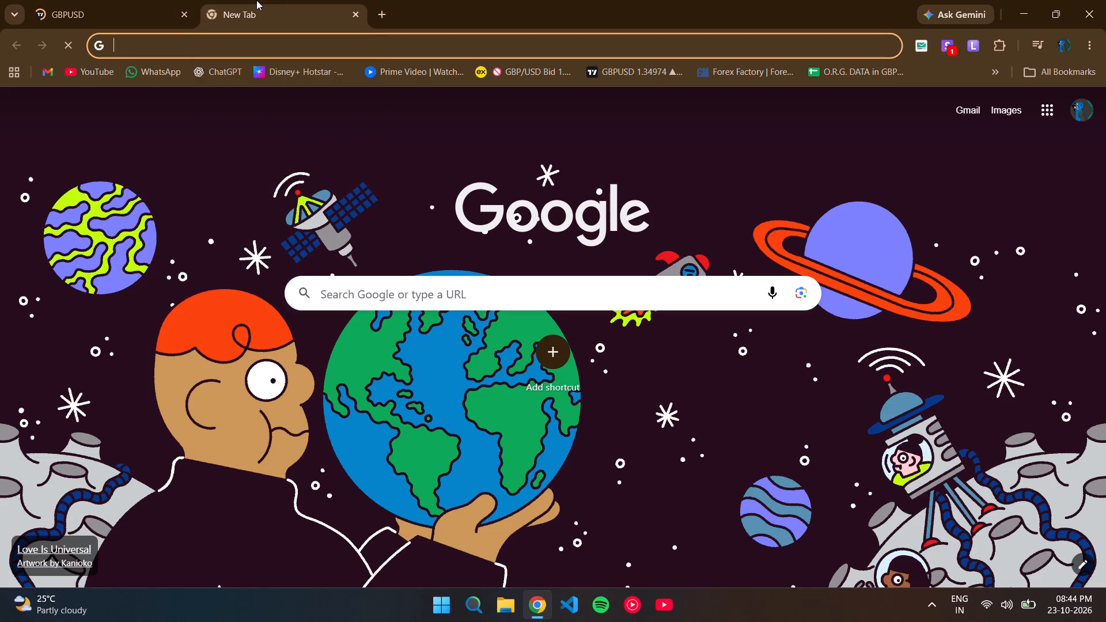
{"action": "left_click", "coordinate": [144, 0]}
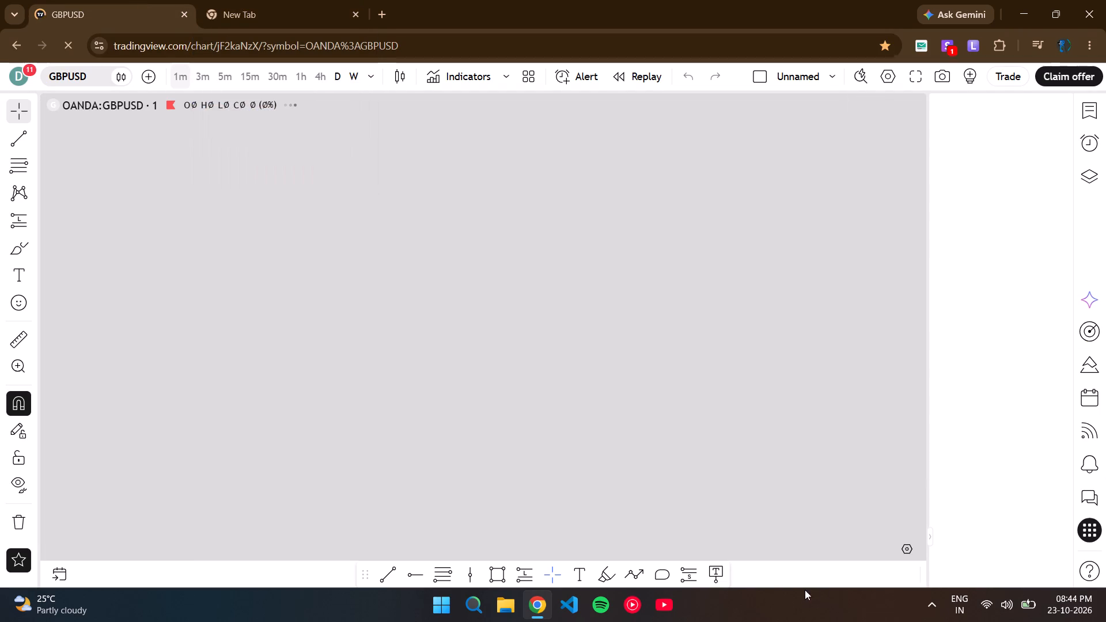
Show the hidden background app icons in the Windows system tray.
{"action": "left_click", "coordinate": [933, 601]}
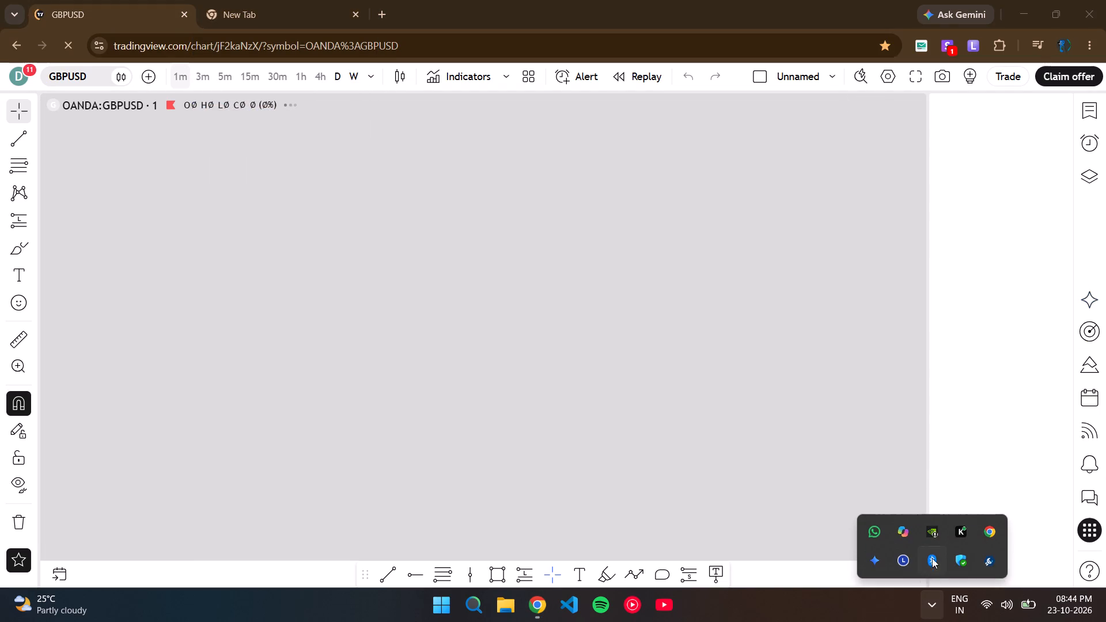
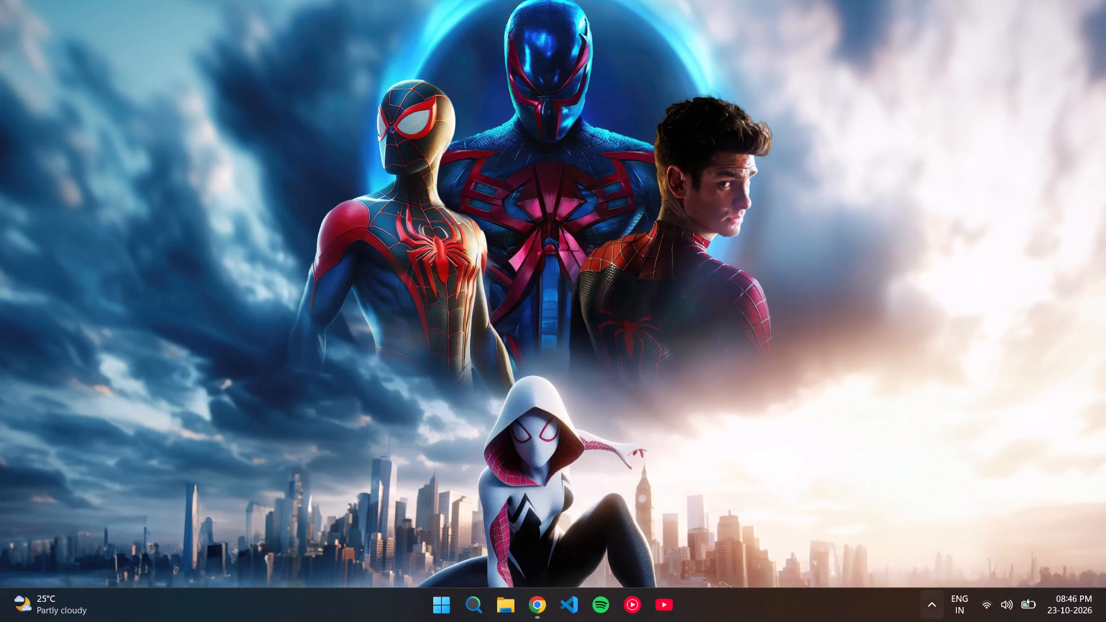
Connect the computer to the Wi-Fi network named 1+ in place of the current network.
{"action": "left_click", "coordinate": [936, 599]}
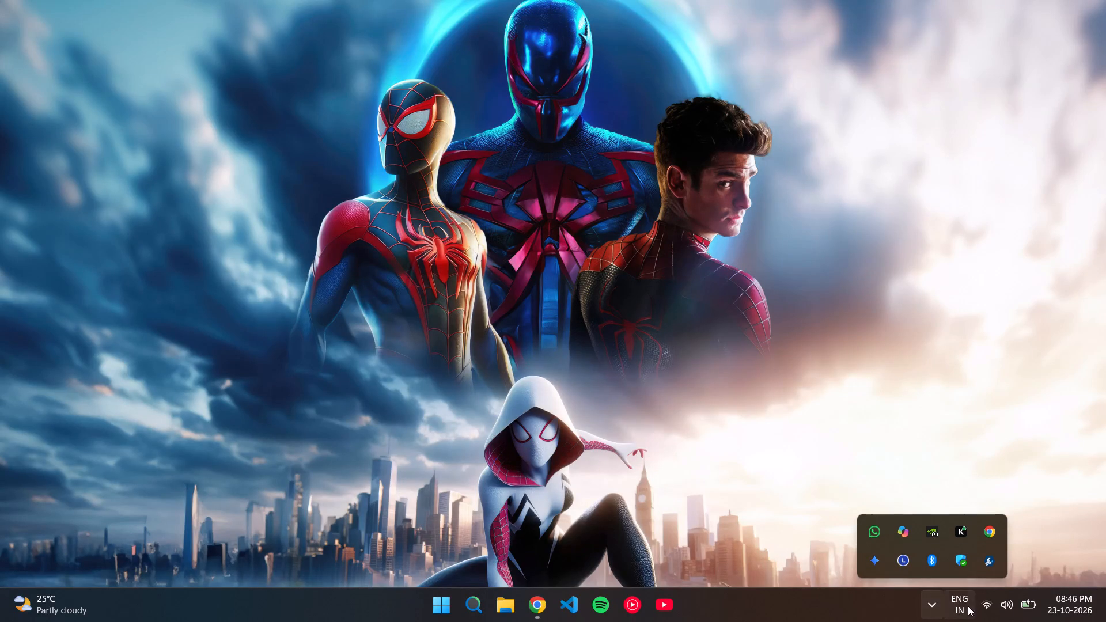
{"action": "left_click", "coordinate": [980, 601]}
{"action": "left_click", "coordinate": [984, 601]}
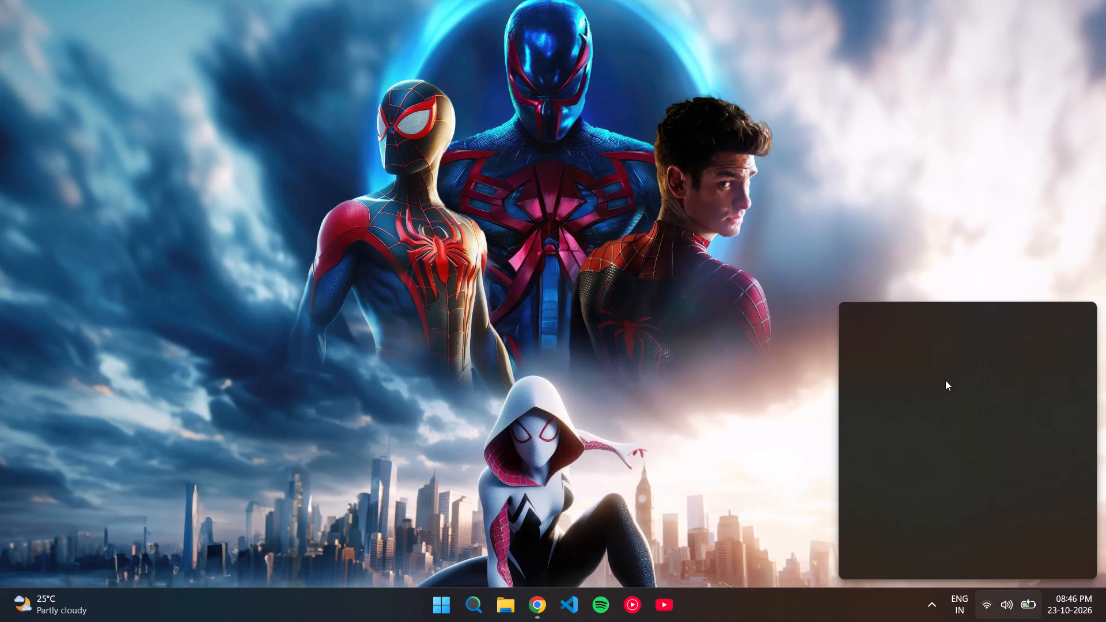
{"action": "left_click", "coordinate": [915, 335]}
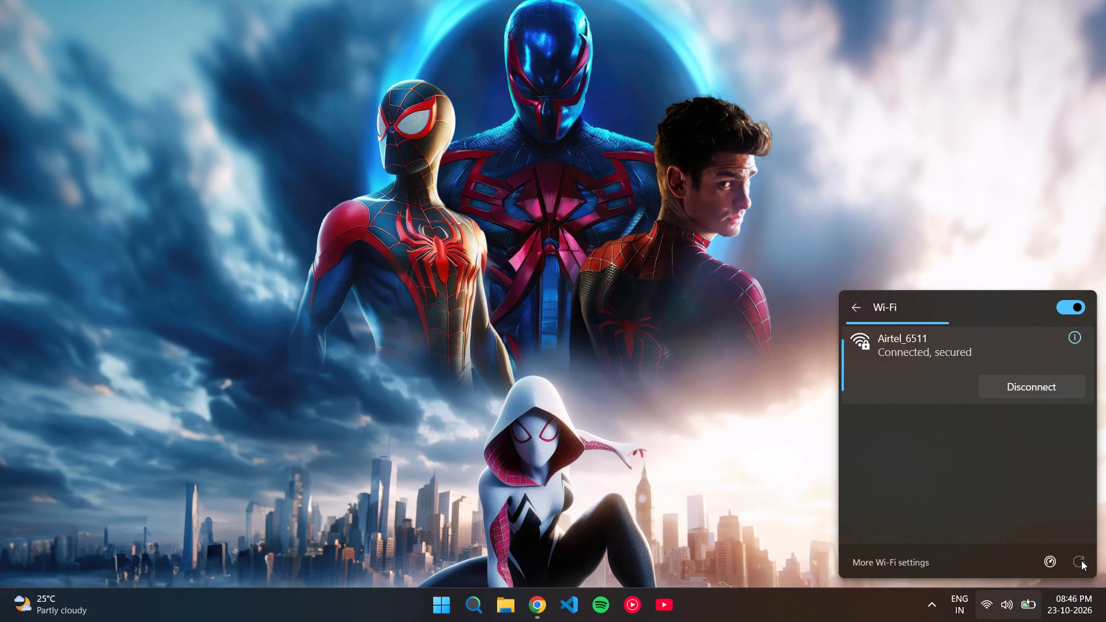
{"action": "left_click", "coordinate": [533, 606]}
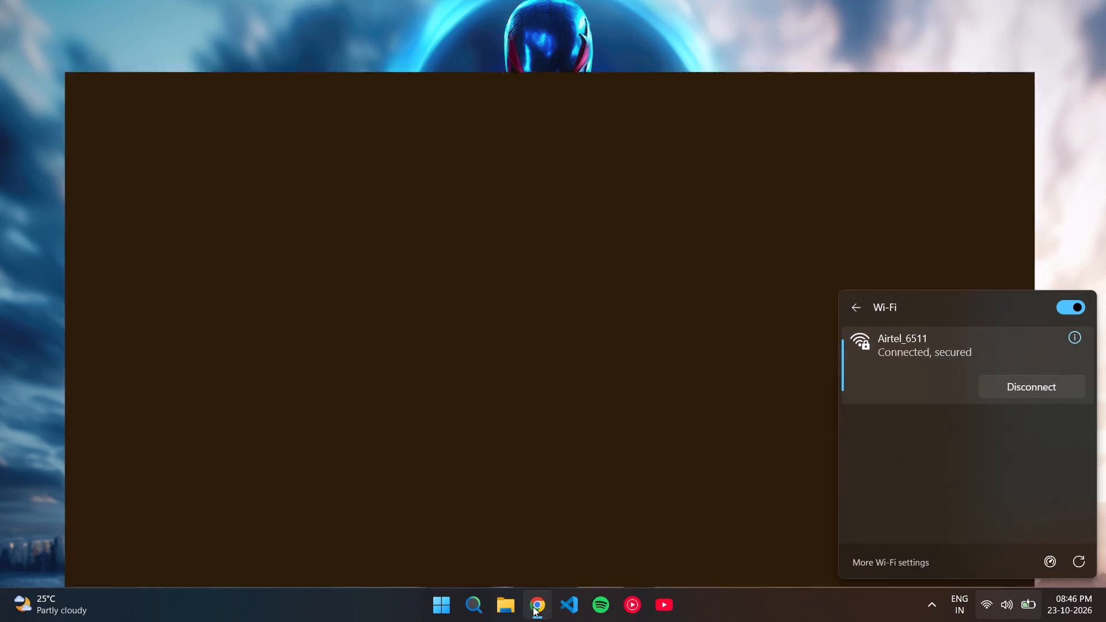
{"action": "left_click", "coordinate": [533, 606]}
{"action": "left_click", "coordinate": [1002, 613]}
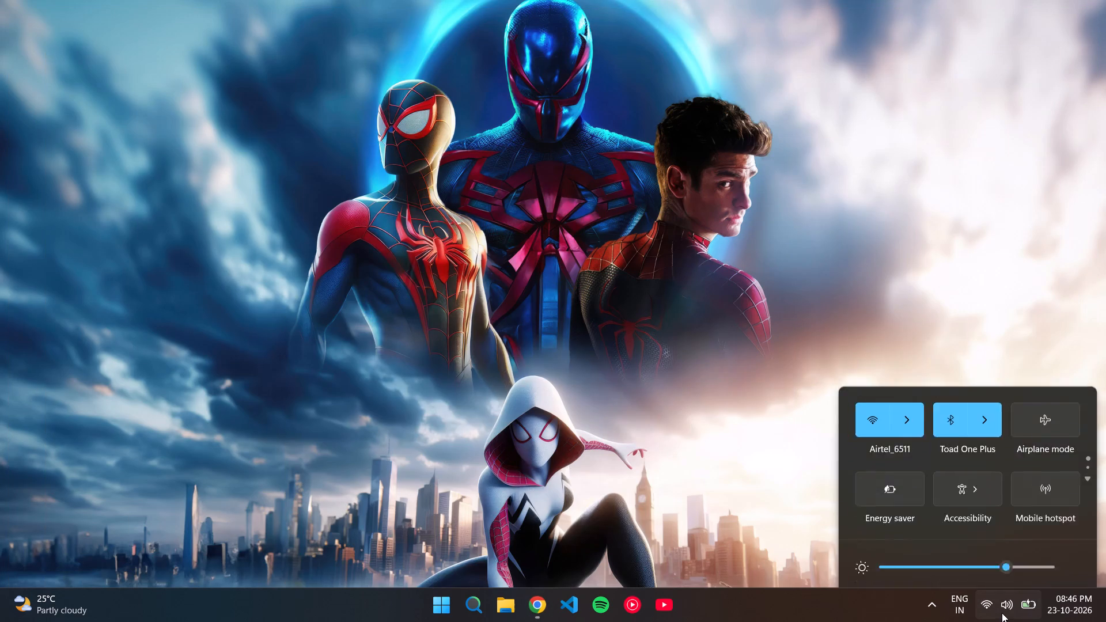
{"action": "left_click", "coordinate": [911, 325]}
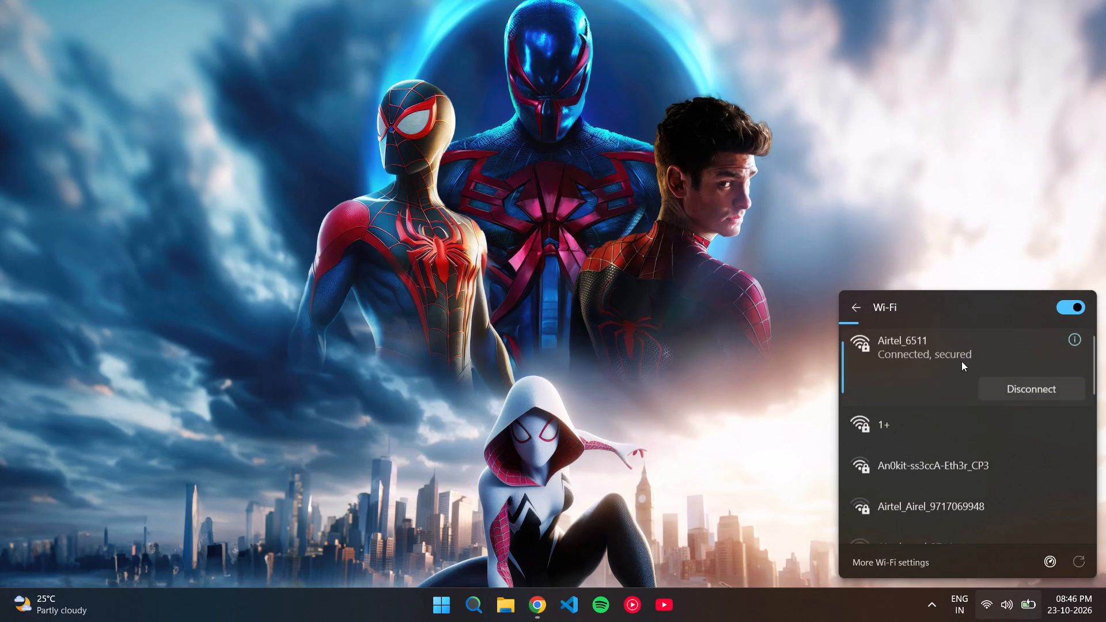
{"action": "left_click", "coordinate": [965, 414]}
{"action": "left_click", "coordinate": [1002, 444]}
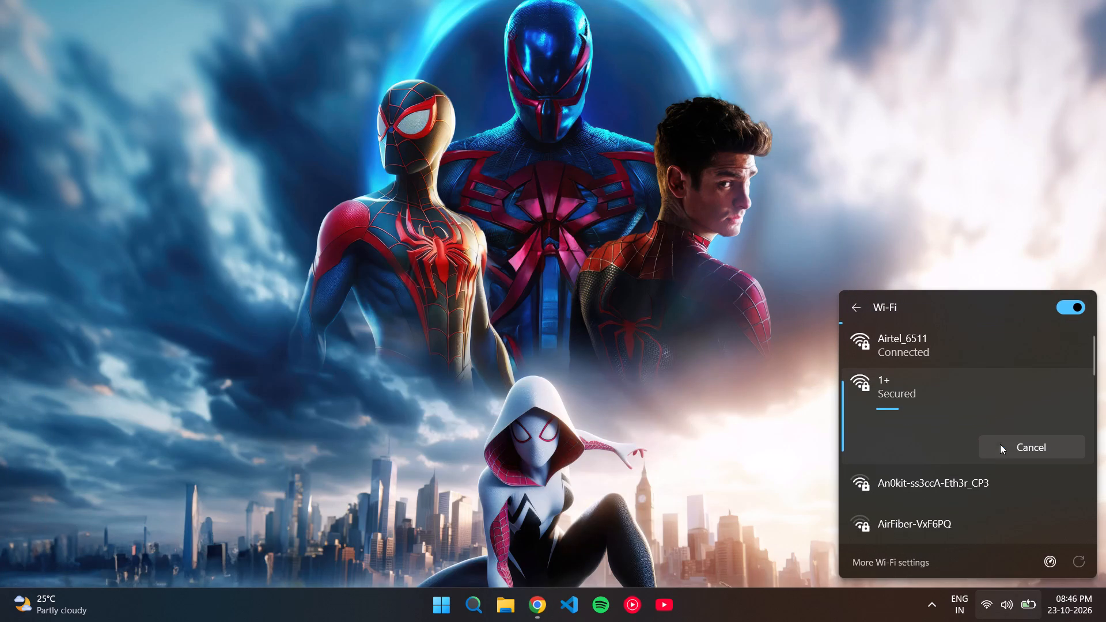
Dismiss the network list and refresh the desktop.
{"action": "right_click", "coordinate": [638, 202]}
{"action": "right_click", "coordinate": [638, 202]}
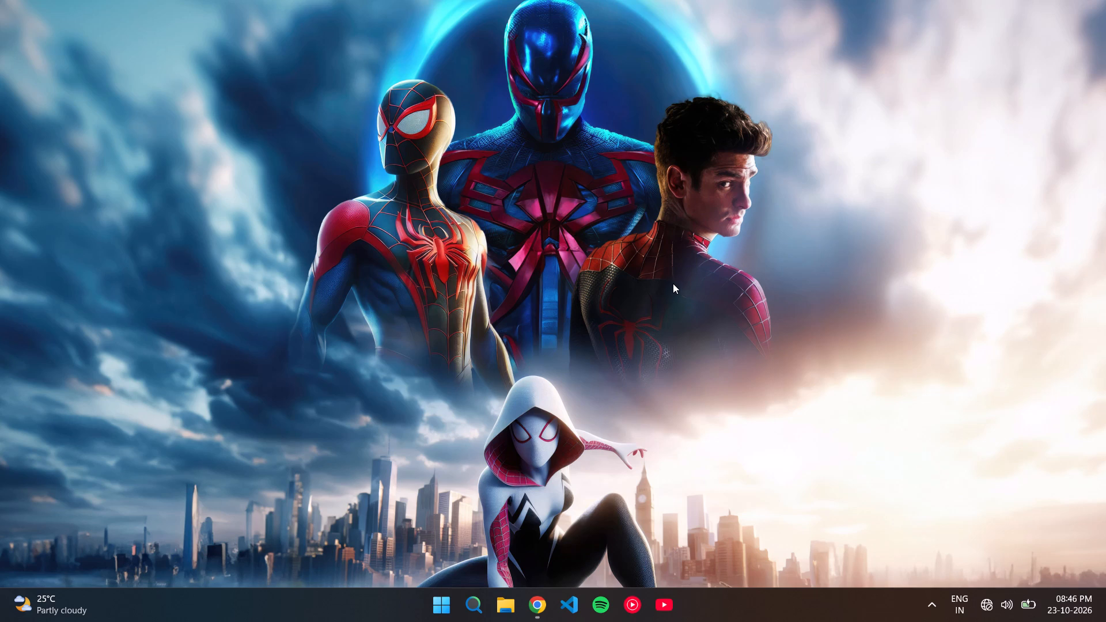
{"action": "right_click", "coordinate": [556, 132]}
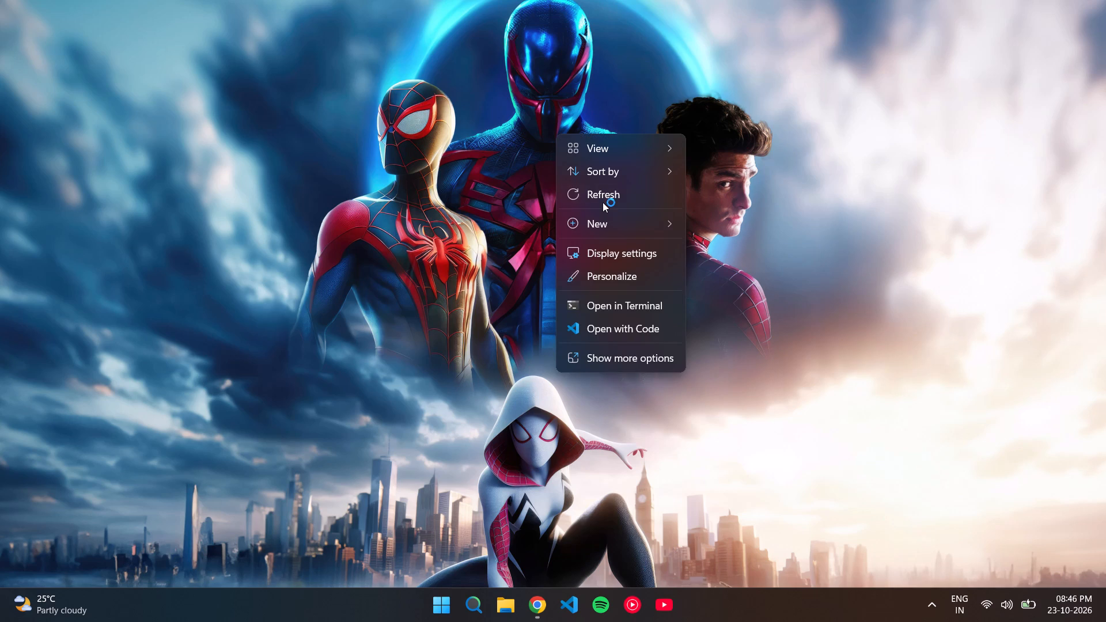
{"action": "left_click", "coordinate": [601, 196]}
Check in the system's quick settings which Wi-Fi network is connected.
{"action": "left_click", "coordinate": [927, 609]}
{"action": "left_click", "coordinate": [927, 609]}
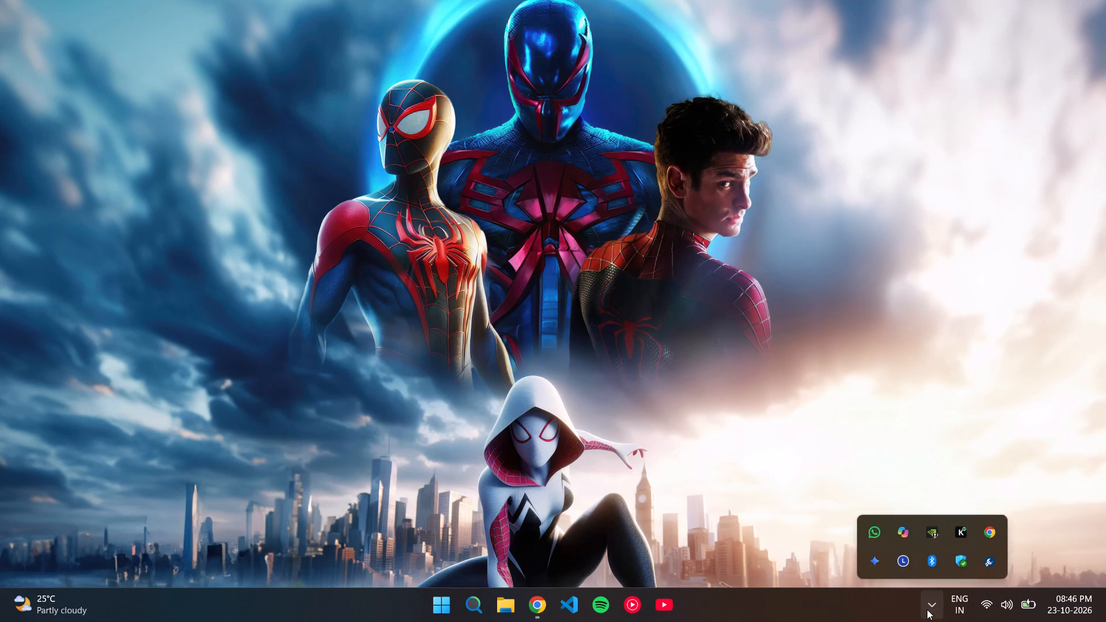
{"action": "left_click", "coordinate": [995, 604]}
{"action": "left_click", "coordinate": [648, 442]}
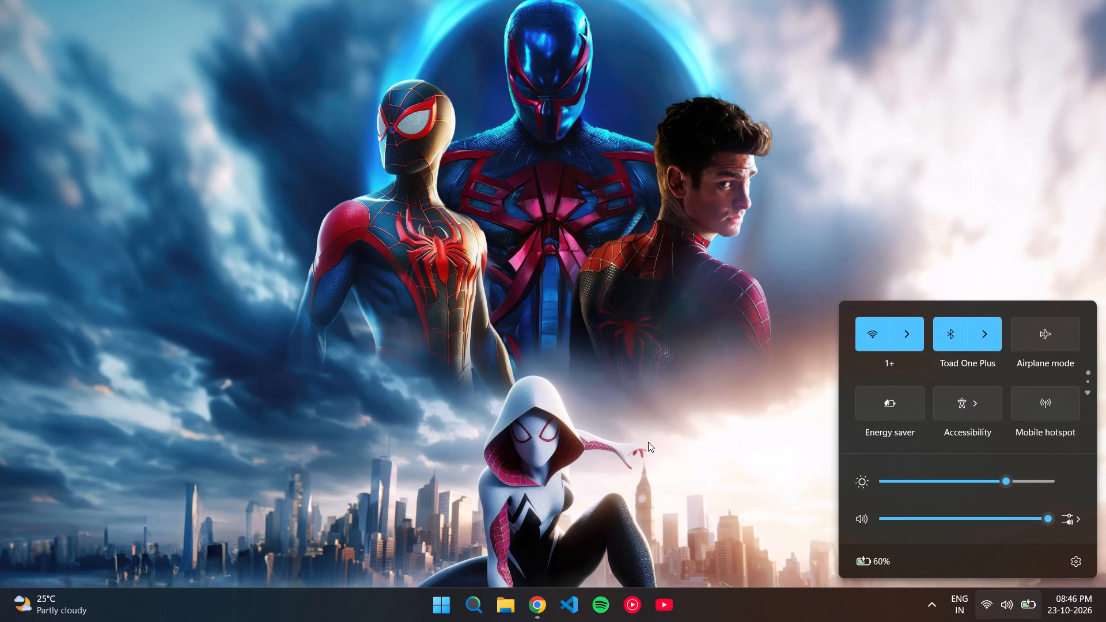
Switch to Google Chrome and open the GBPUSD TradingView chart from its bookmark.
{"action": "left_click", "coordinate": [537, 612]}
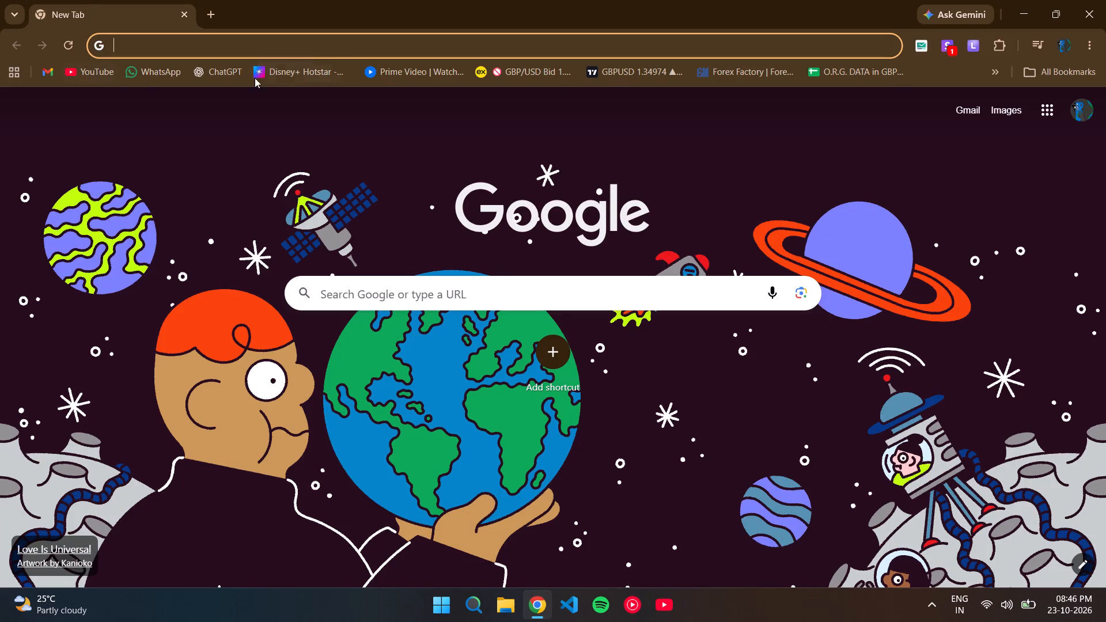
{"action": "left_click", "coordinate": [617, 76]}
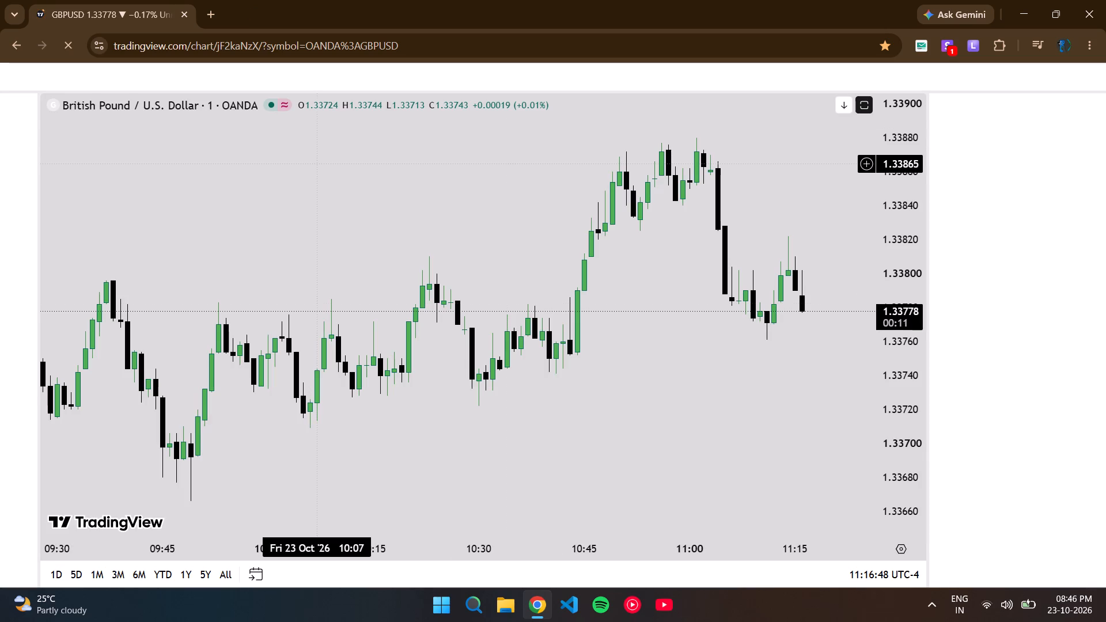
Open the FundingPips trading platform from its bookmark in a new tab alongside the GBPUSD chart.
{"action": "left_click", "coordinate": [213, 13]}
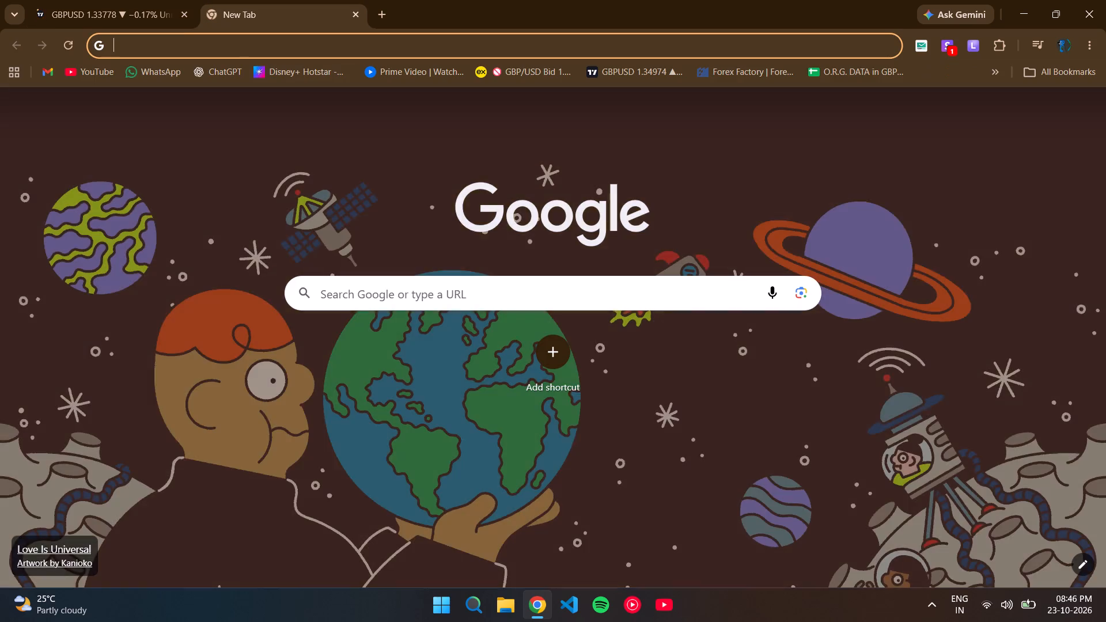
{"action": "left_click", "coordinate": [157, 0]}
{"action": "left_click", "coordinate": [271, 0]}
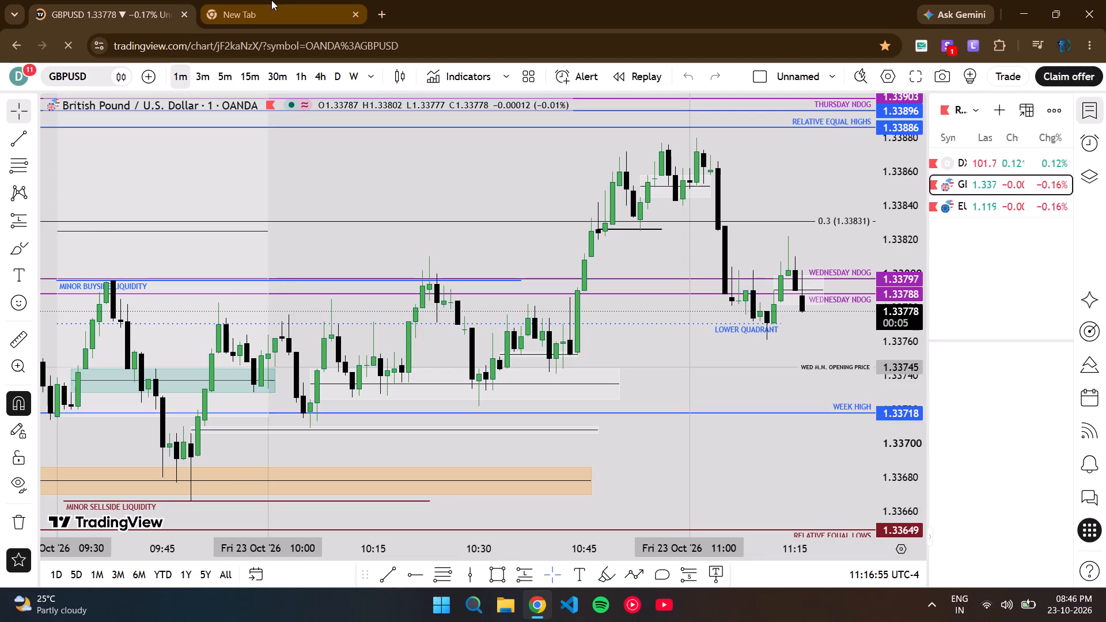
{"action": "left_click", "coordinate": [995, 71]}
{"action": "left_click", "coordinate": [969, 95]}
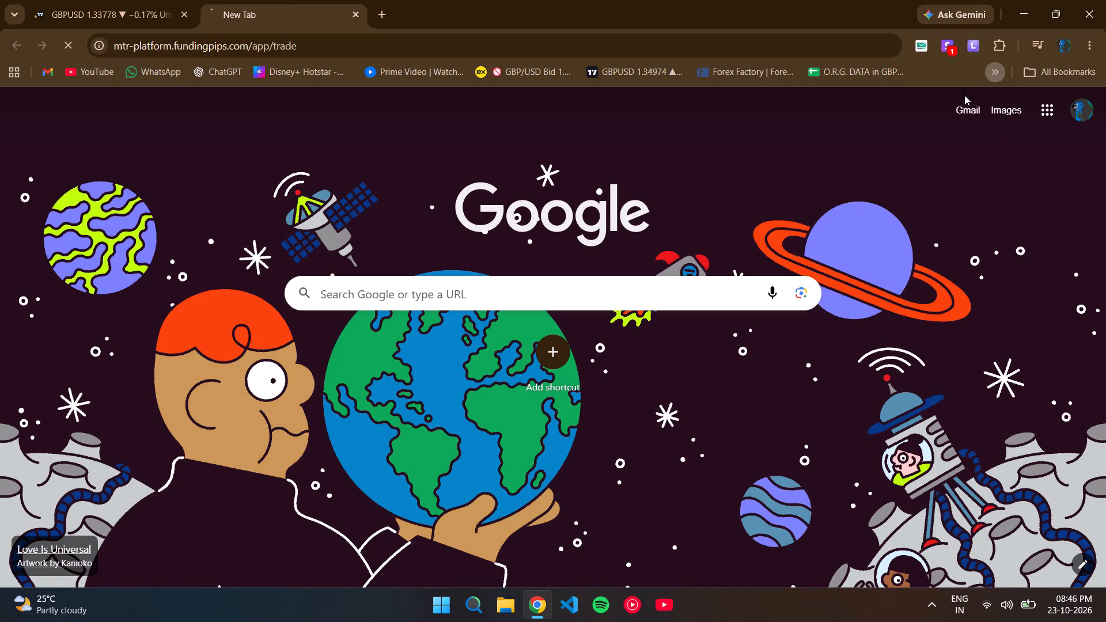
Examine the latest GBPUSD 1-minute candles against the marked levels while checking the FundingPips tab's loading.
{"action": "left_click", "coordinate": [107, 0]}
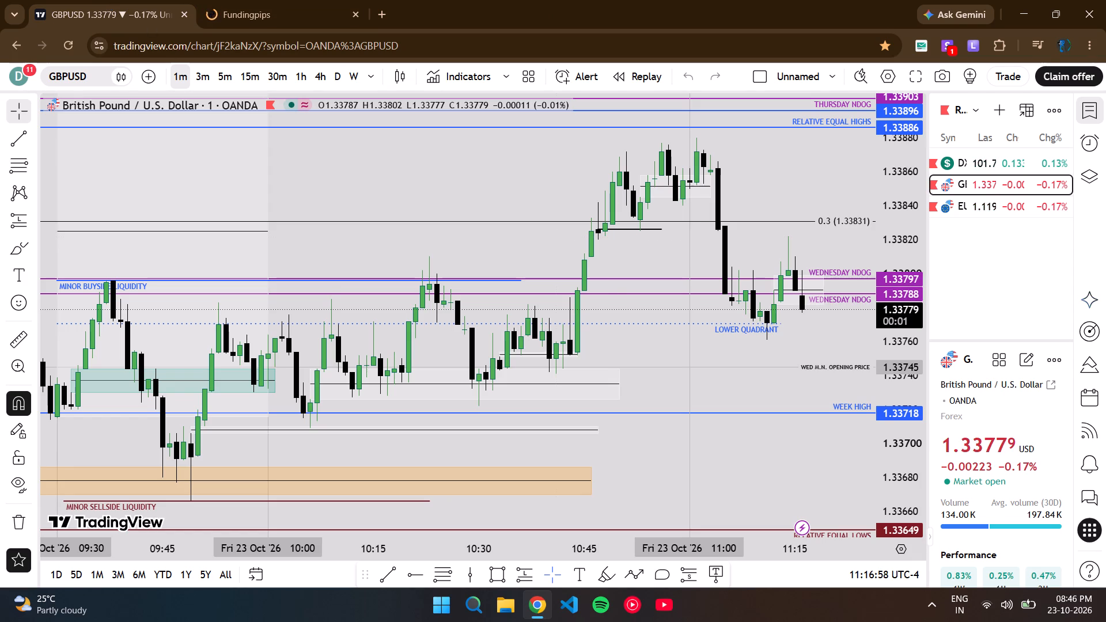
{"action": "left_click_drag", "start_coordinate": [823, 348], "coordinate": [610, 380]}
{"action": "left_click", "coordinate": [229, 3]}
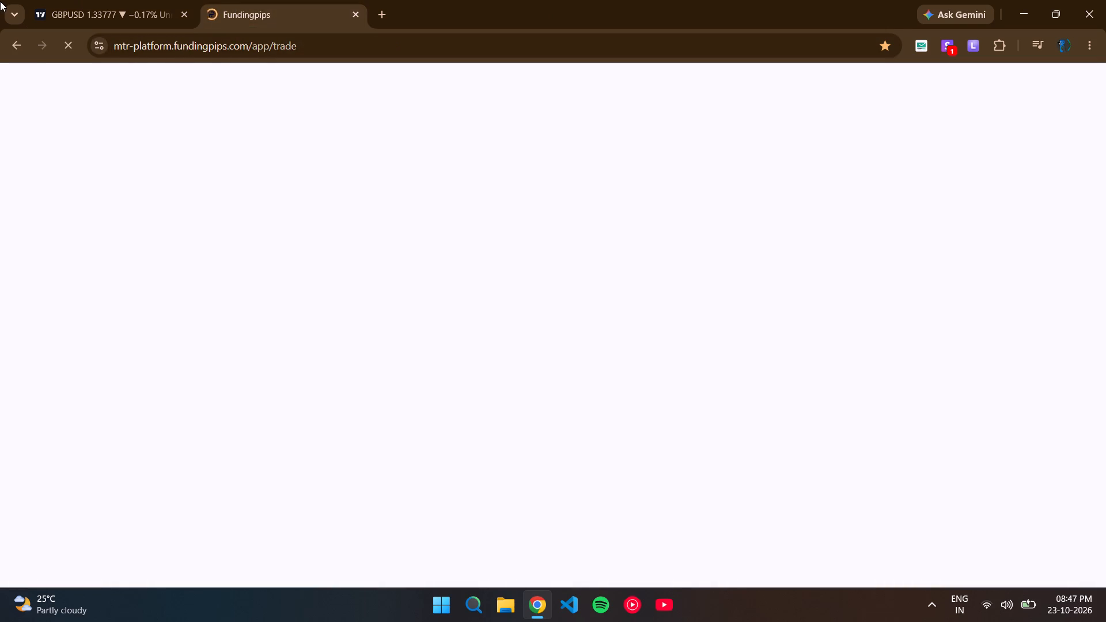
{"action": "left_click", "coordinate": [75, 0]}
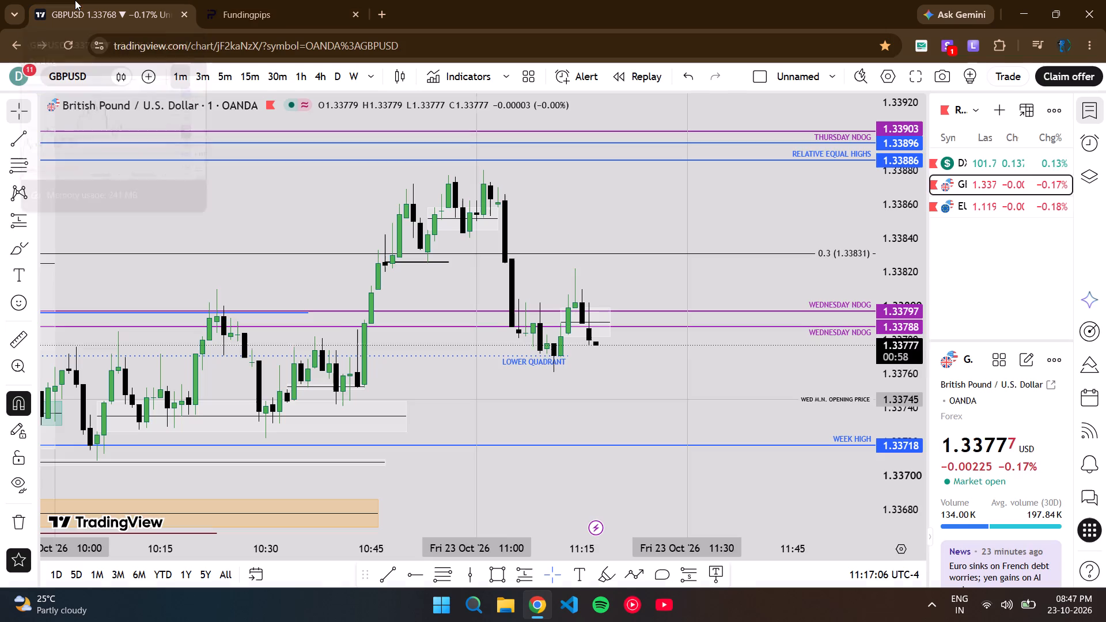
{"action": "left_click", "coordinate": [240, 0]}
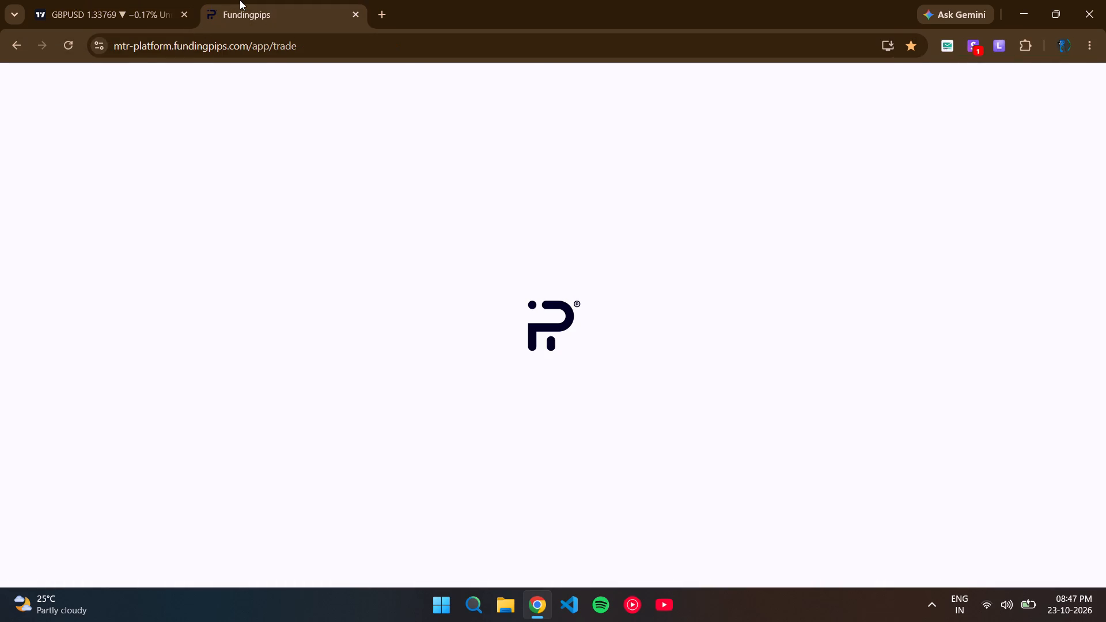
{"action": "left_click", "coordinate": [153, 0]}
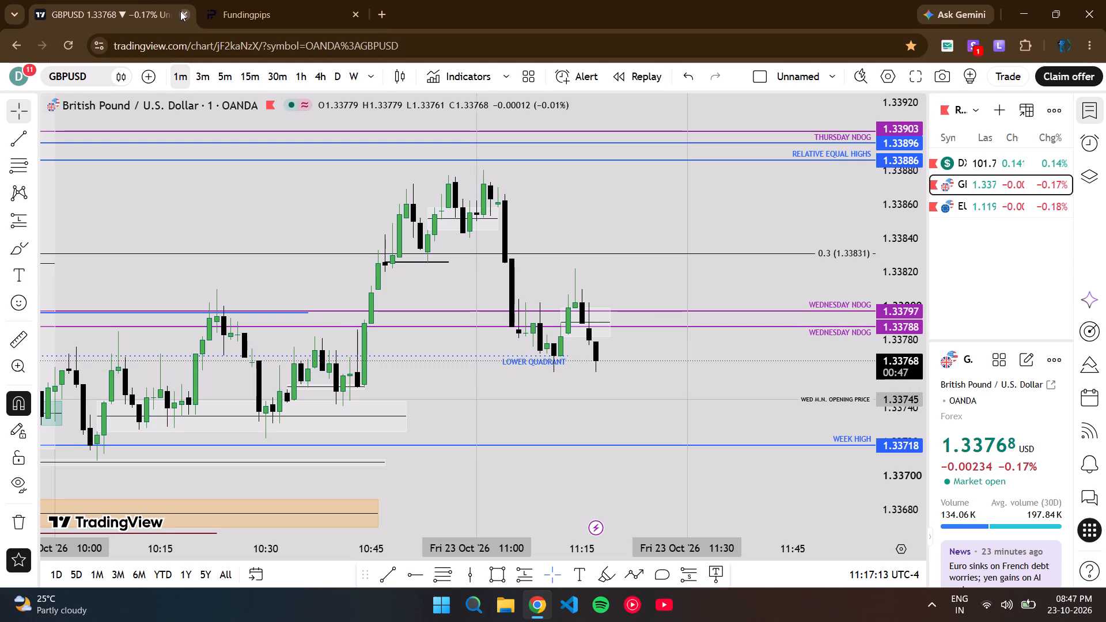
{"action": "left_click", "coordinate": [242, 0]}
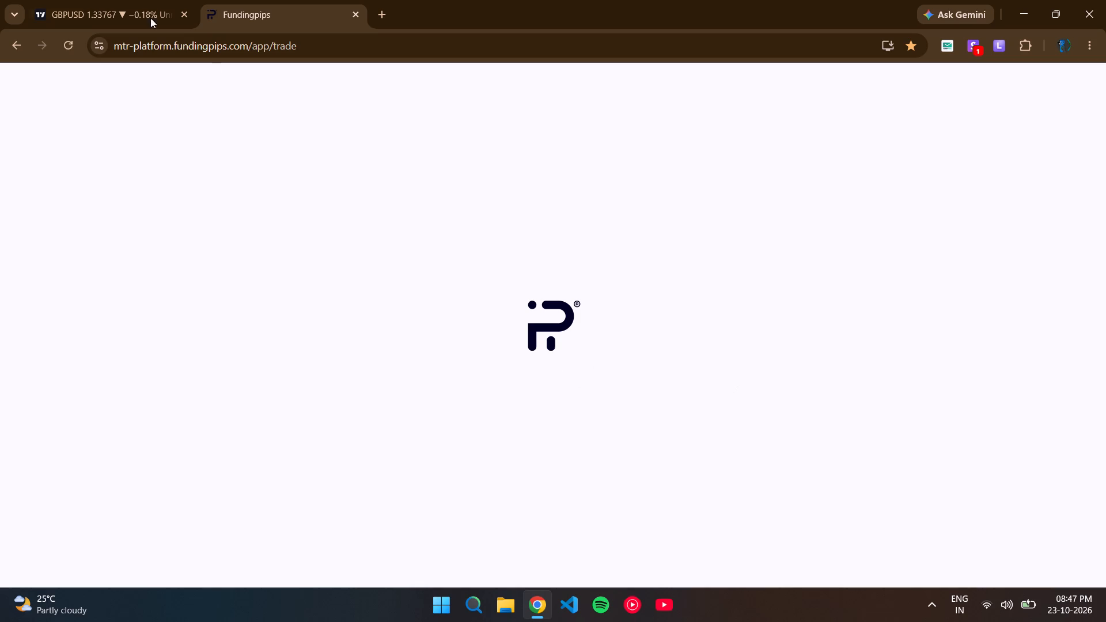
{"action": "left_click", "coordinate": [78, 0]}
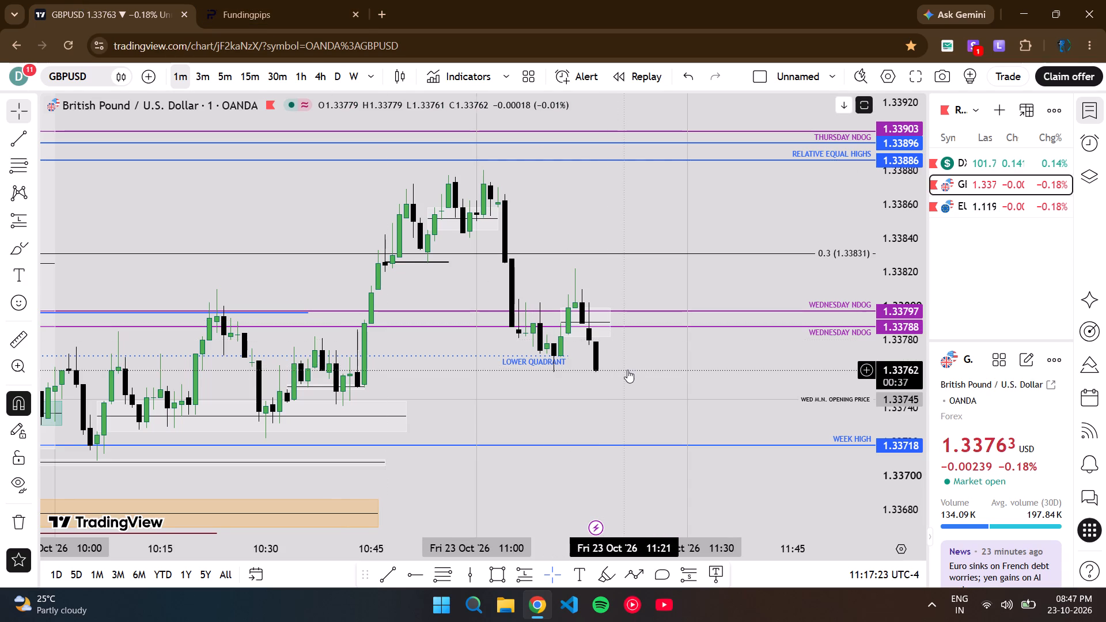
{"action": "left_click", "coordinate": [312, 0]}
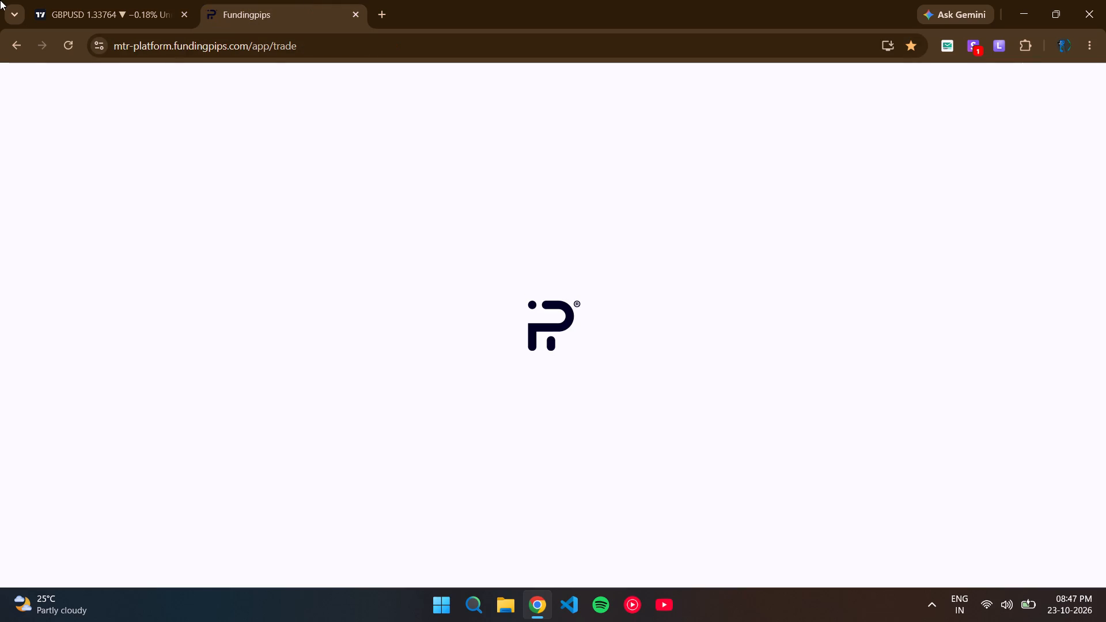
Examine the current GBPUSD candles around the Lower Quadrant level more closely and recheck the FundingPips tab.
{"action": "left_click", "coordinate": [105, 0]}
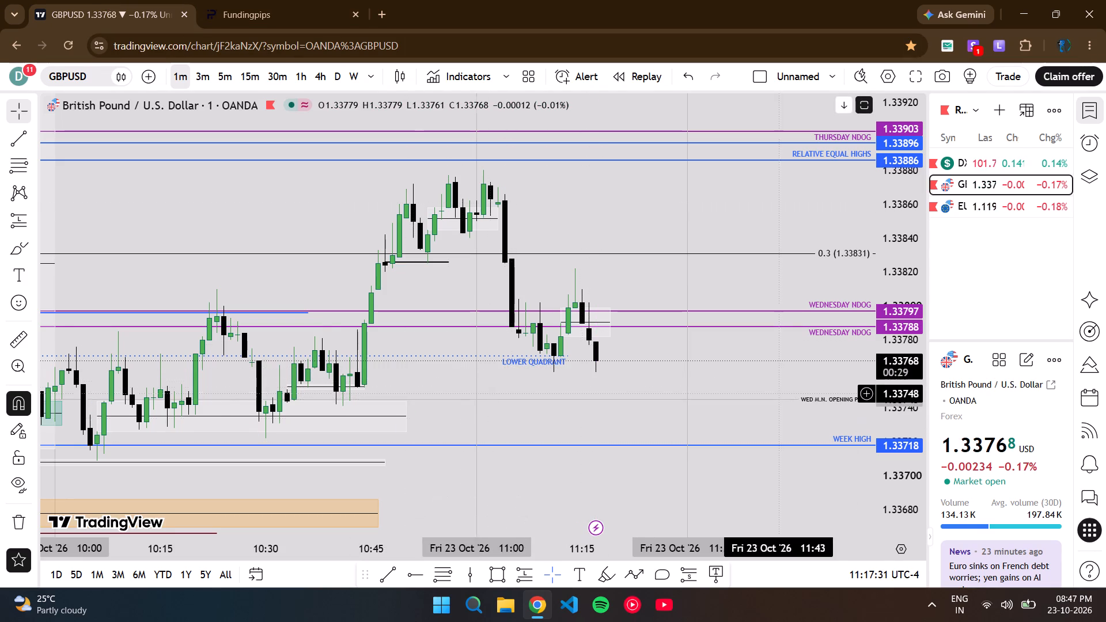
{"action": "scroll", "coordinate": [778, 393], "scroll_direction": "up", "scroll_amount": 3}
{"action": "scroll", "coordinate": [913, 380], "scroll_direction": "up", "scroll_amount": 4}
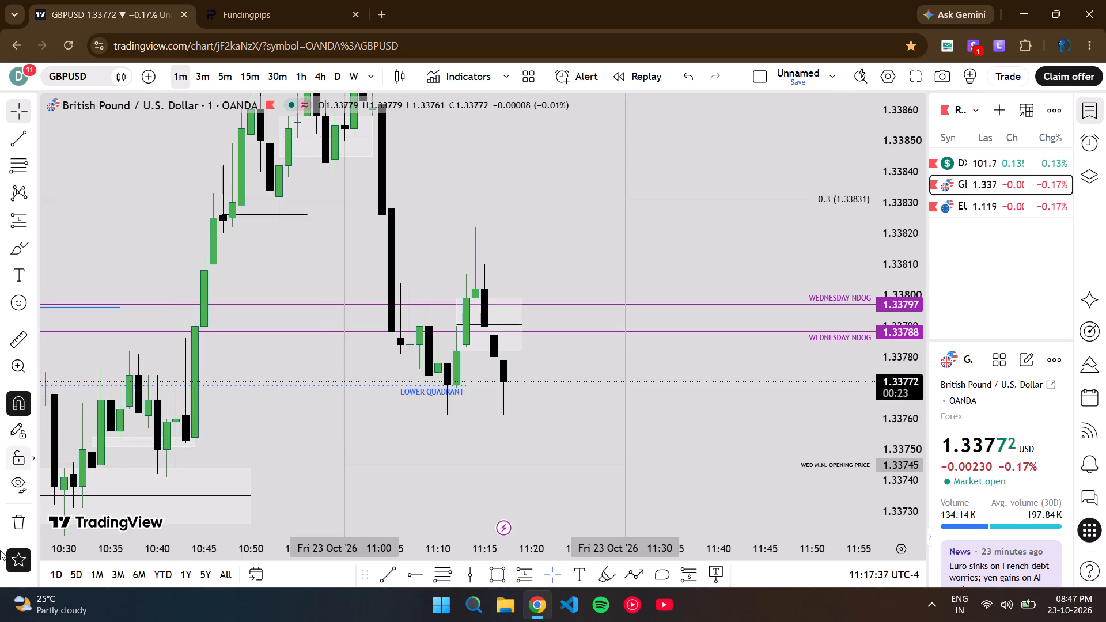
{"action": "left_click", "coordinate": [290, 0]}
{"action": "double_click", "coordinate": [513, 290]}
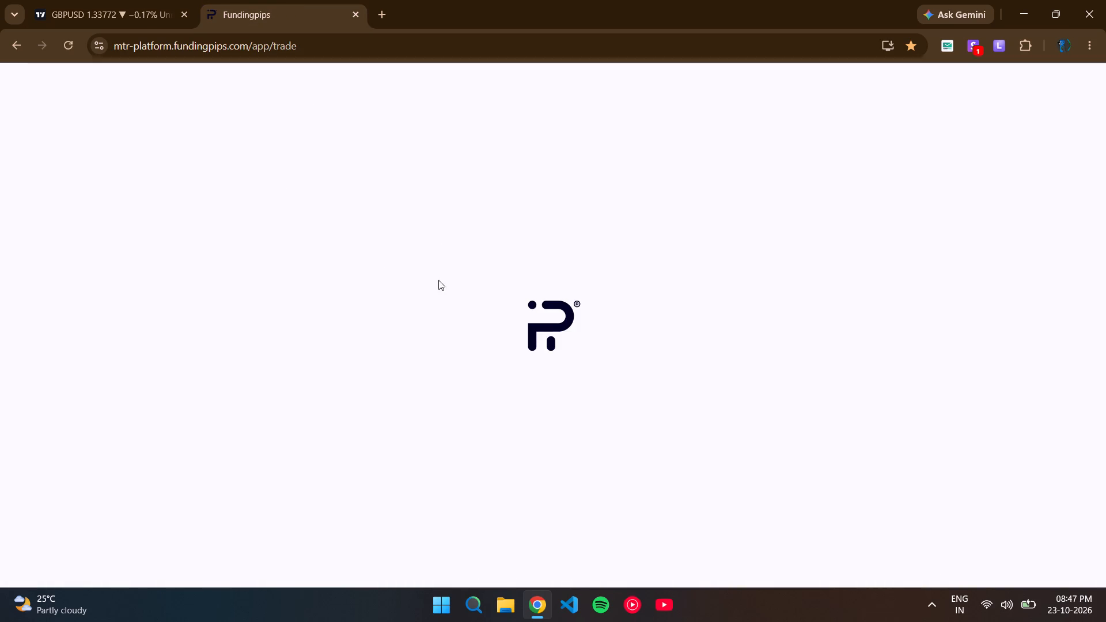
{"action": "left_click", "coordinate": [78, 0]}
{"action": "left_click", "coordinate": [265, 0]}
{"action": "left_click", "coordinate": [108, 0]}
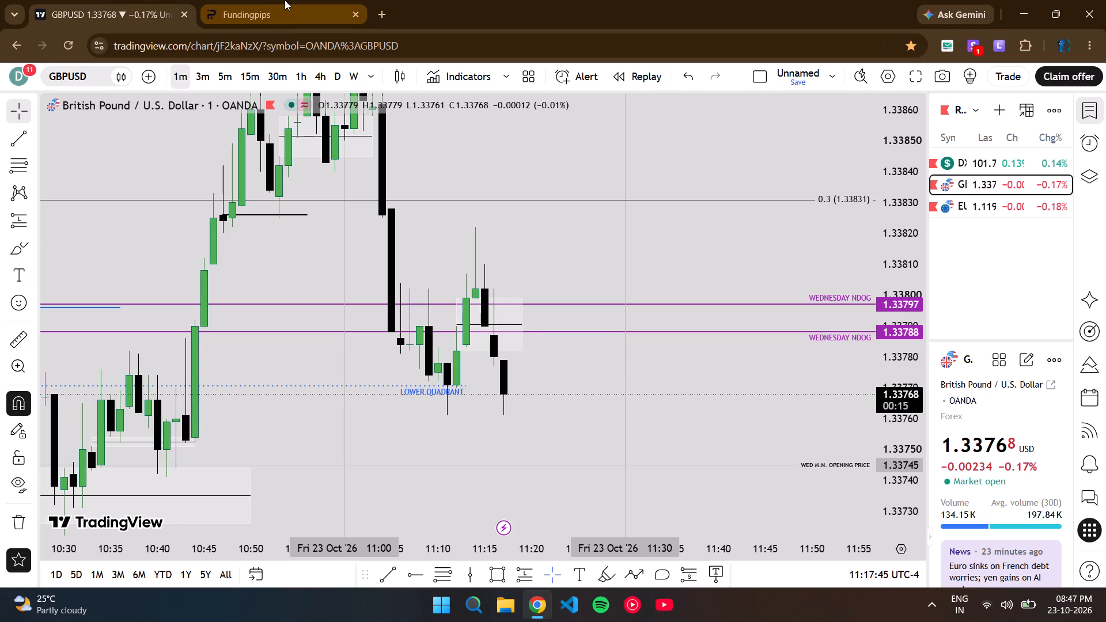
Reload the FundingPips trading platform page.
{"action": "left_click", "coordinate": [285, 0]}
{"action": "left_click", "coordinate": [66, 50]}
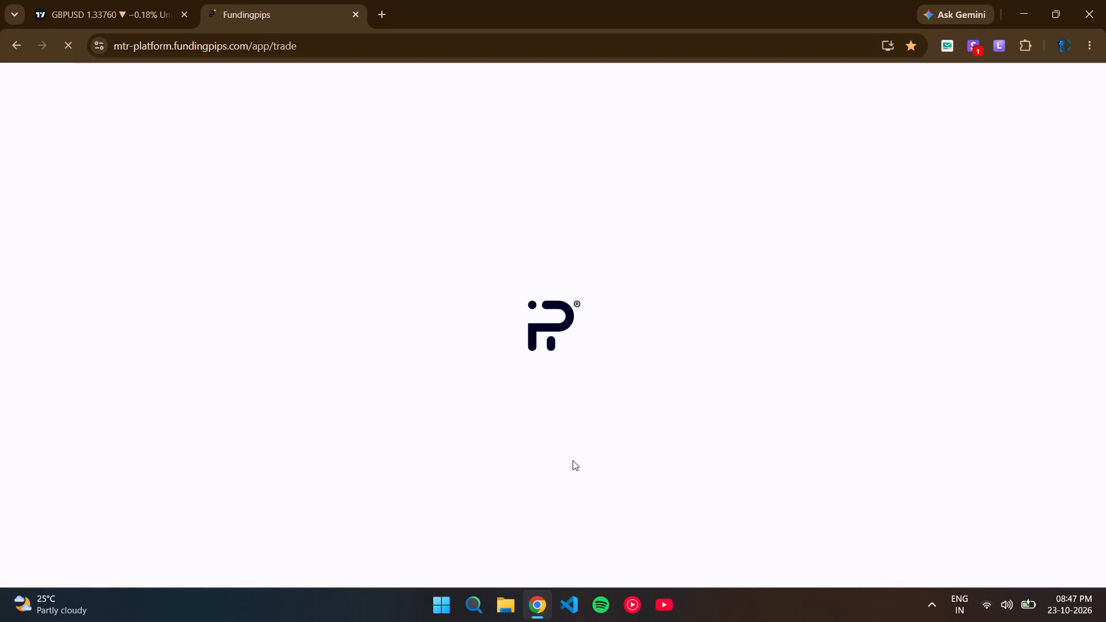
Show the hidden system tray icons.
{"action": "left_click", "coordinate": [928, 609]}
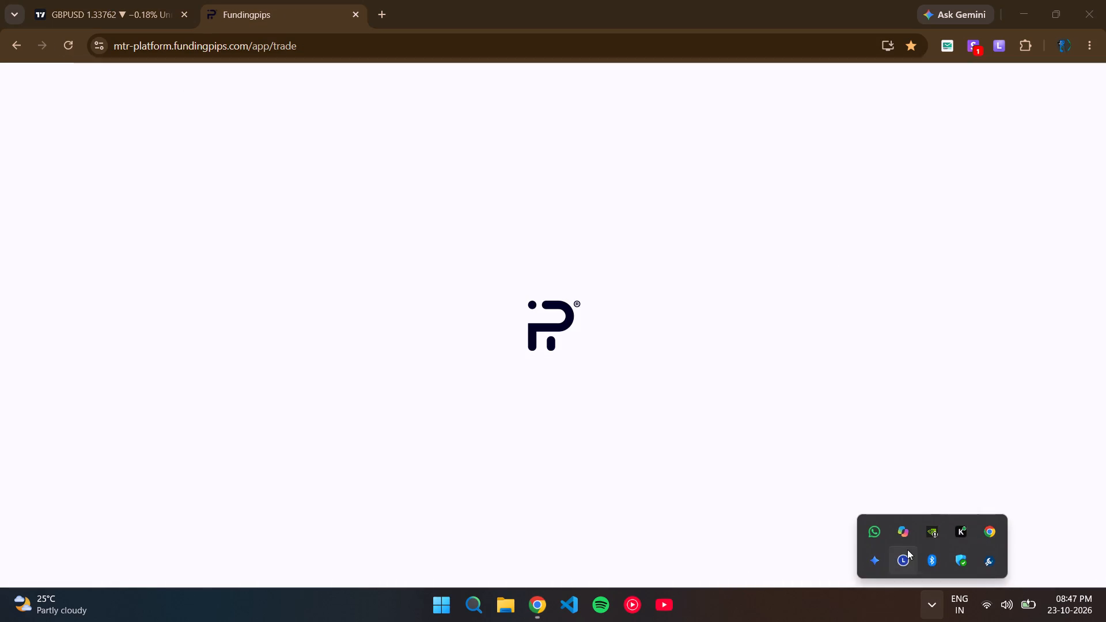